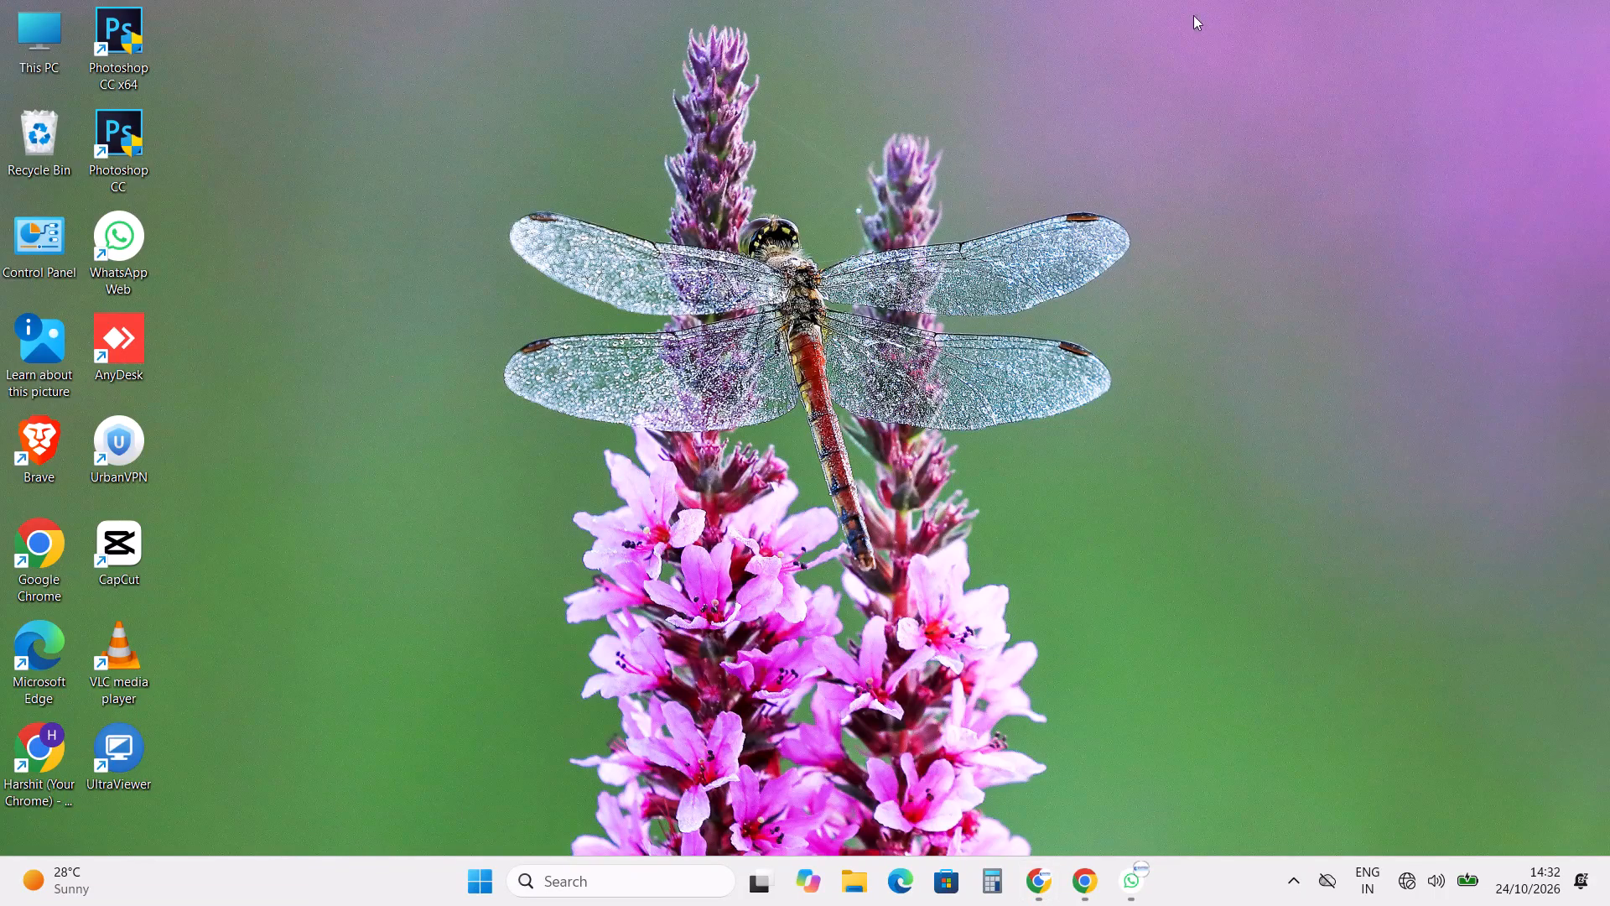
Connect the computer to the vivo V60e Wi-Fi network.
left_click(1406, 885)
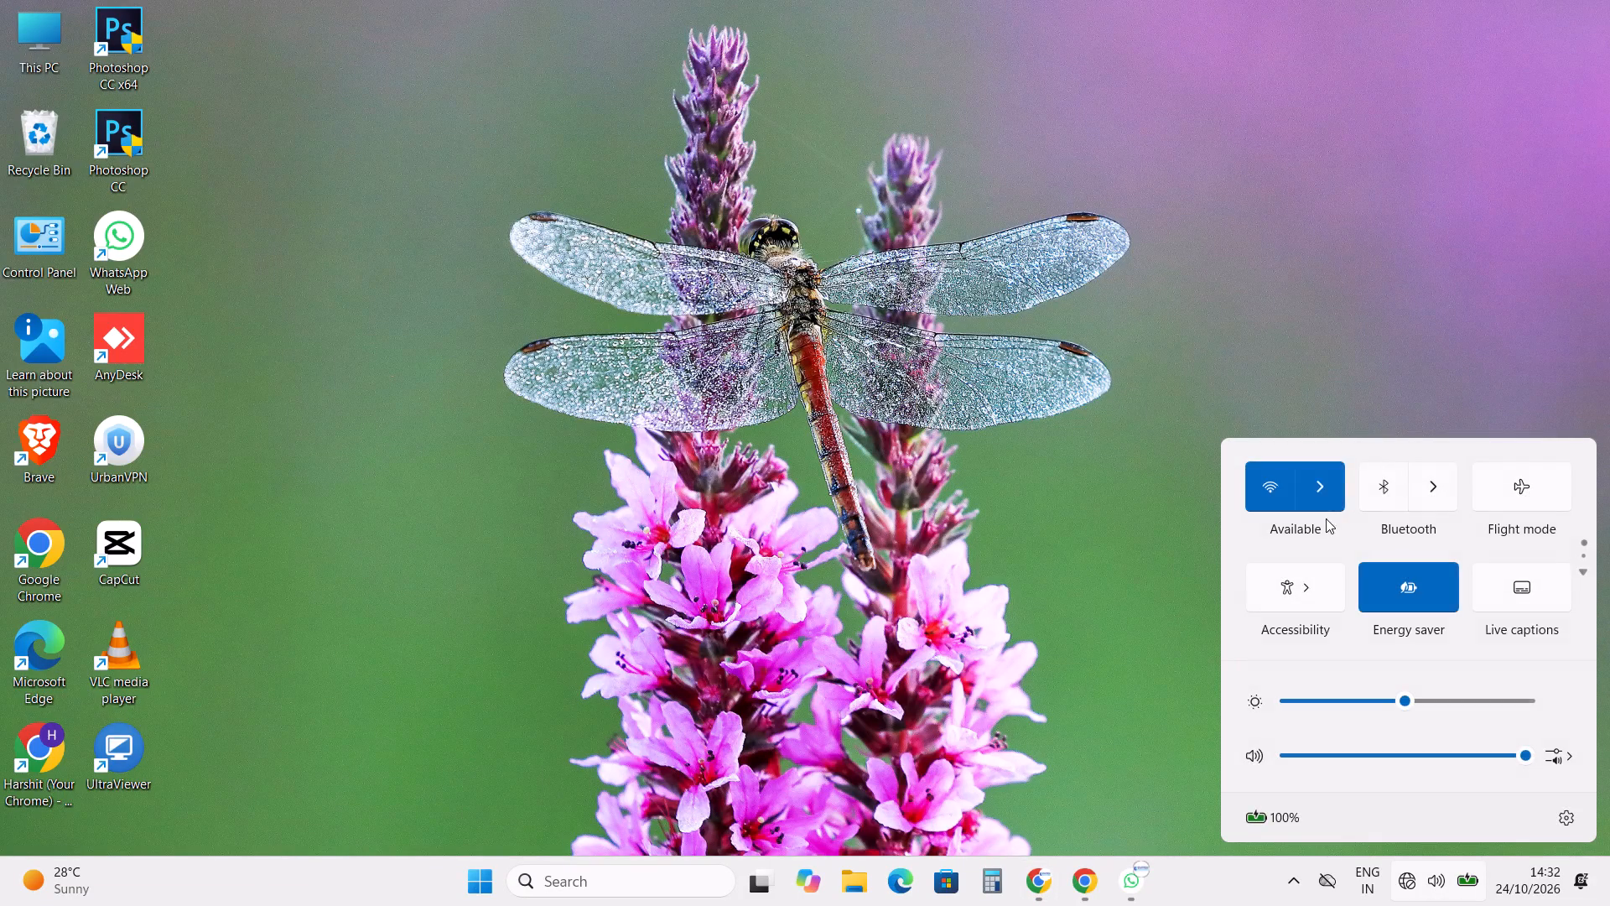
left_click(1323, 492)
left_click(1321, 522)
left_click(1454, 590)
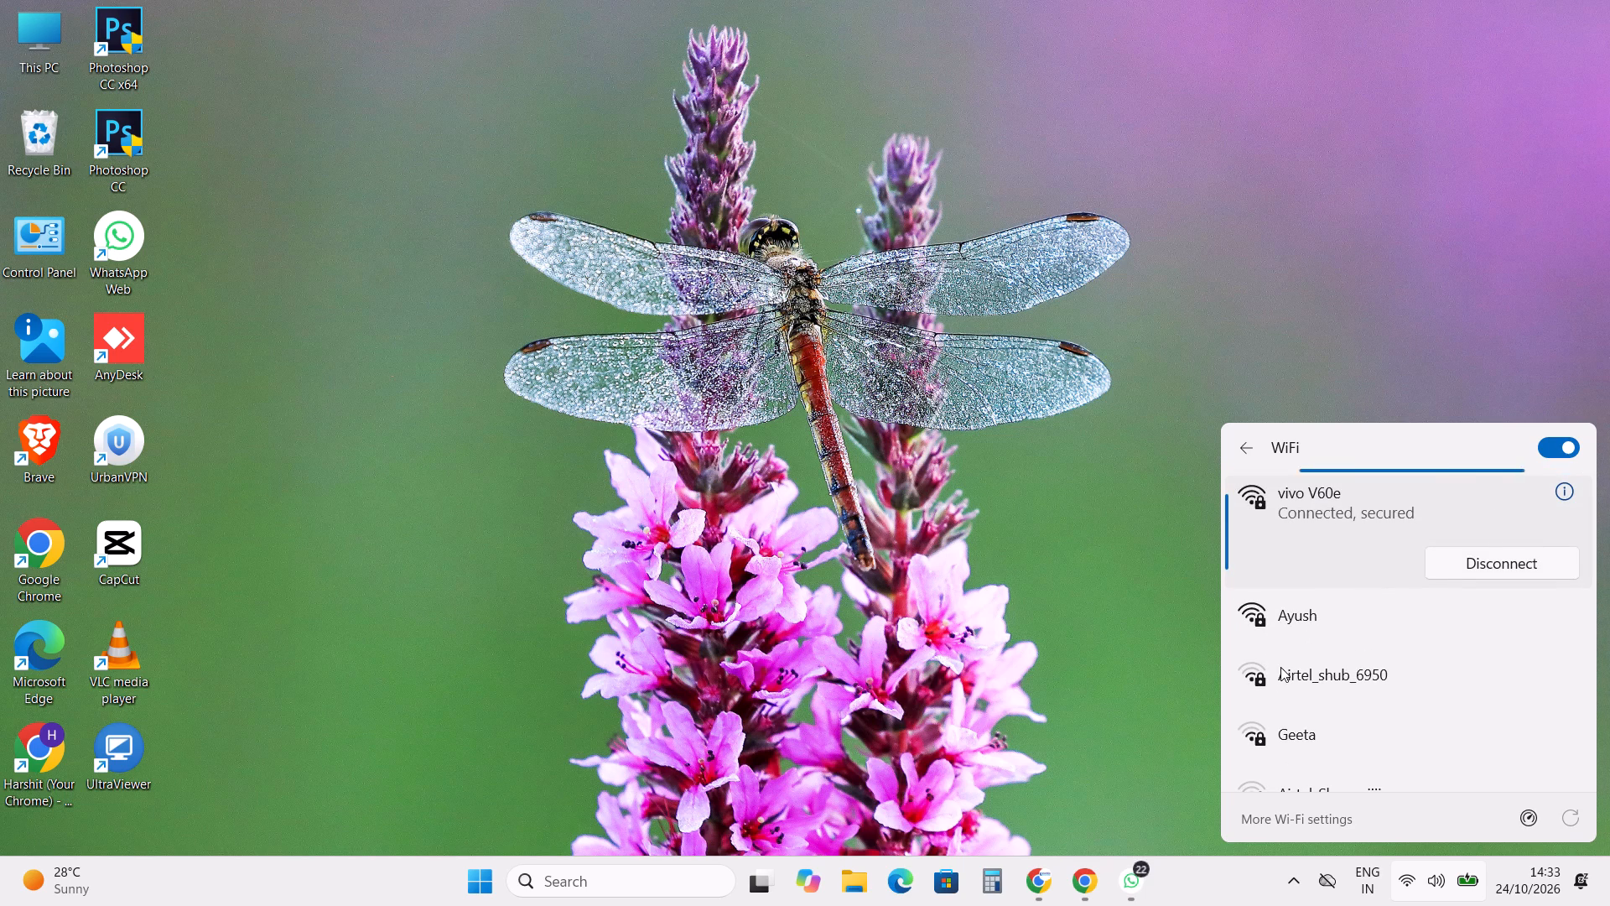
left_click(1136, 23)
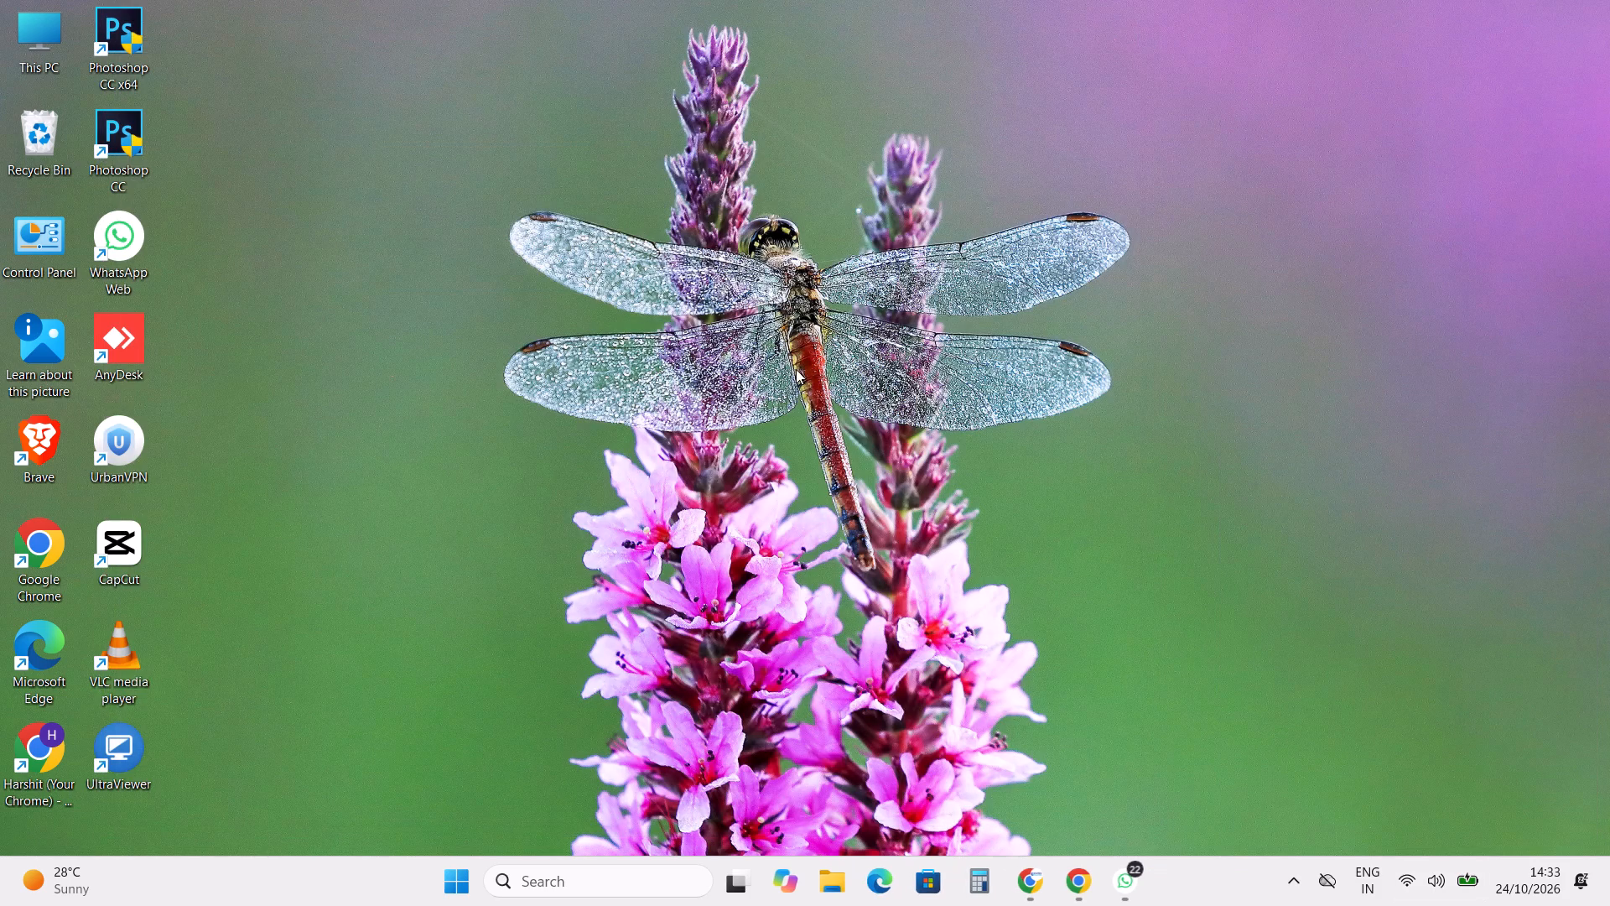
Launch the Brave browser from the desktop.
left_click(796, 369)
triple_click(15, 440)
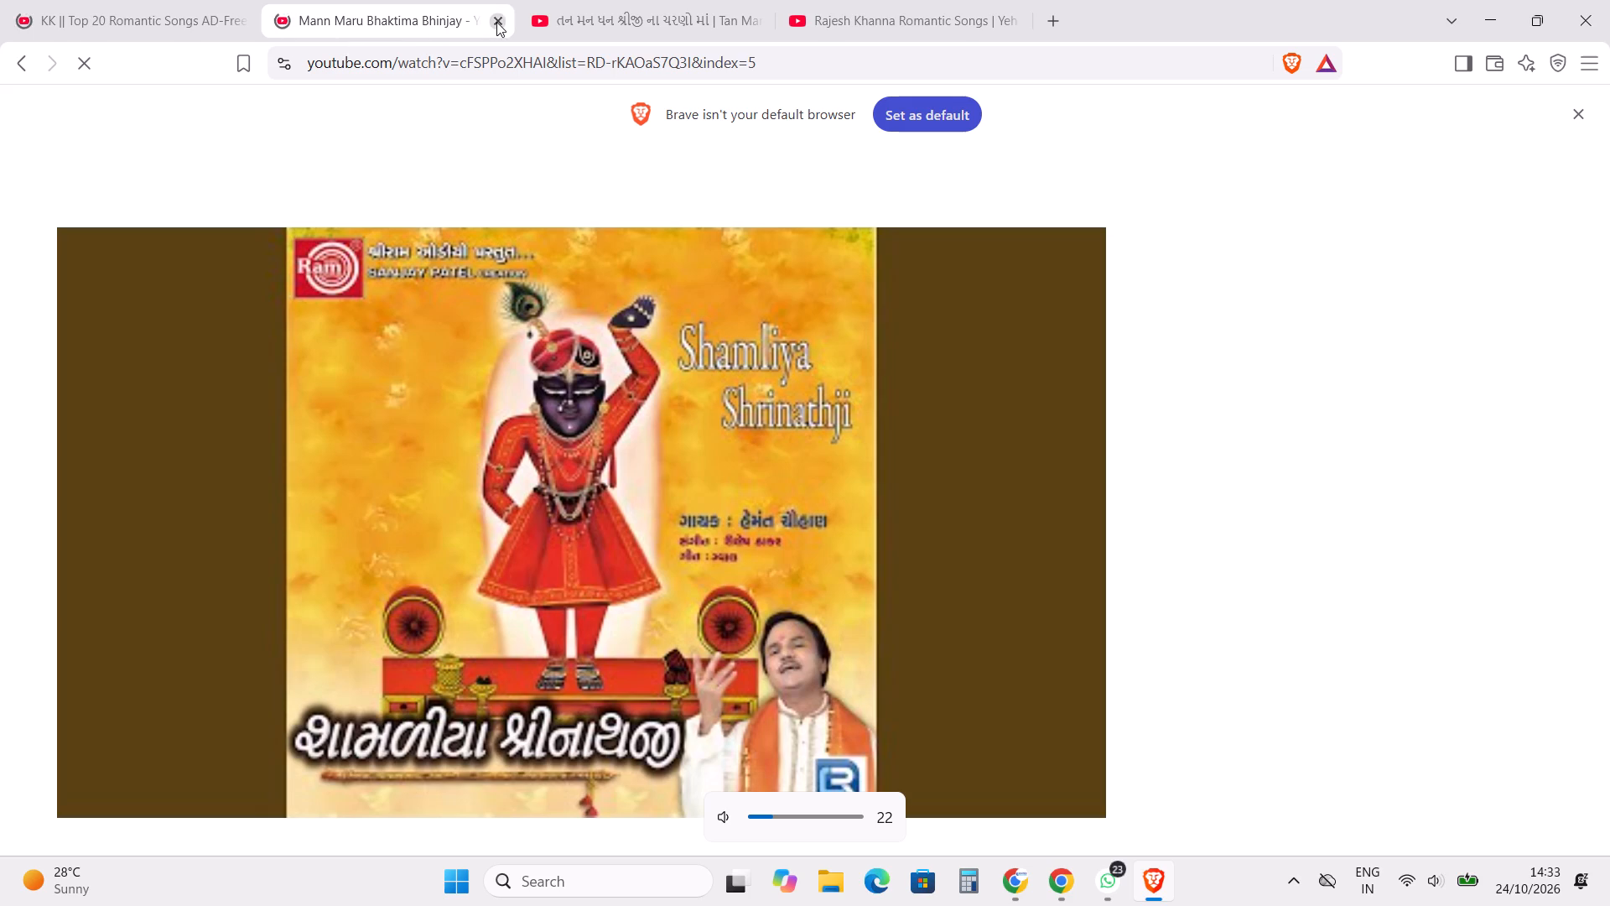
Close the two devotional song tabs, keep the Rajesh Khanna songs tab, and minimise the Brave window.
left_click(498, 20)
left_click(498, 20)
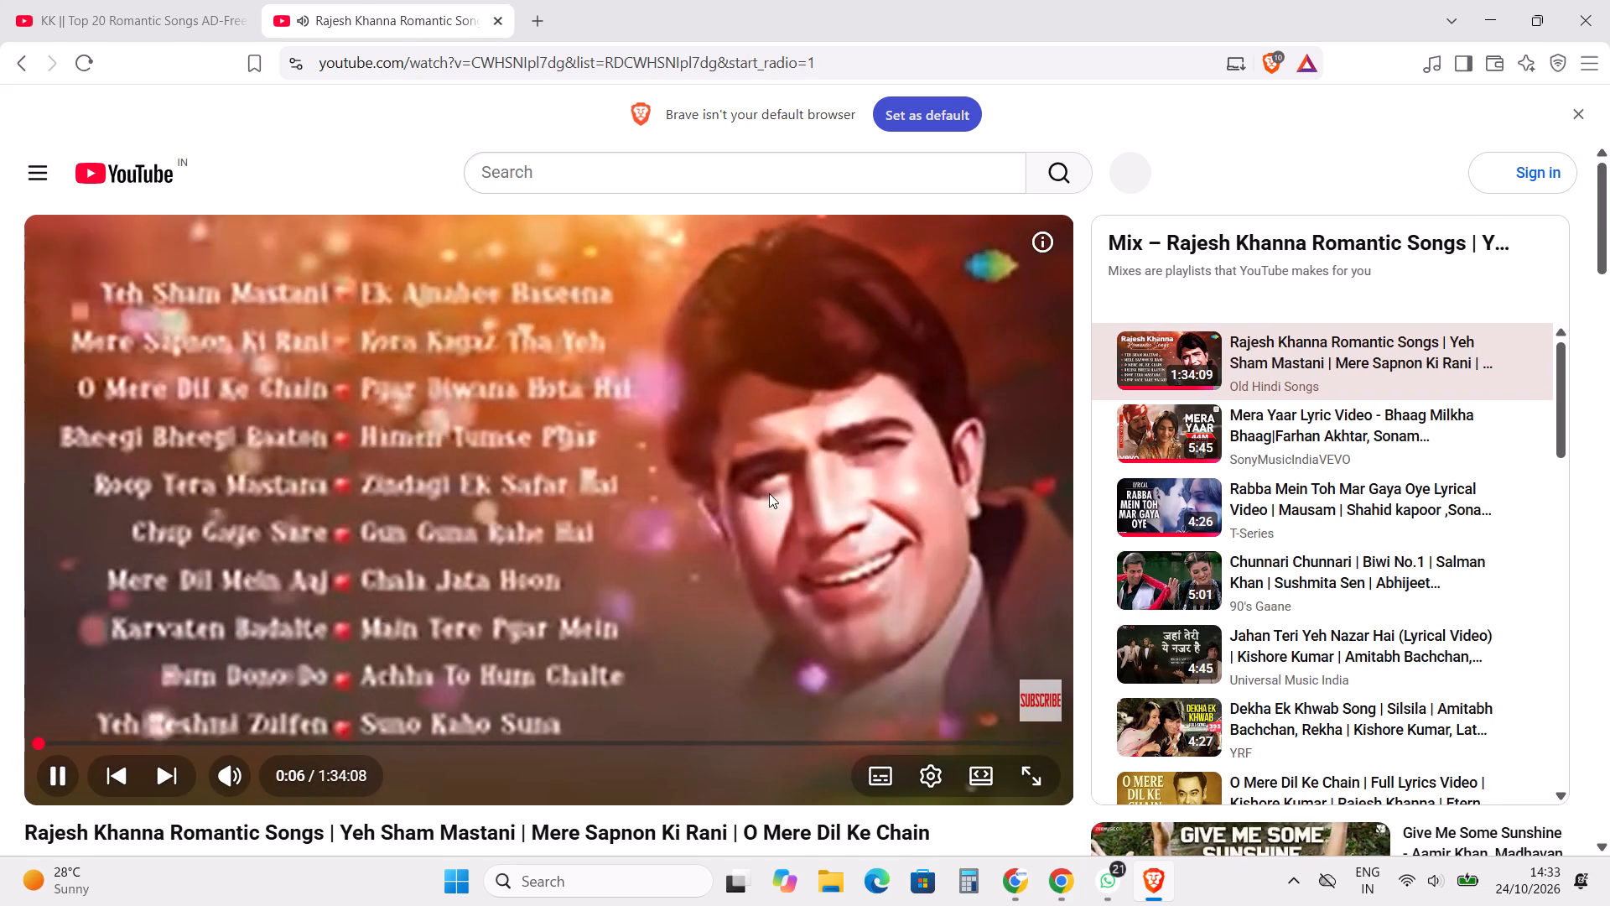
left_click(1490, 13)
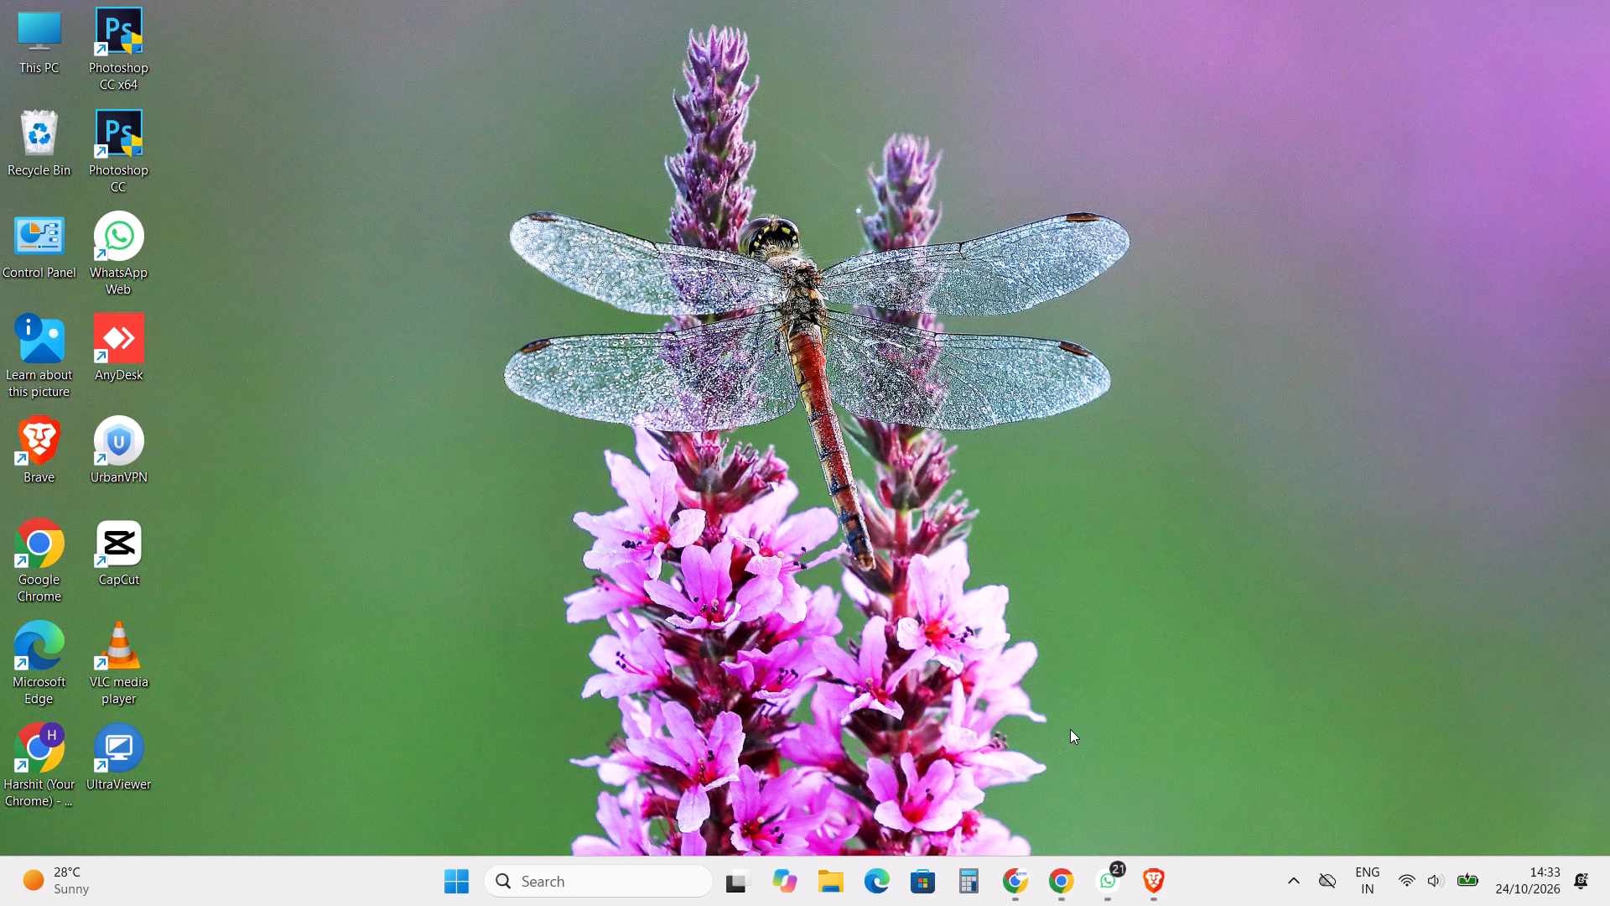
left_click(1036, 685)
Switch to Chrome's Flipkart Seller Dashboard and look through the current seller account's orders to dispatch.
left_click(1011, 893)
left_click(412, 0)
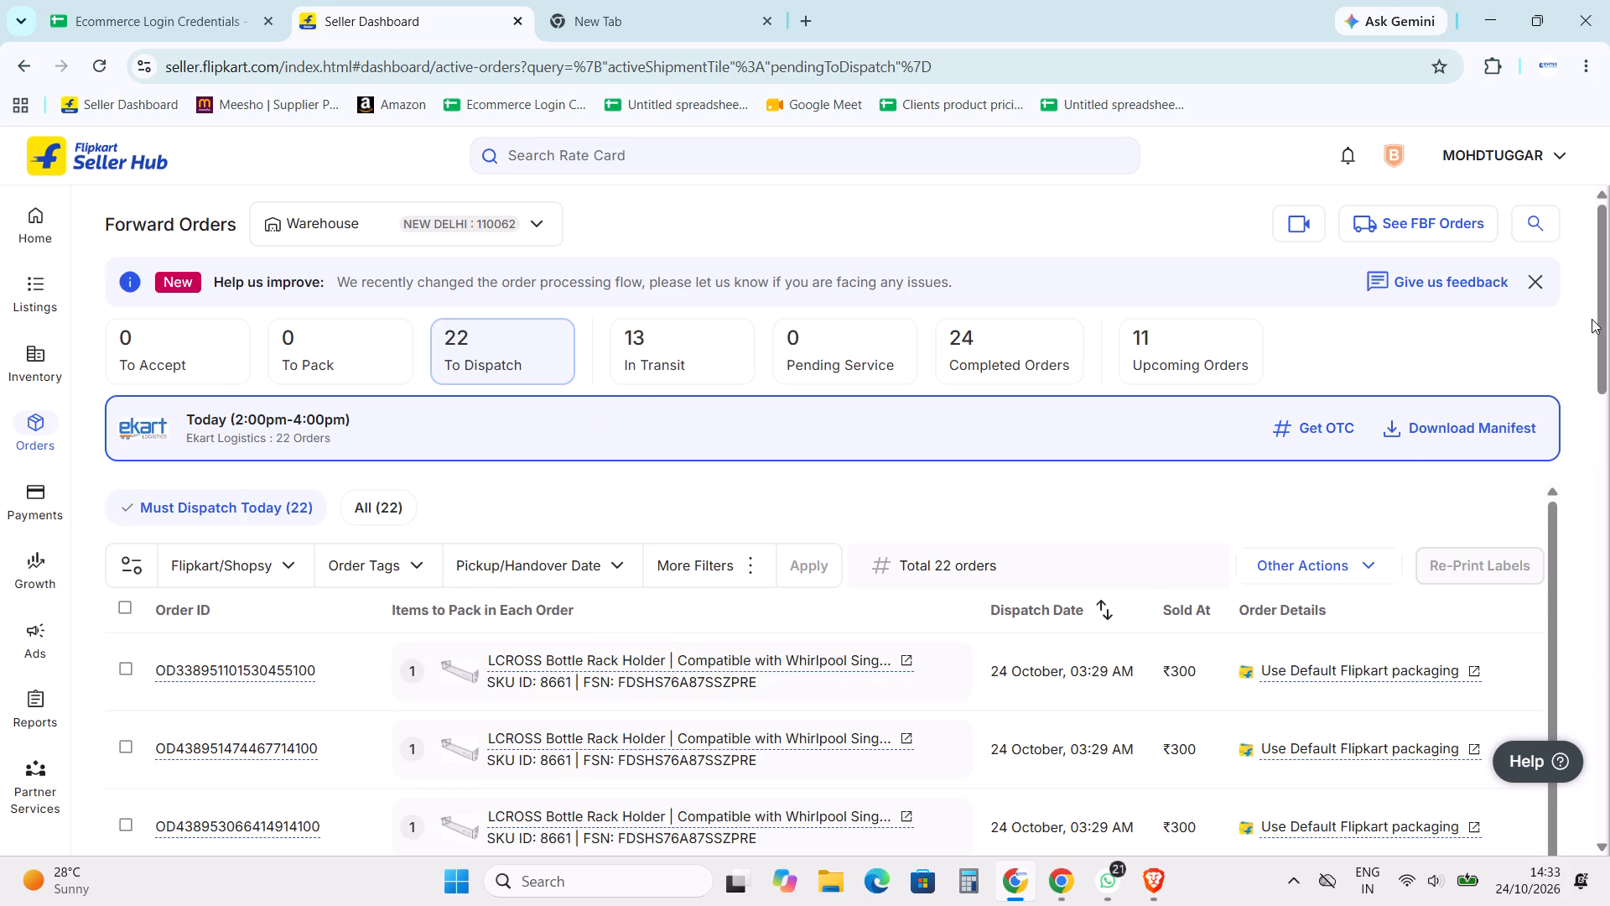
left_click_drag(1608, 293, 1609, 789)
scroll(765, 601, "down", 3)
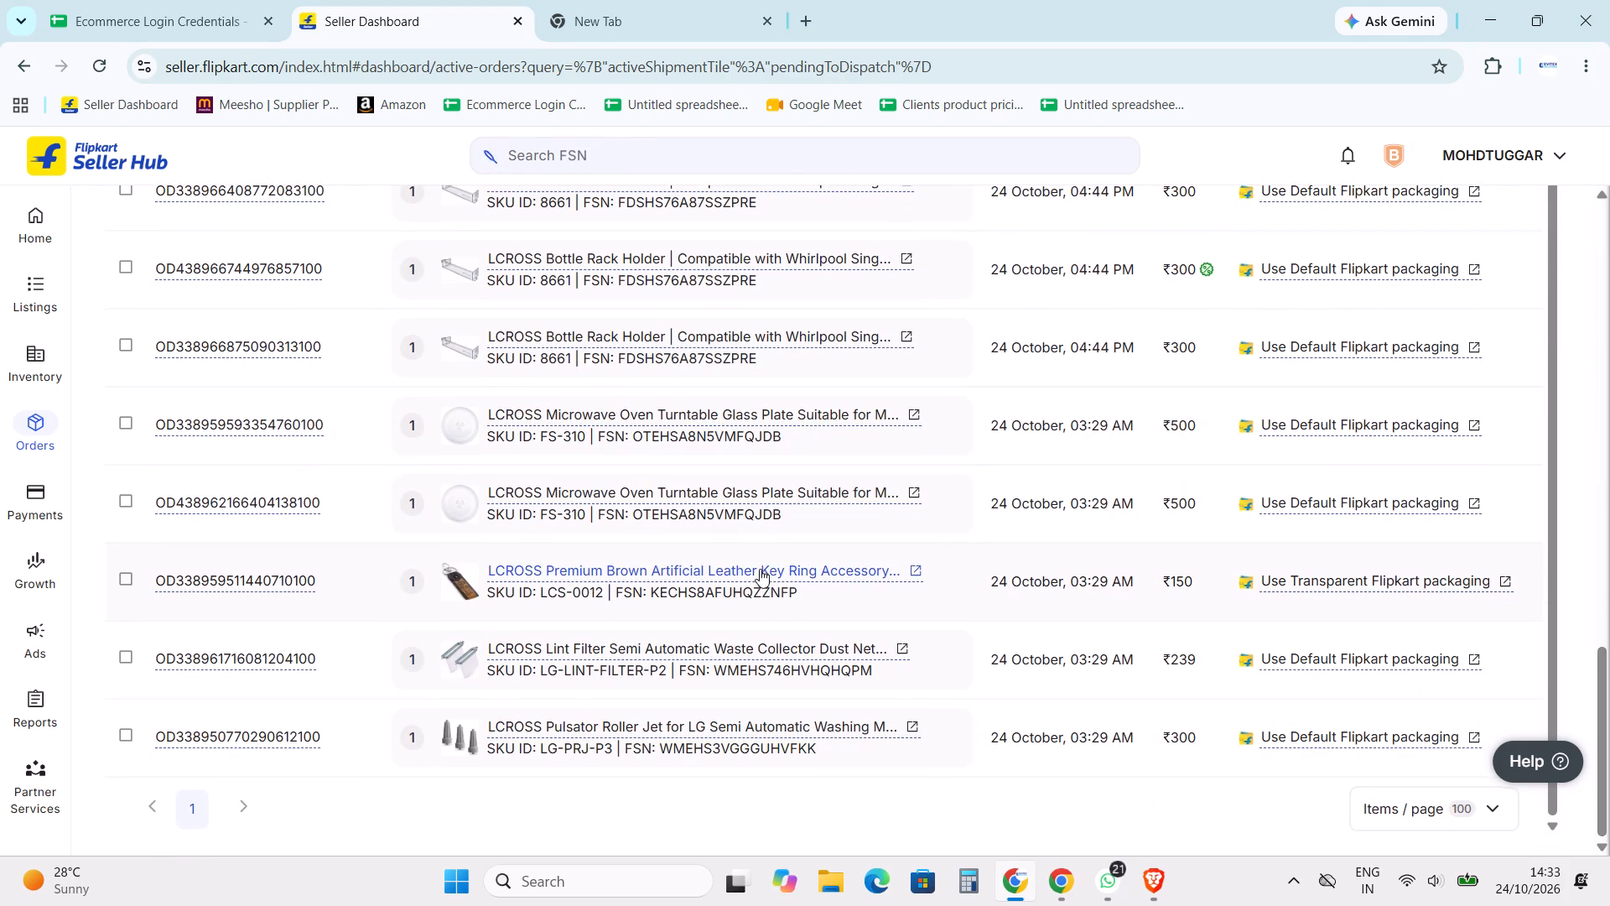
scroll(760, 569, "down", 3)
scroll(828, 576, "up", 20)
scroll(828, 576, "up", 7)
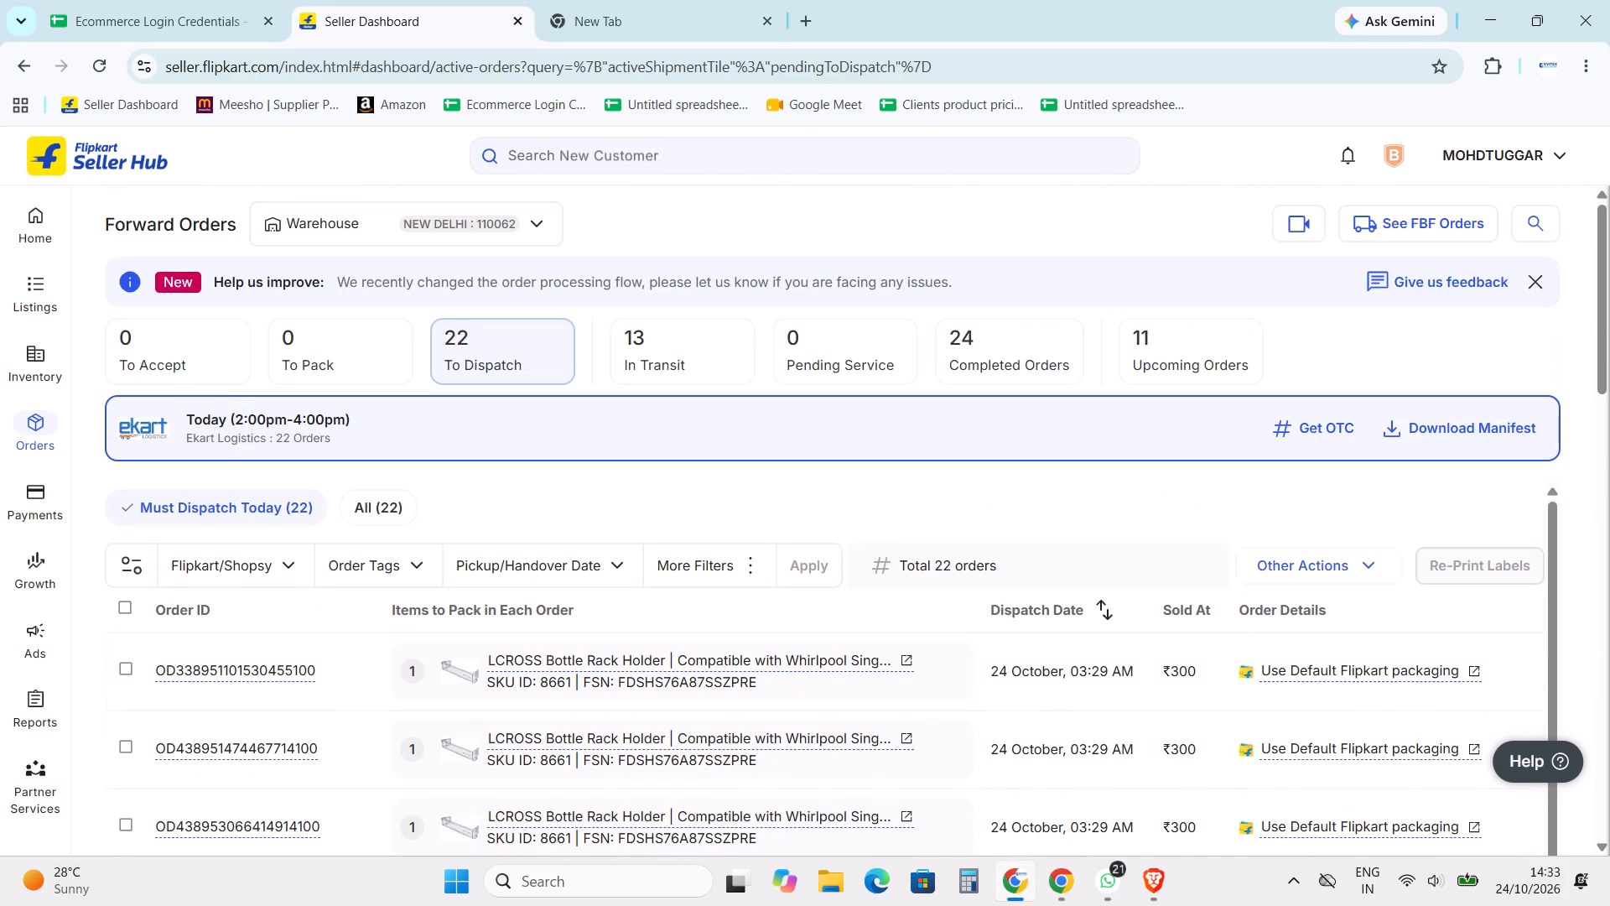
Switch the Flipkart Seller Hub account to ASTRETAILPVTLTD.
left_click(1537, 154)
left_click(1369, 228)
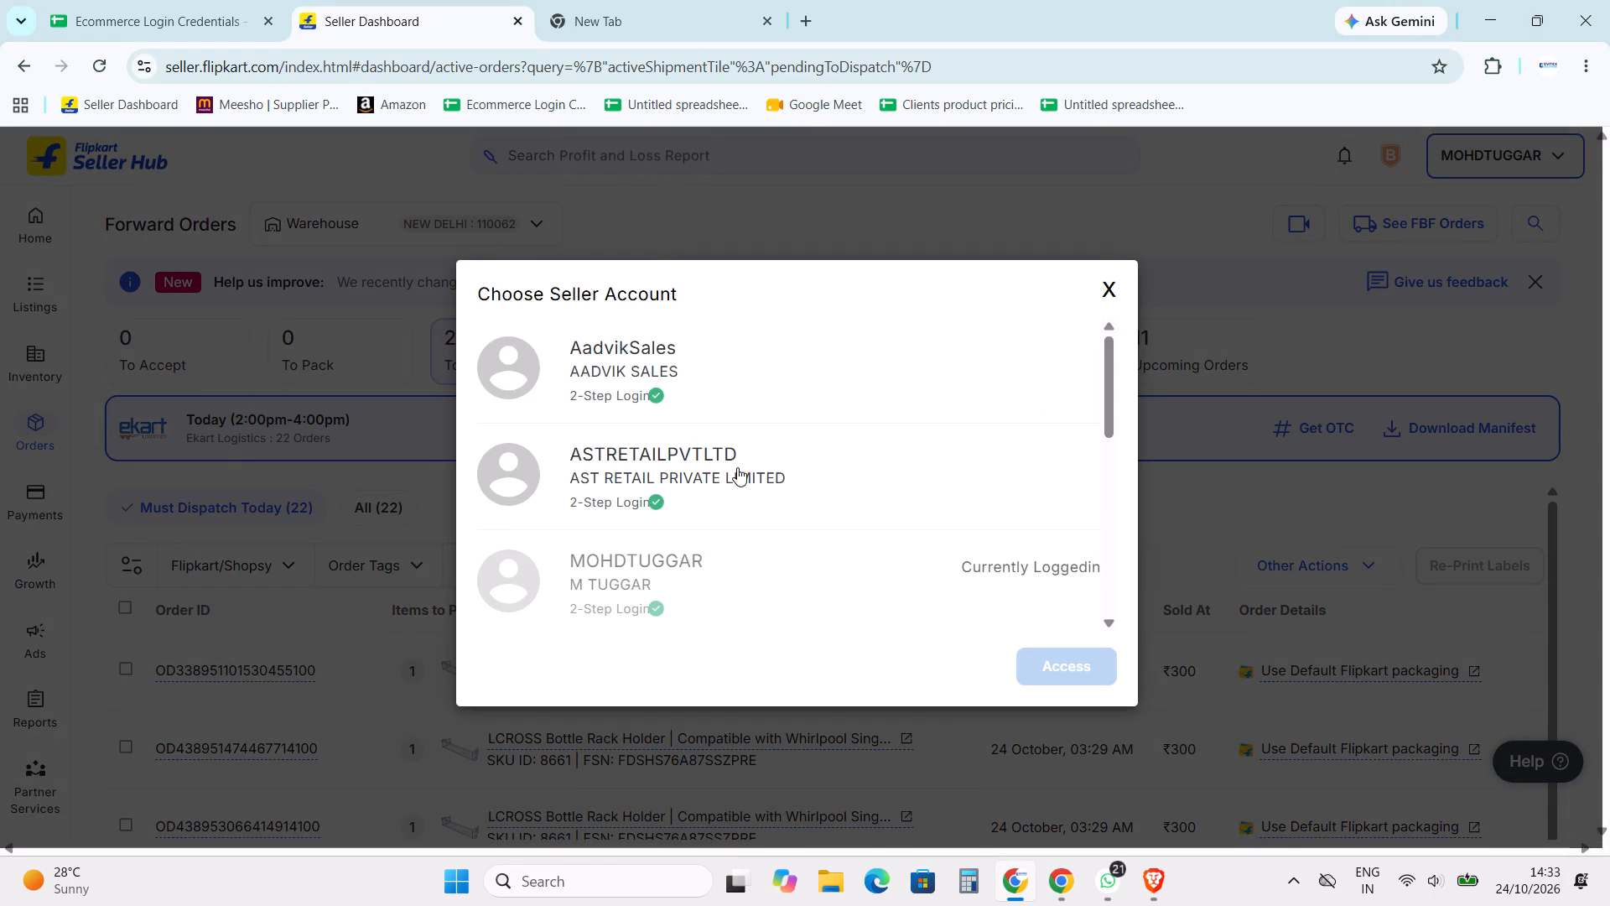
scroll(697, 450, "down", 9)
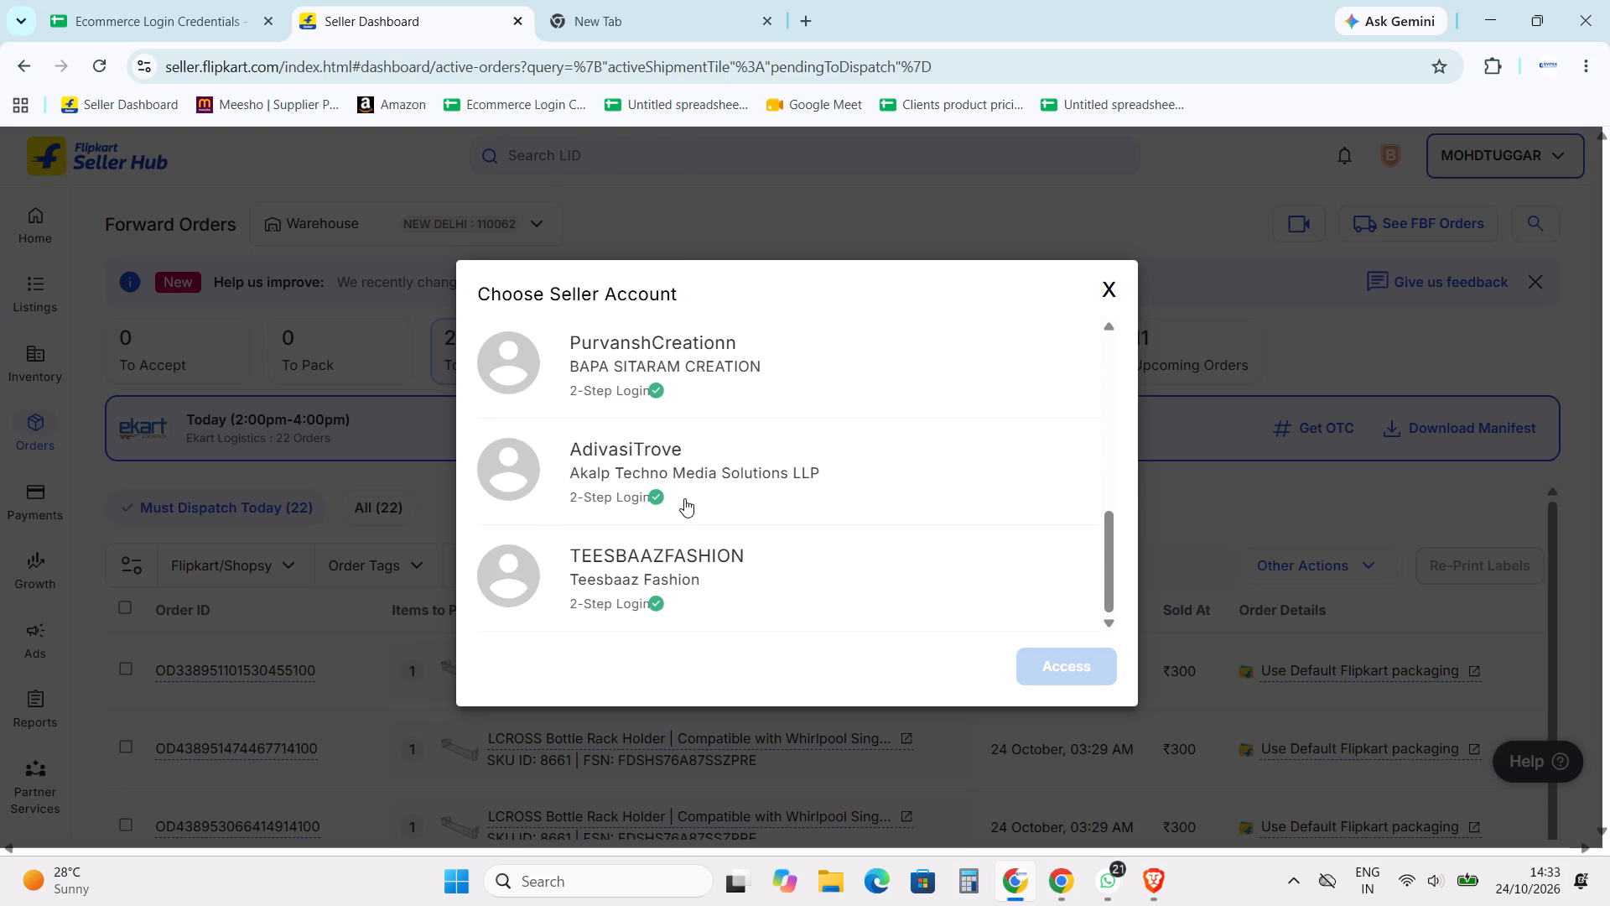
scroll(684, 498, "up", 9)
left_click(686, 496)
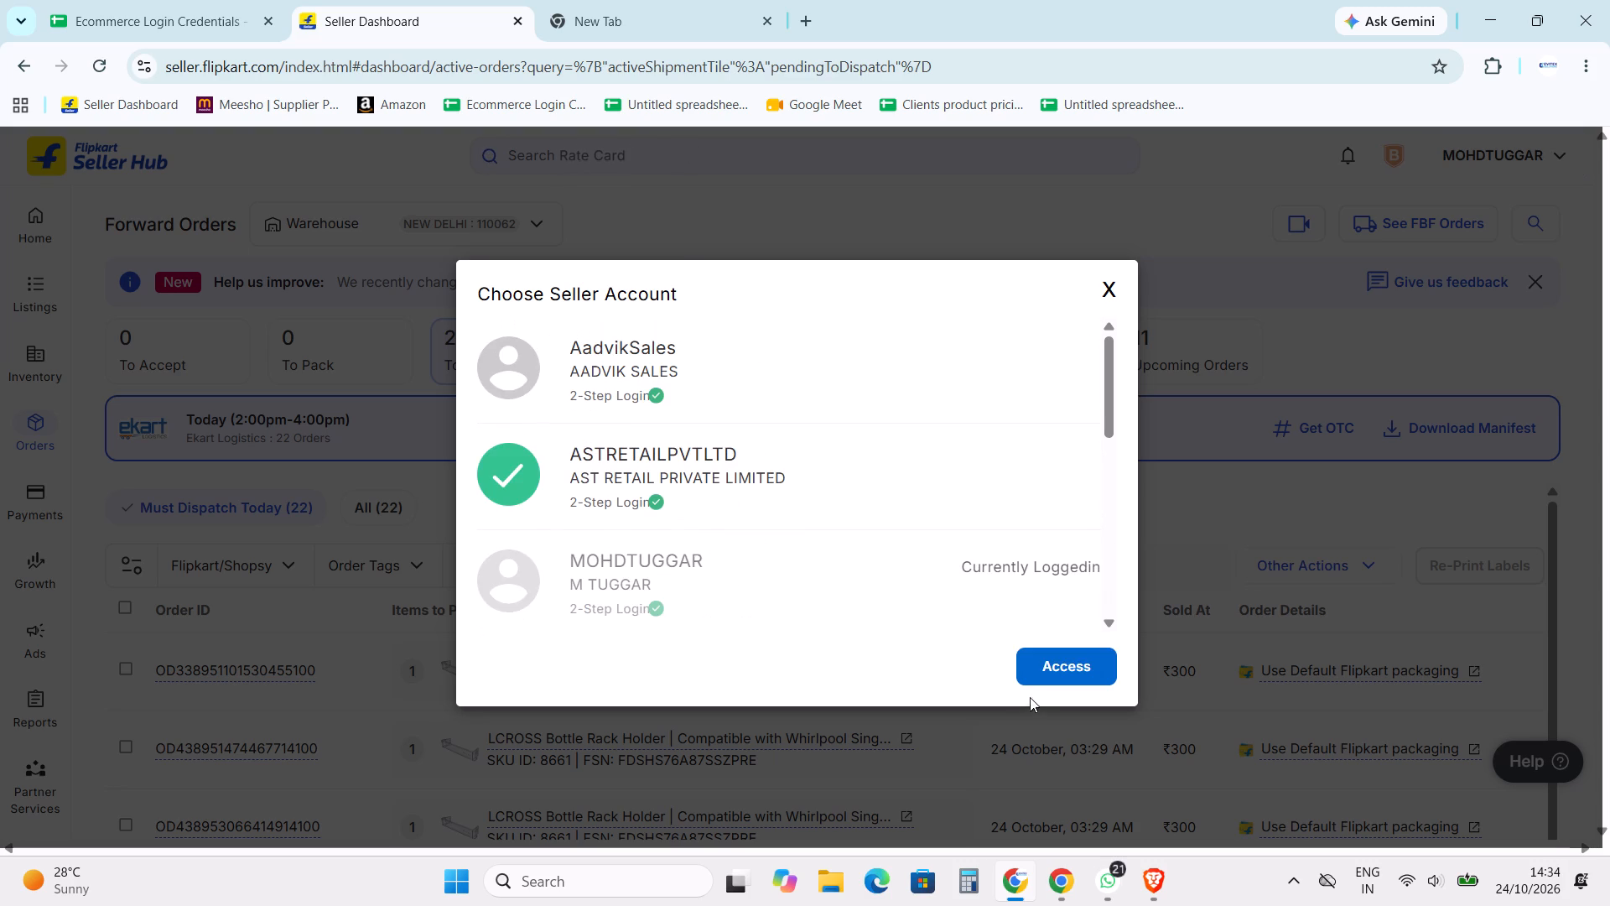
left_click(1072, 663)
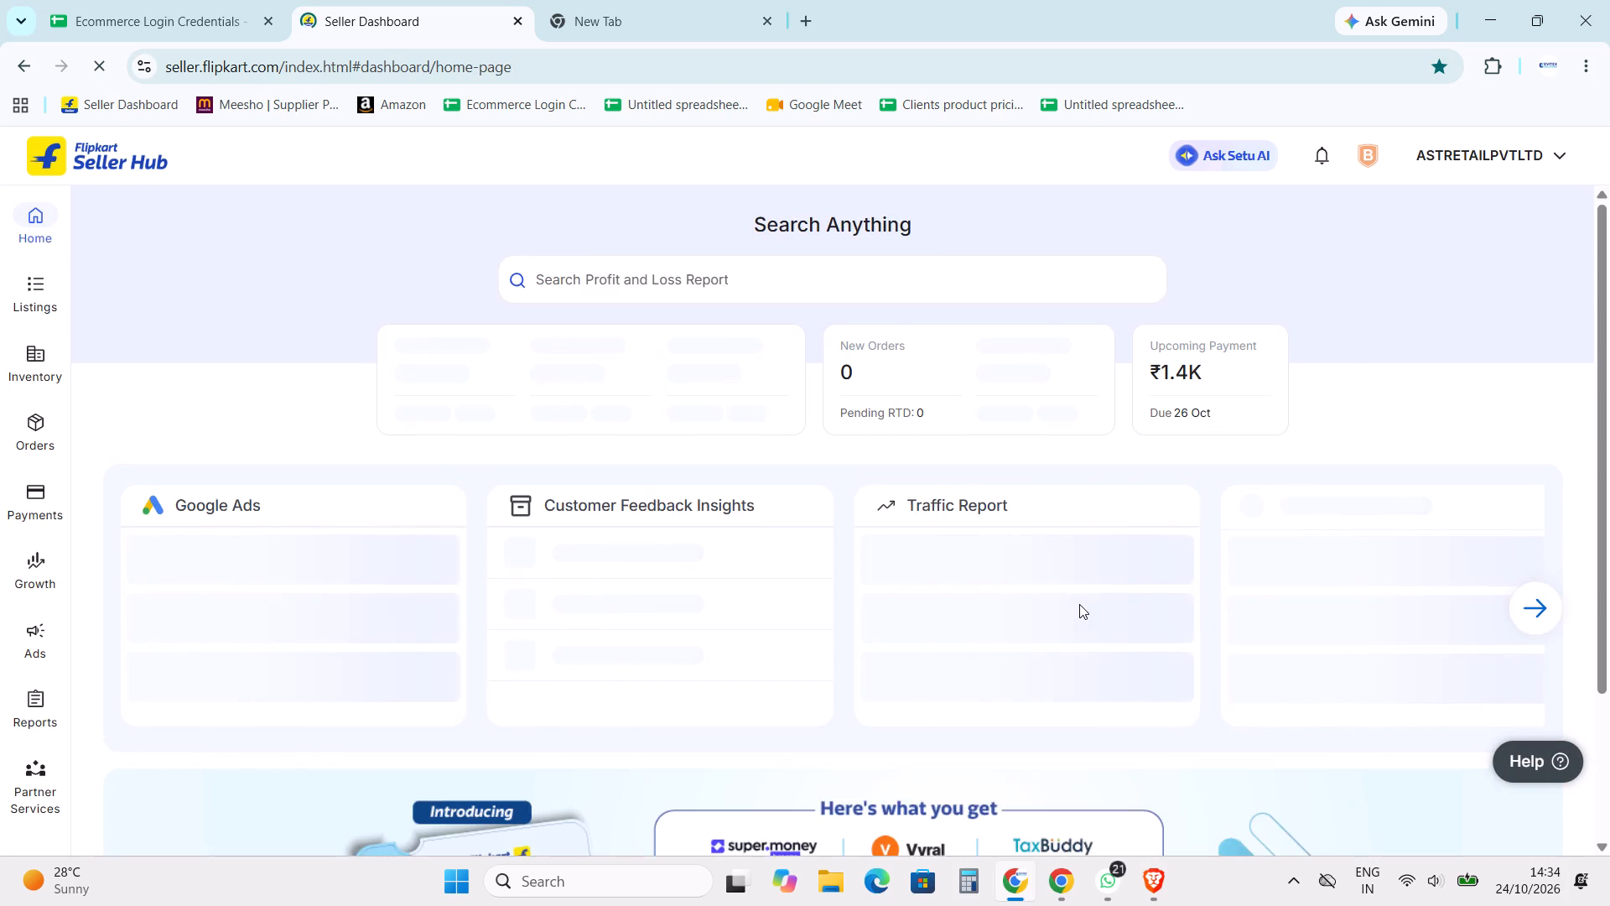
Open the Forward Orders page for ASTRETAILPVTLTD, reload it and show the upcoming orders.
left_click(33, 431)
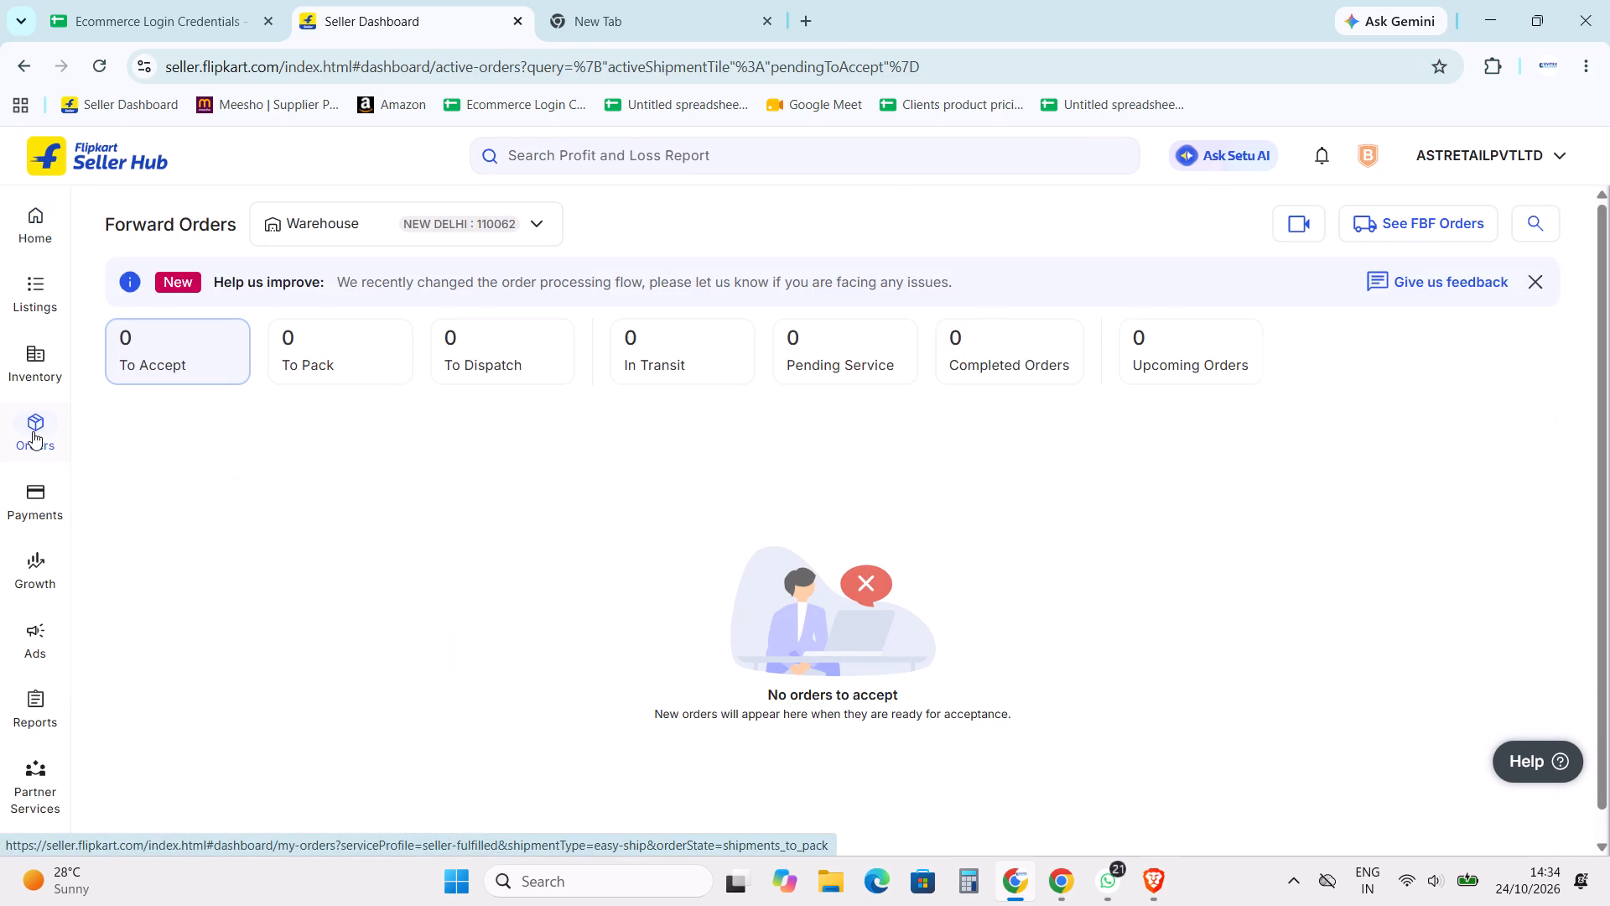
left_click(43, 424)
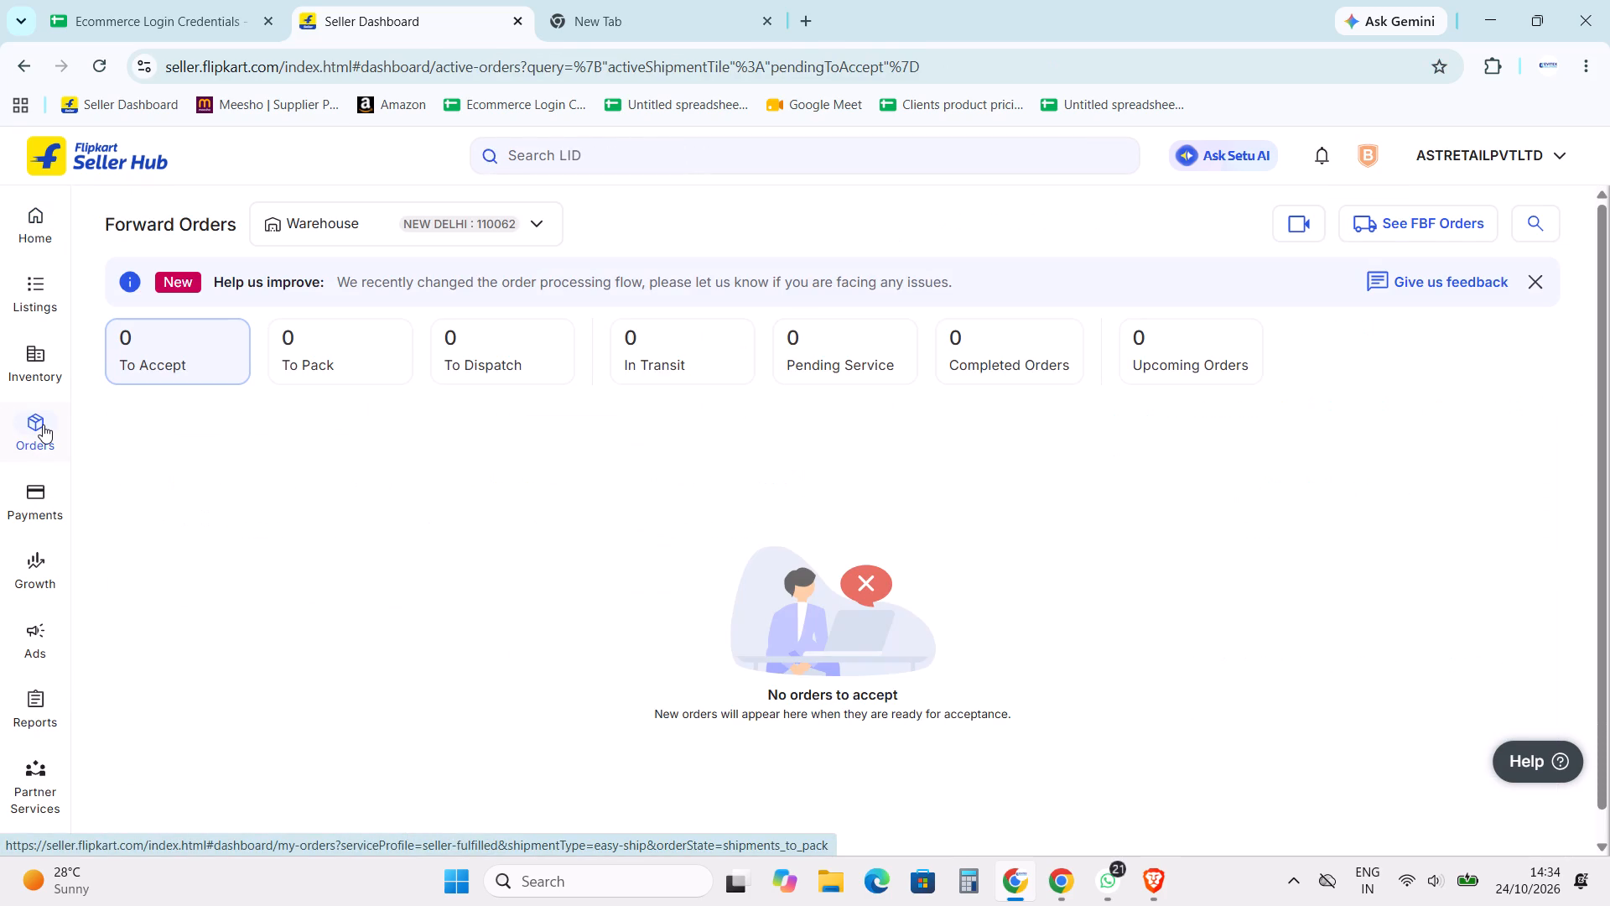
left_click(43, 424)
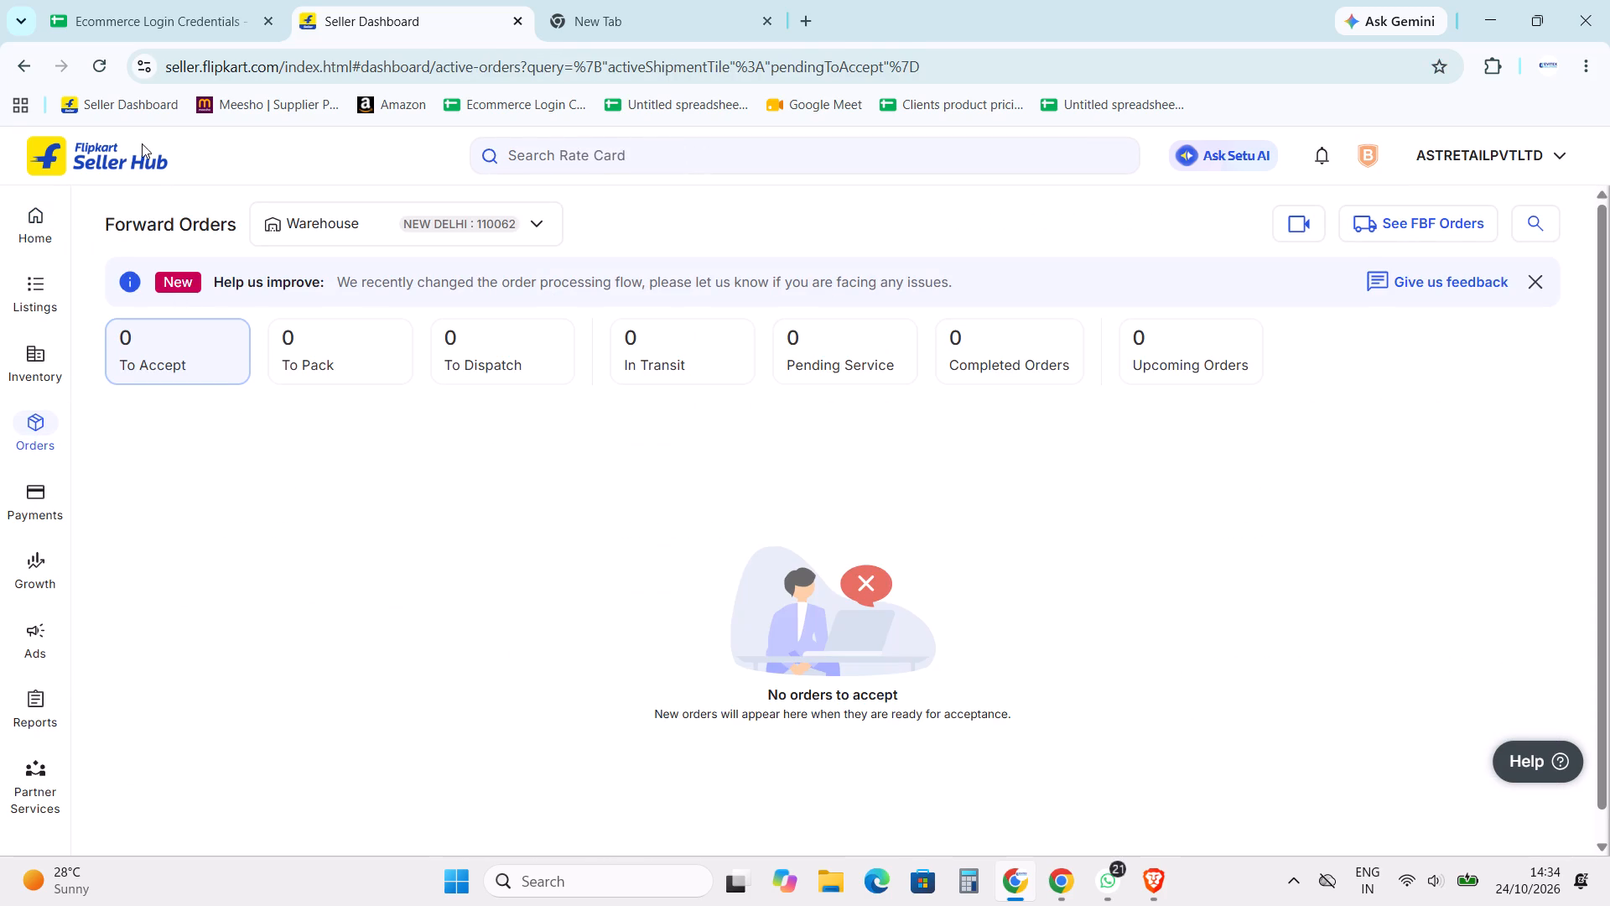
left_click(101, 63)
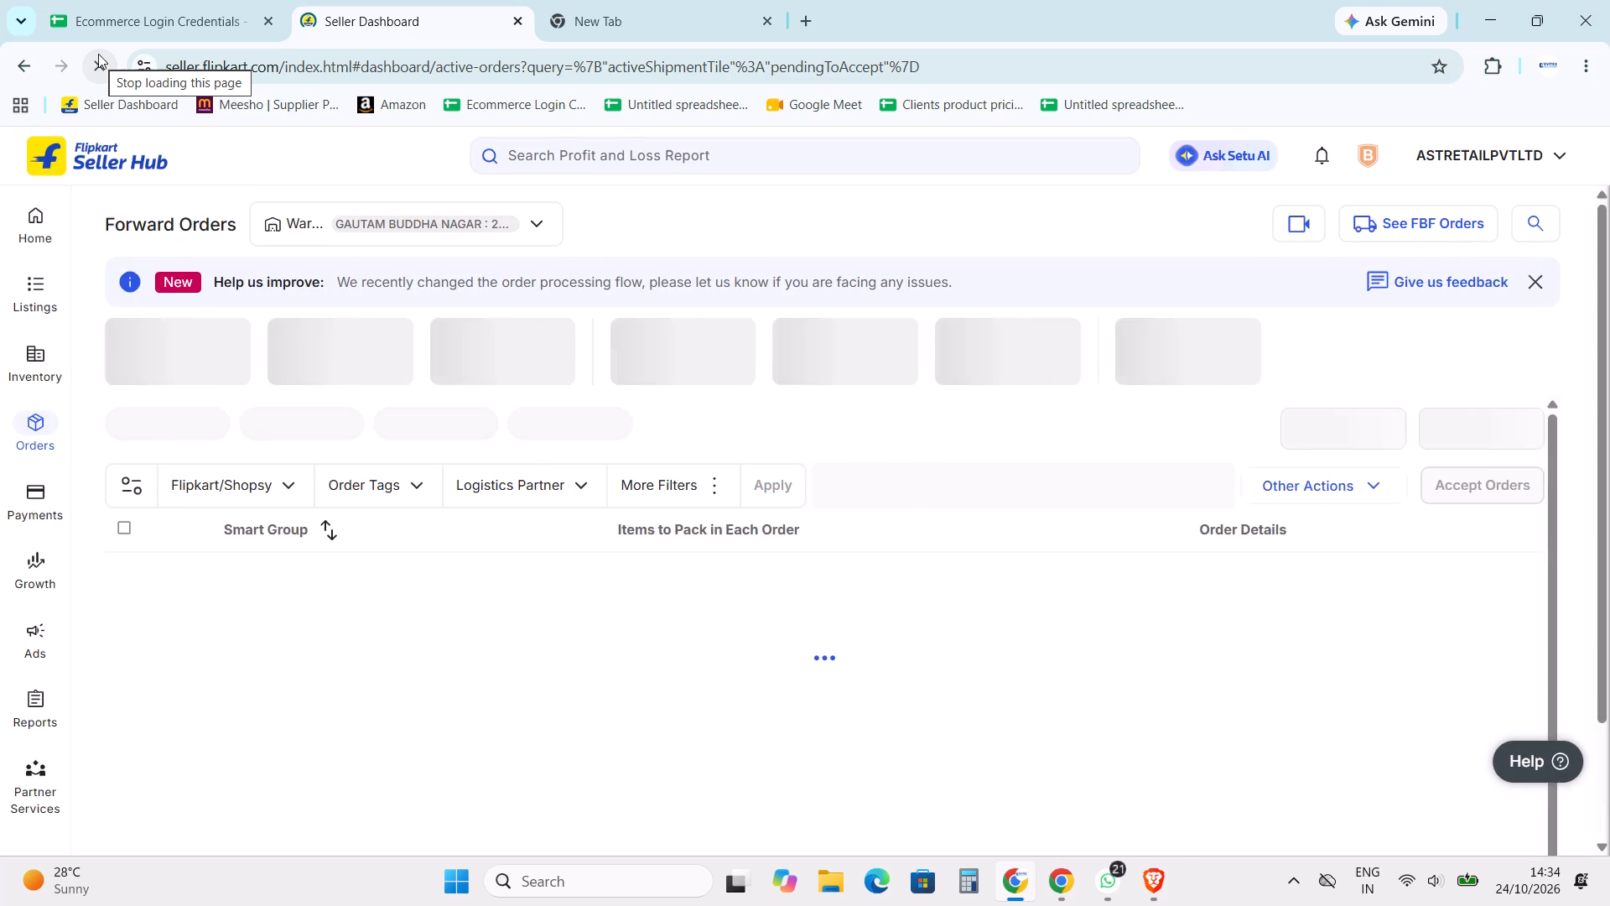
left_click(1187, 316)
left_click(1171, 371)
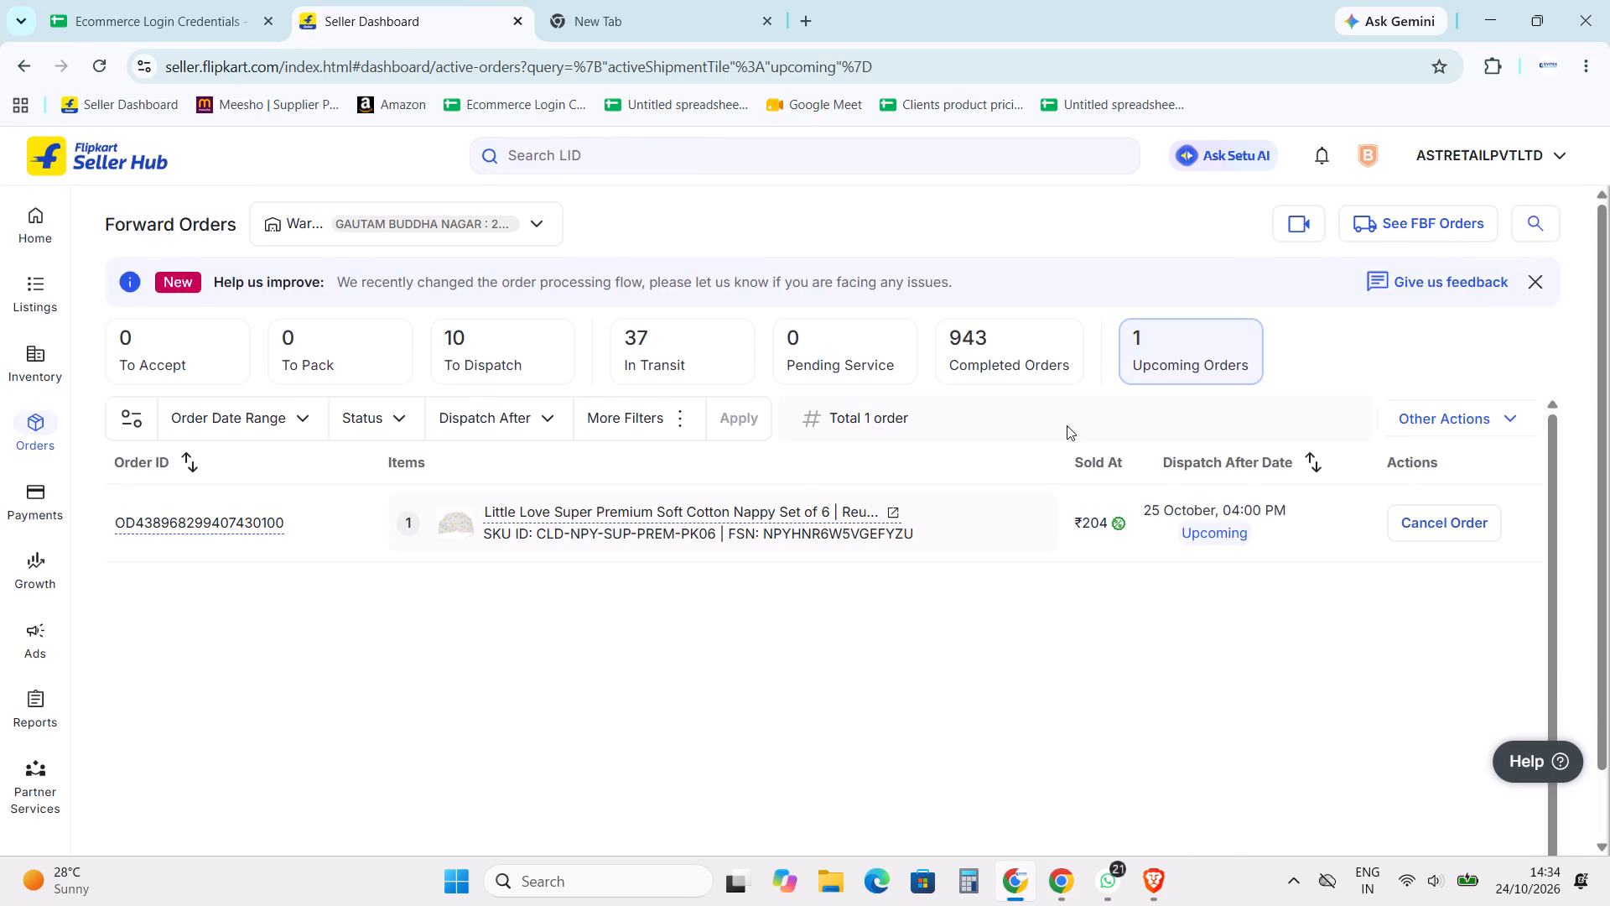
Open the upcoming order's Little Love nappy set product page, review its full title, details and sellers, and close the page.
left_click(740, 512)
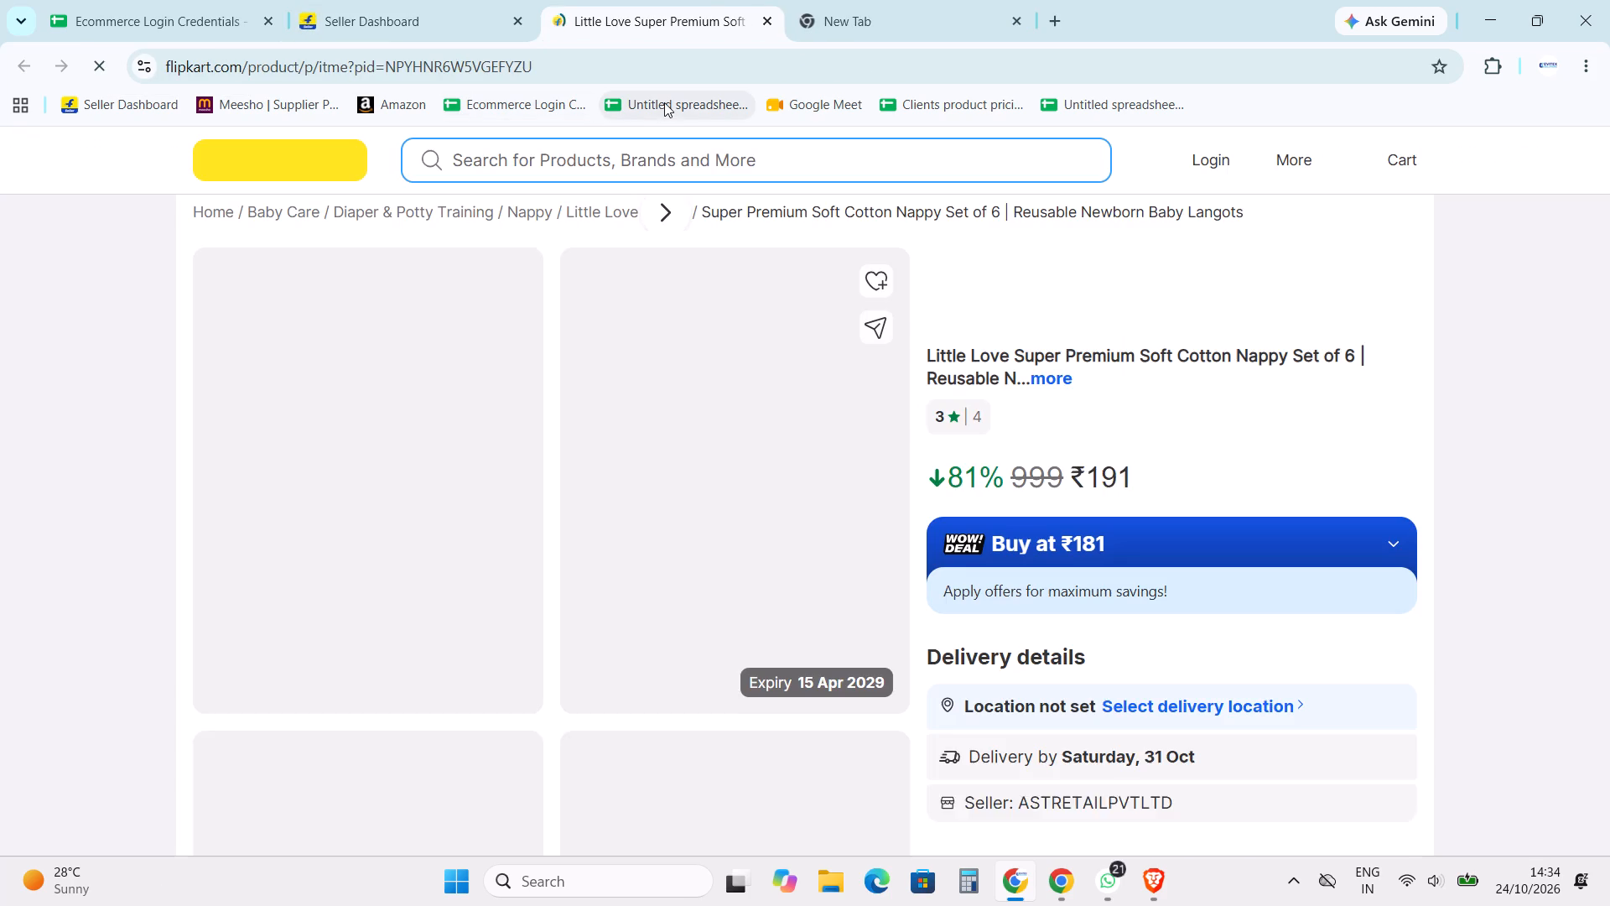
left_click(1051, 378)
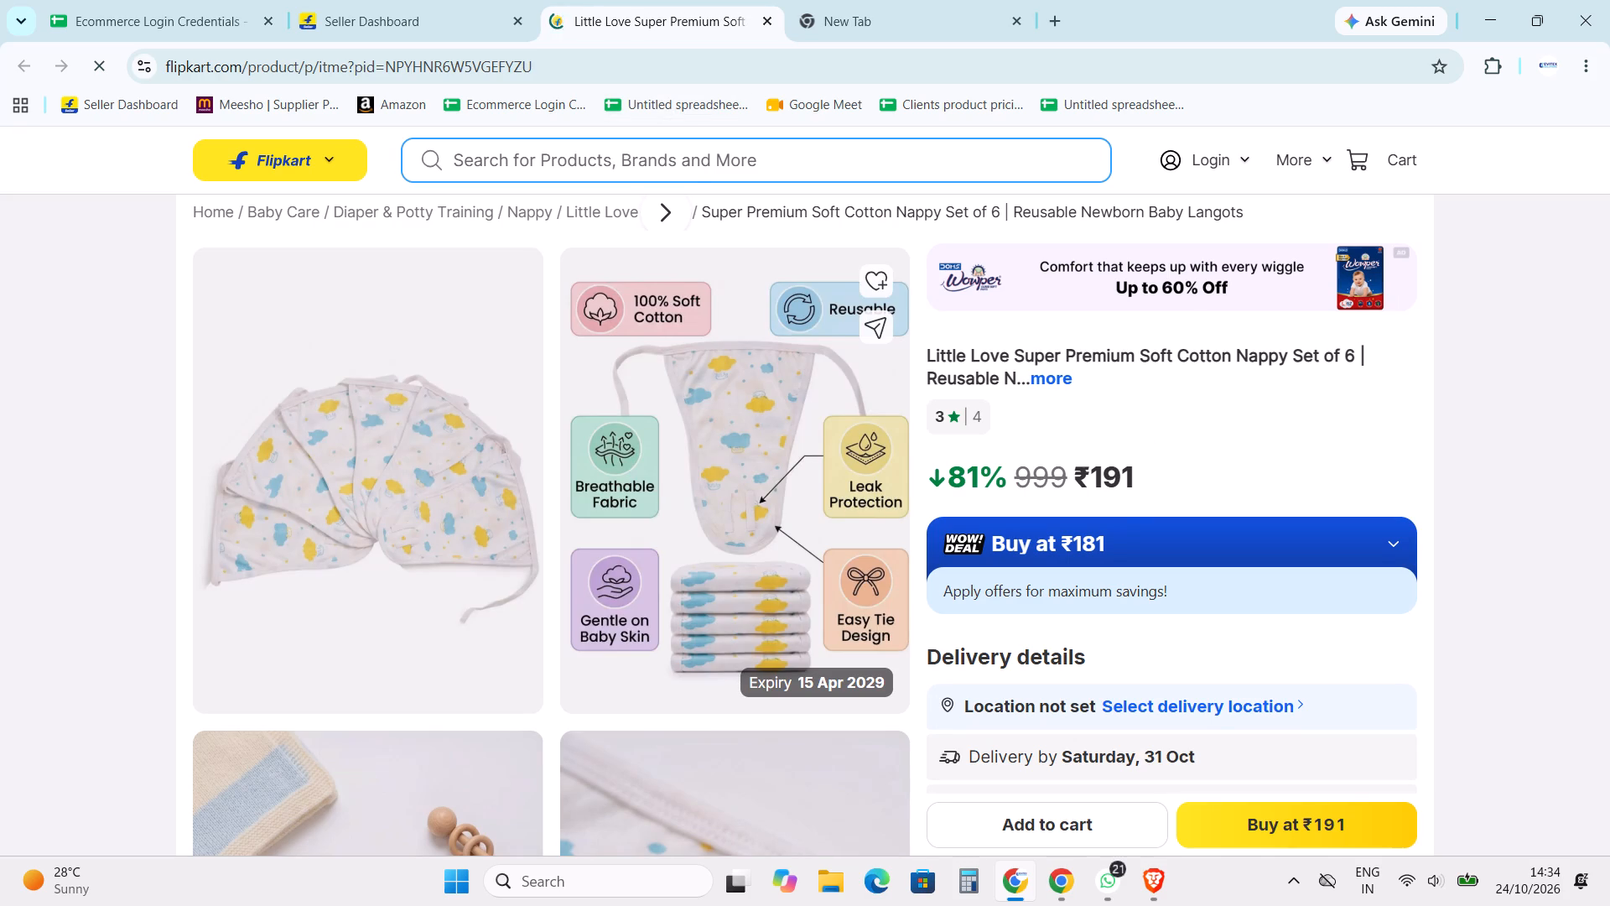
left_click(1051, 375)
scroll(1301, 492, "down", 5)
scroll(1302, 487, "up", 2)
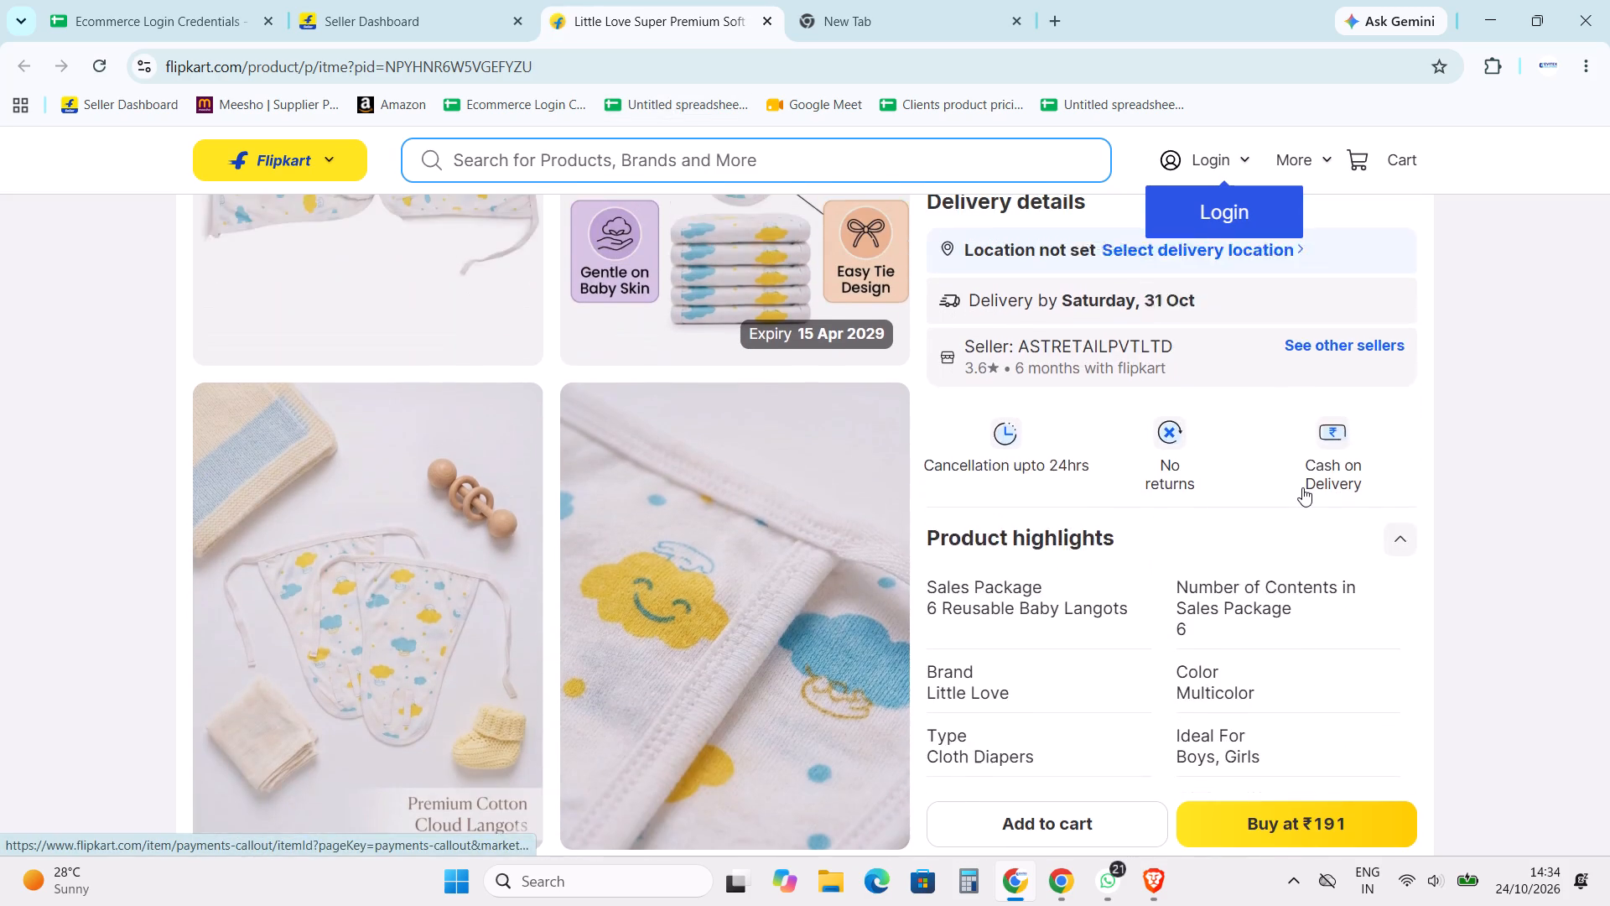
left_click(1315, 486)
scroll(1312, 487, "down", 1)
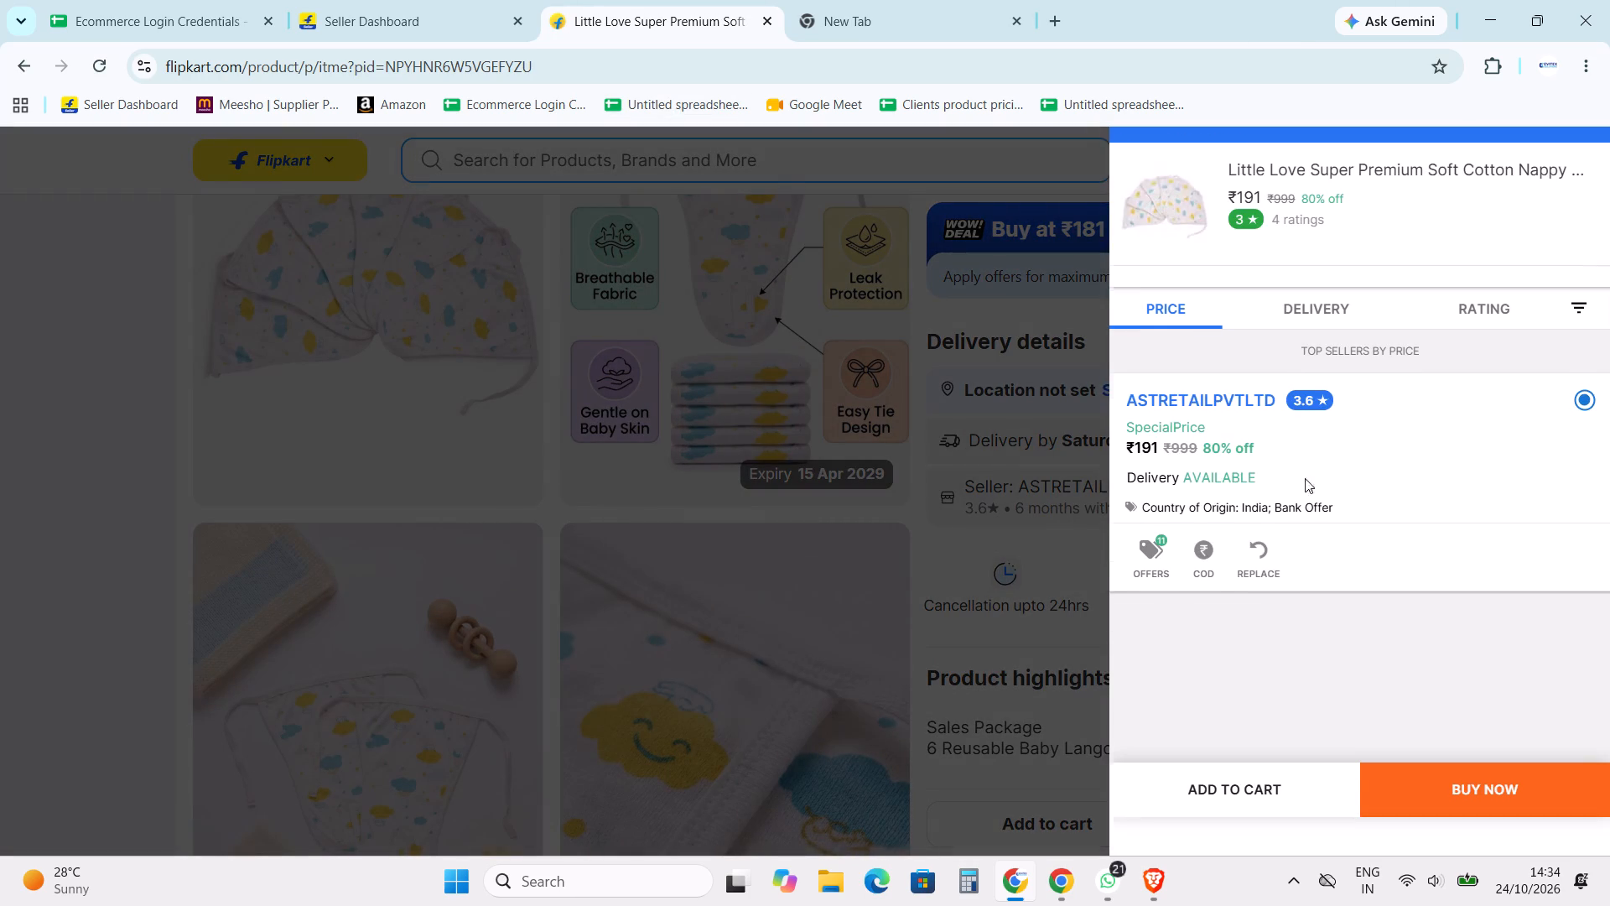
scroll(1135, 189, "up", 4)
left_click(1120, 150)
scroll(807, 404, "up", 17)
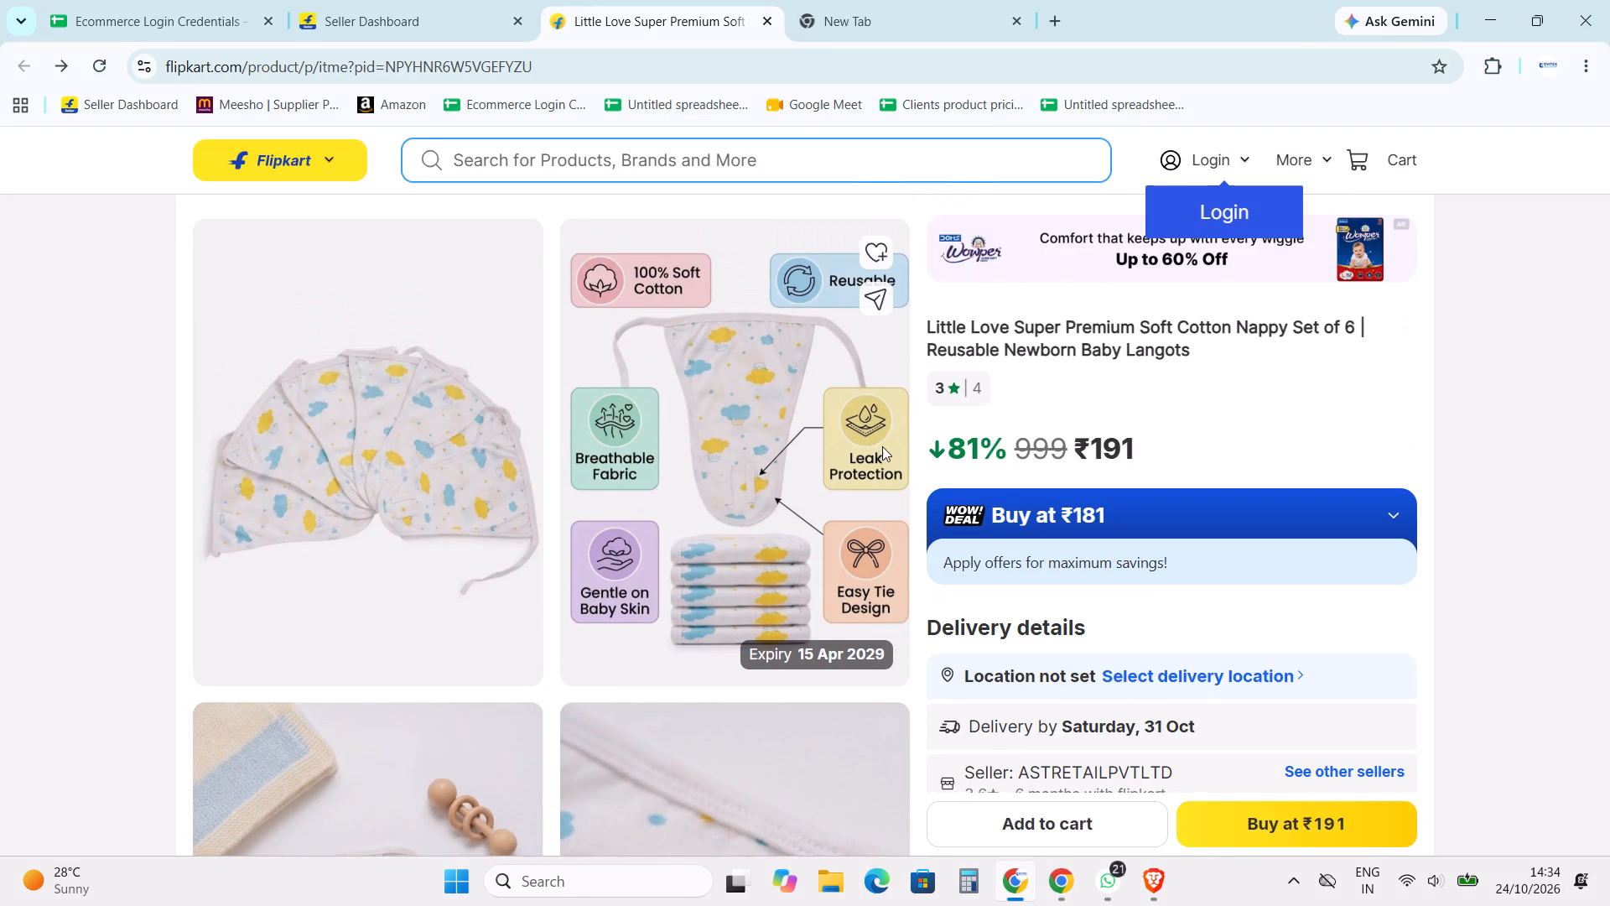
scroll(882, 446, "up", 18)
scroll(754, 494, "down", 16)
scroll(695, 482, "up", 18)
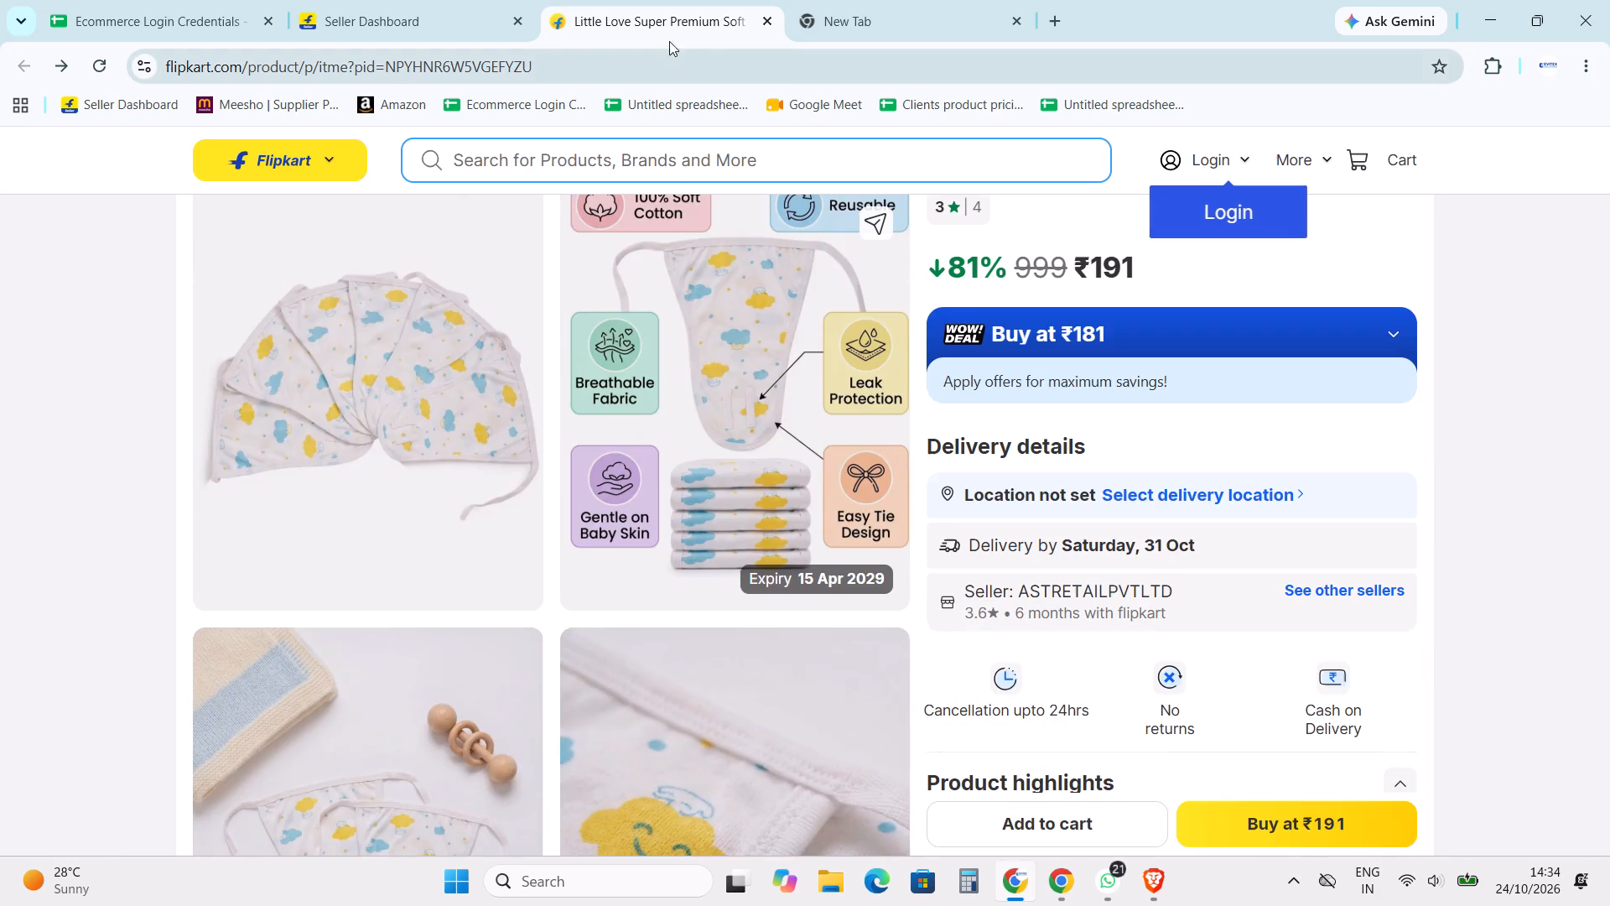
left_click(761, 23)
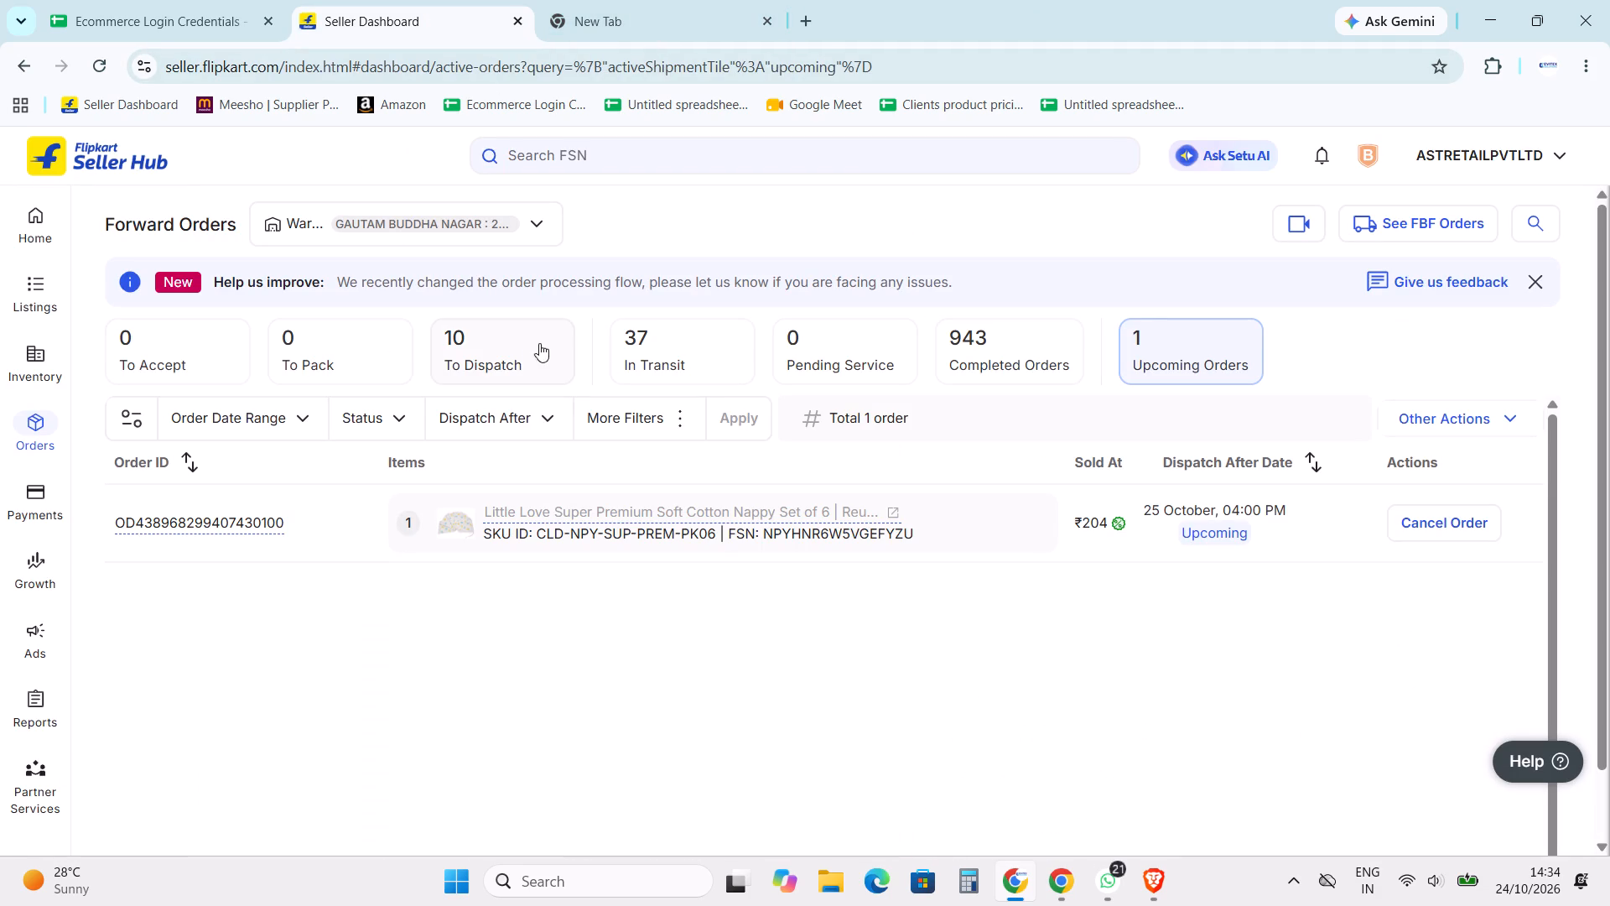
Show the orders to dispatch and review them, including the offers applied to a nappy set order.
left_click(527, 339)
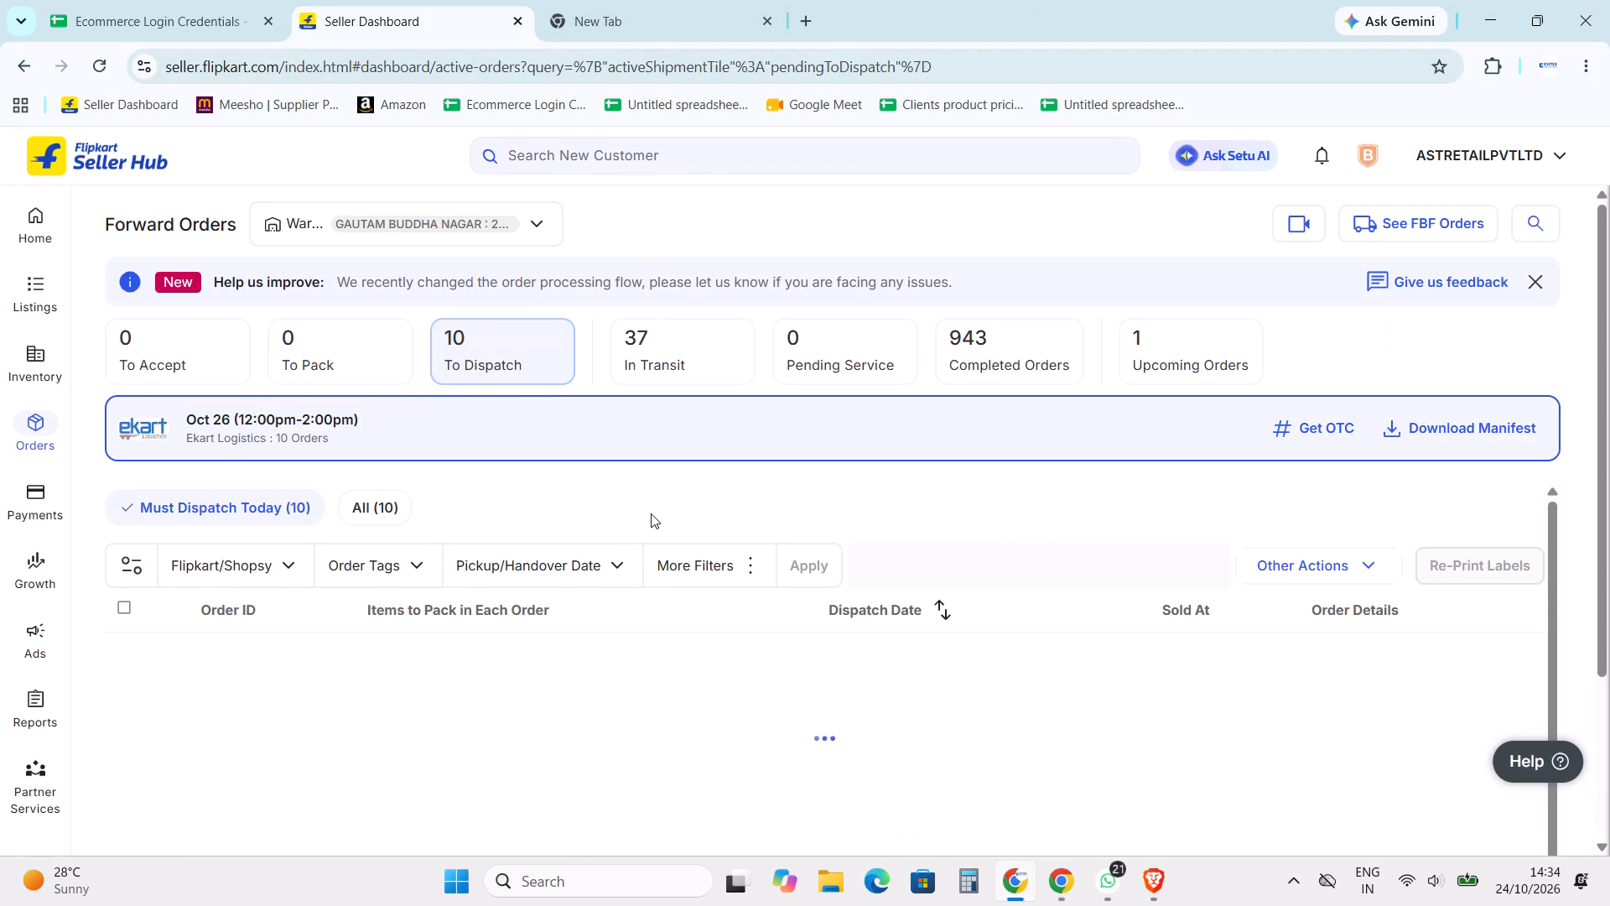
scroll(771, 454, "down", 11)
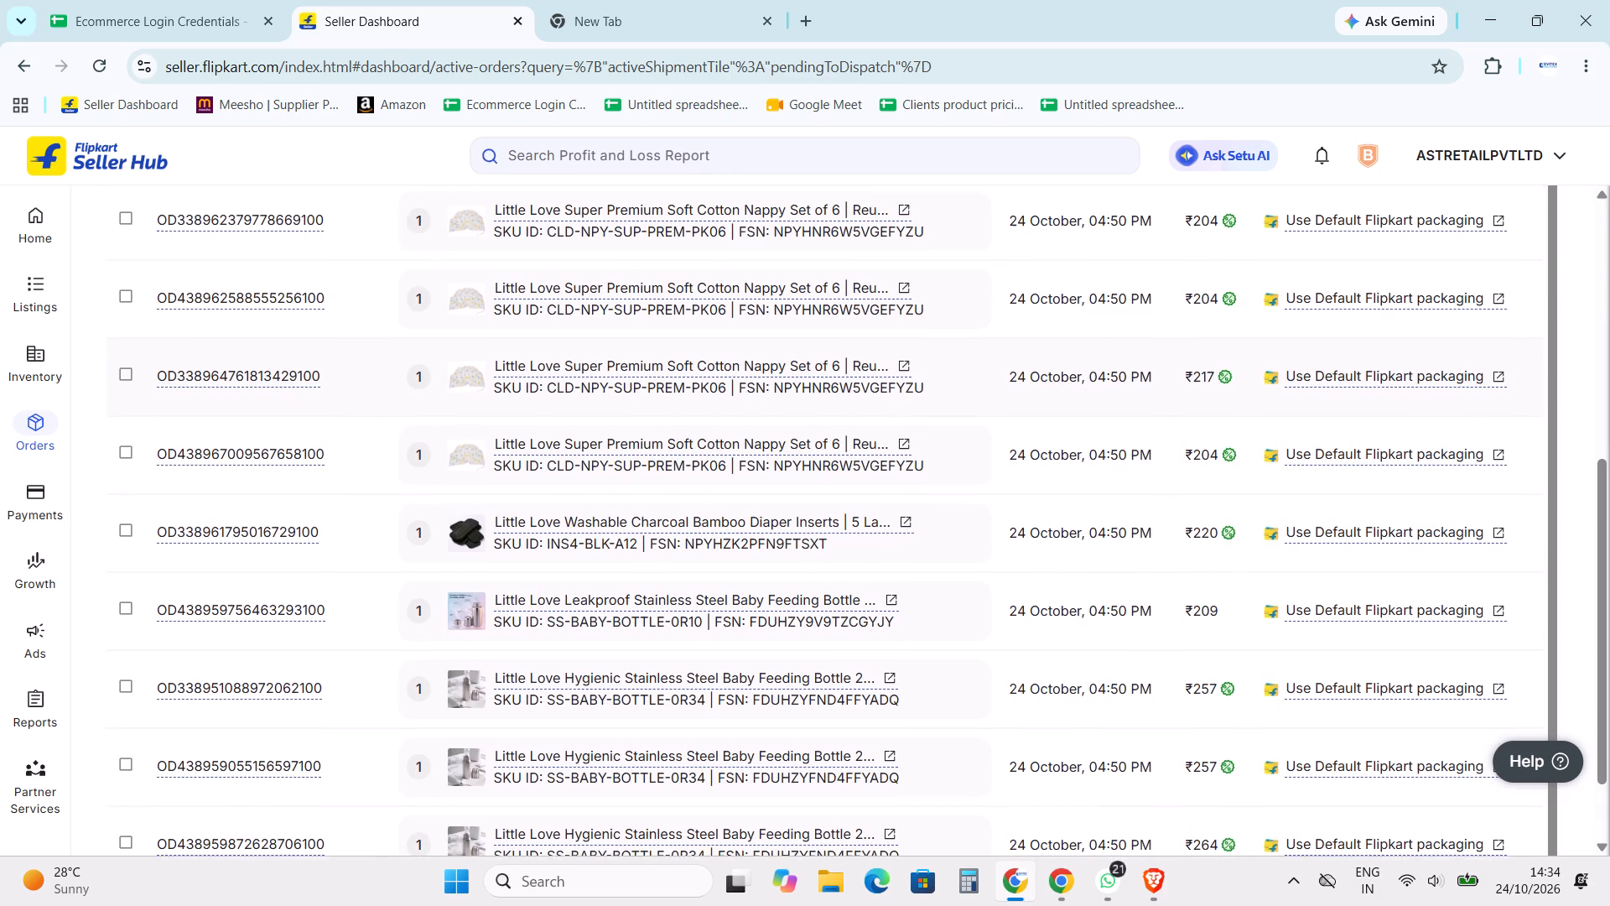
scroll(902, 397, "down", 8)
left_click(1225, 457)
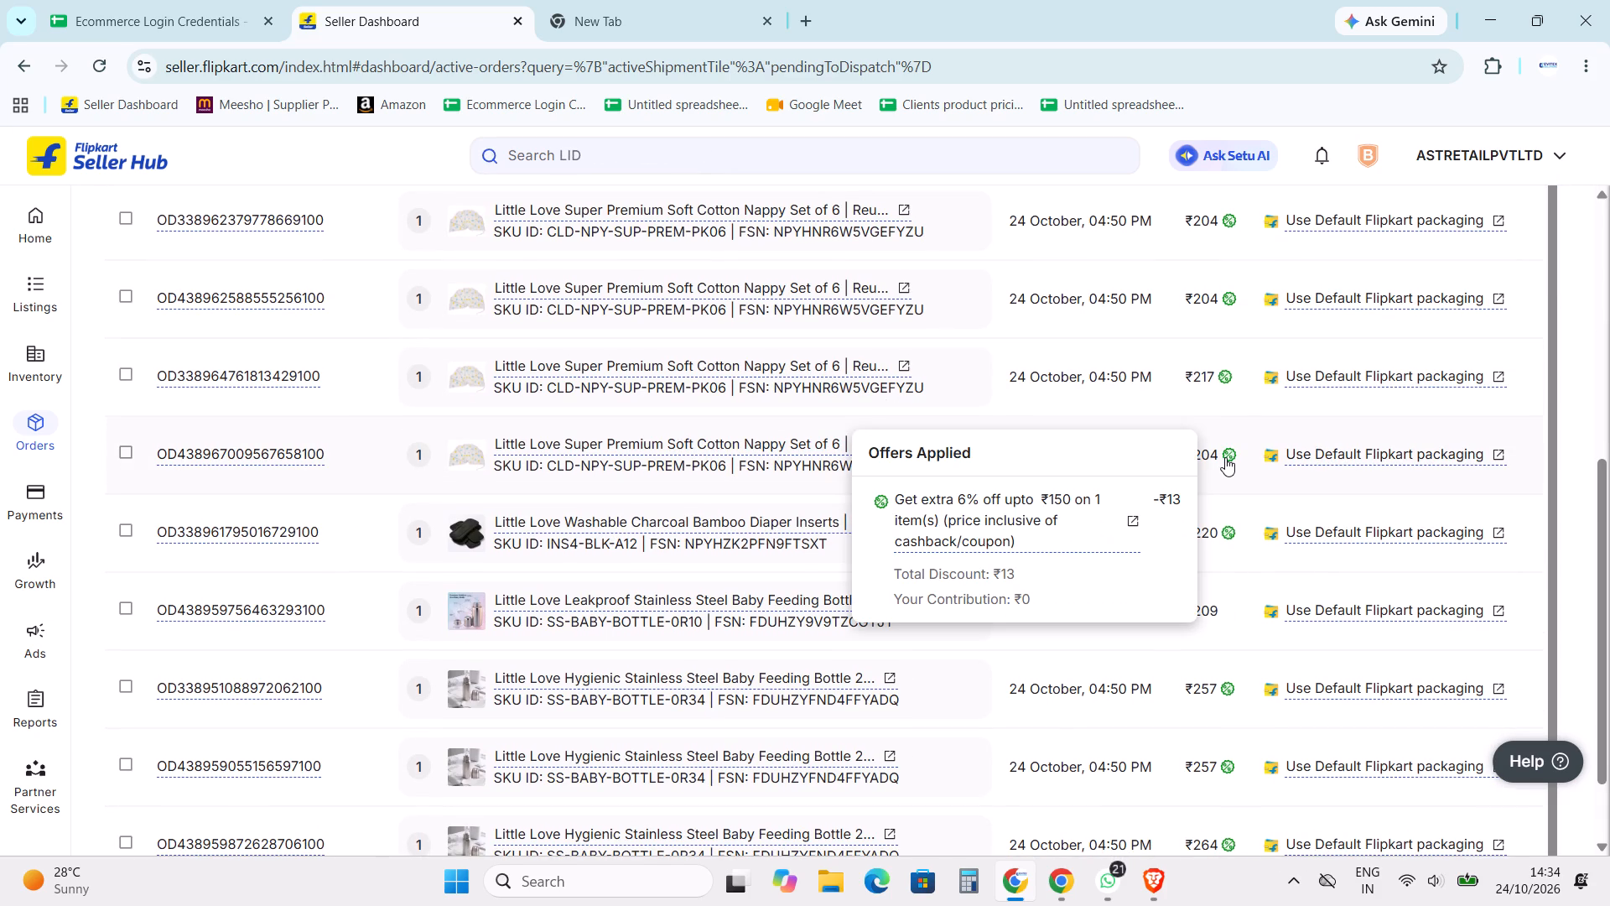
left_click(1574, 112)
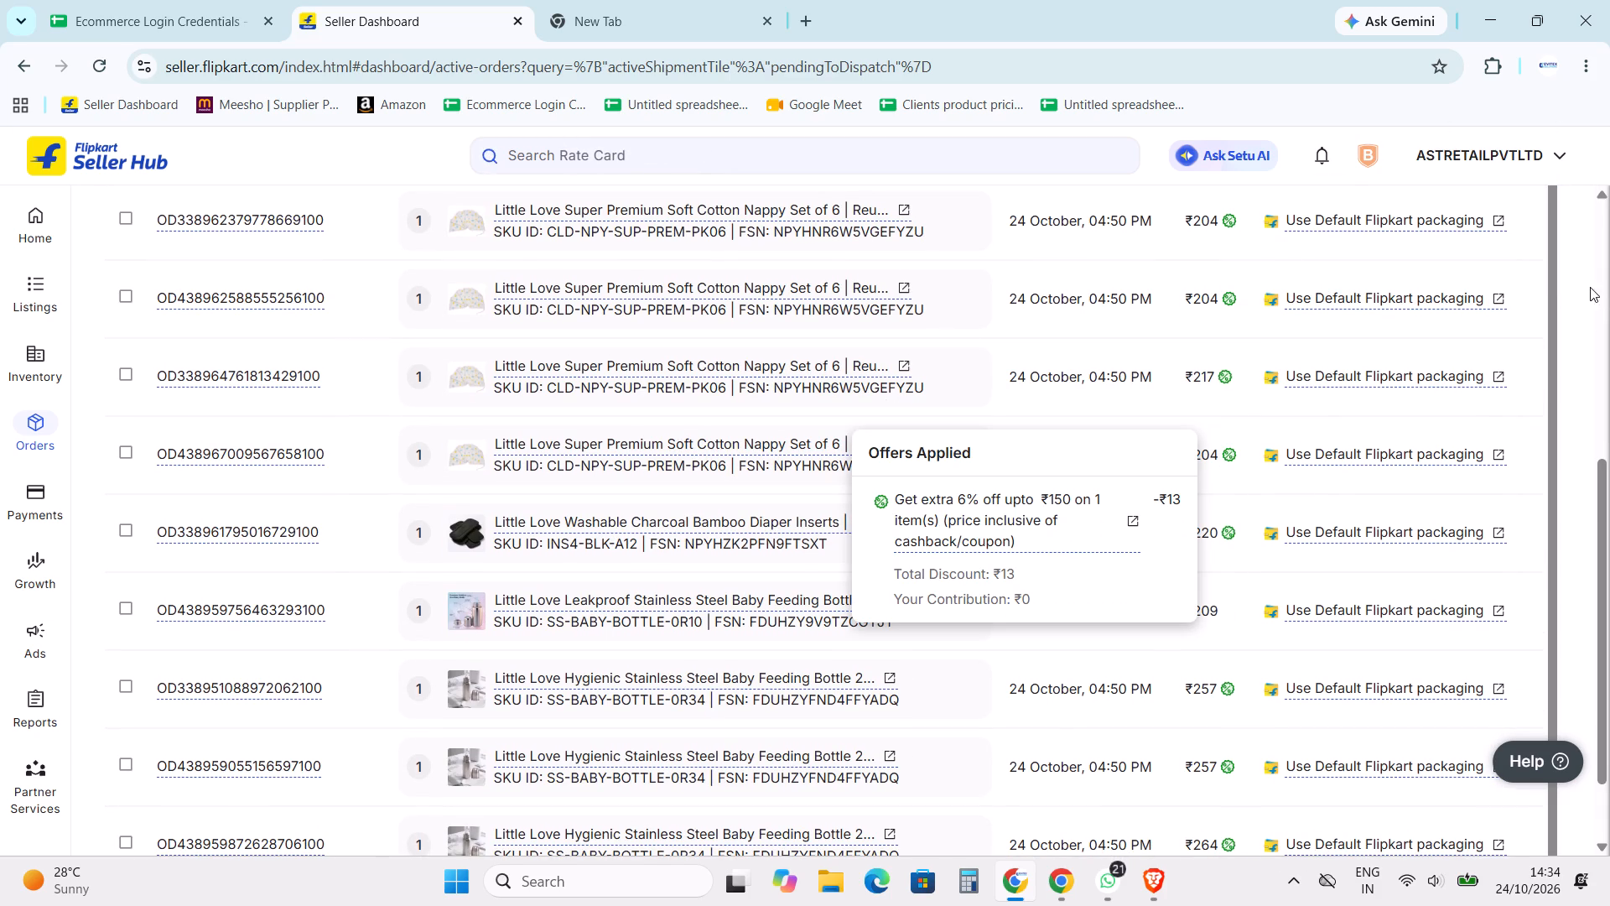
left_click(1584, 279)
scroll(420, 659, "down", 20)
scroll(420, 659, "down", 5)
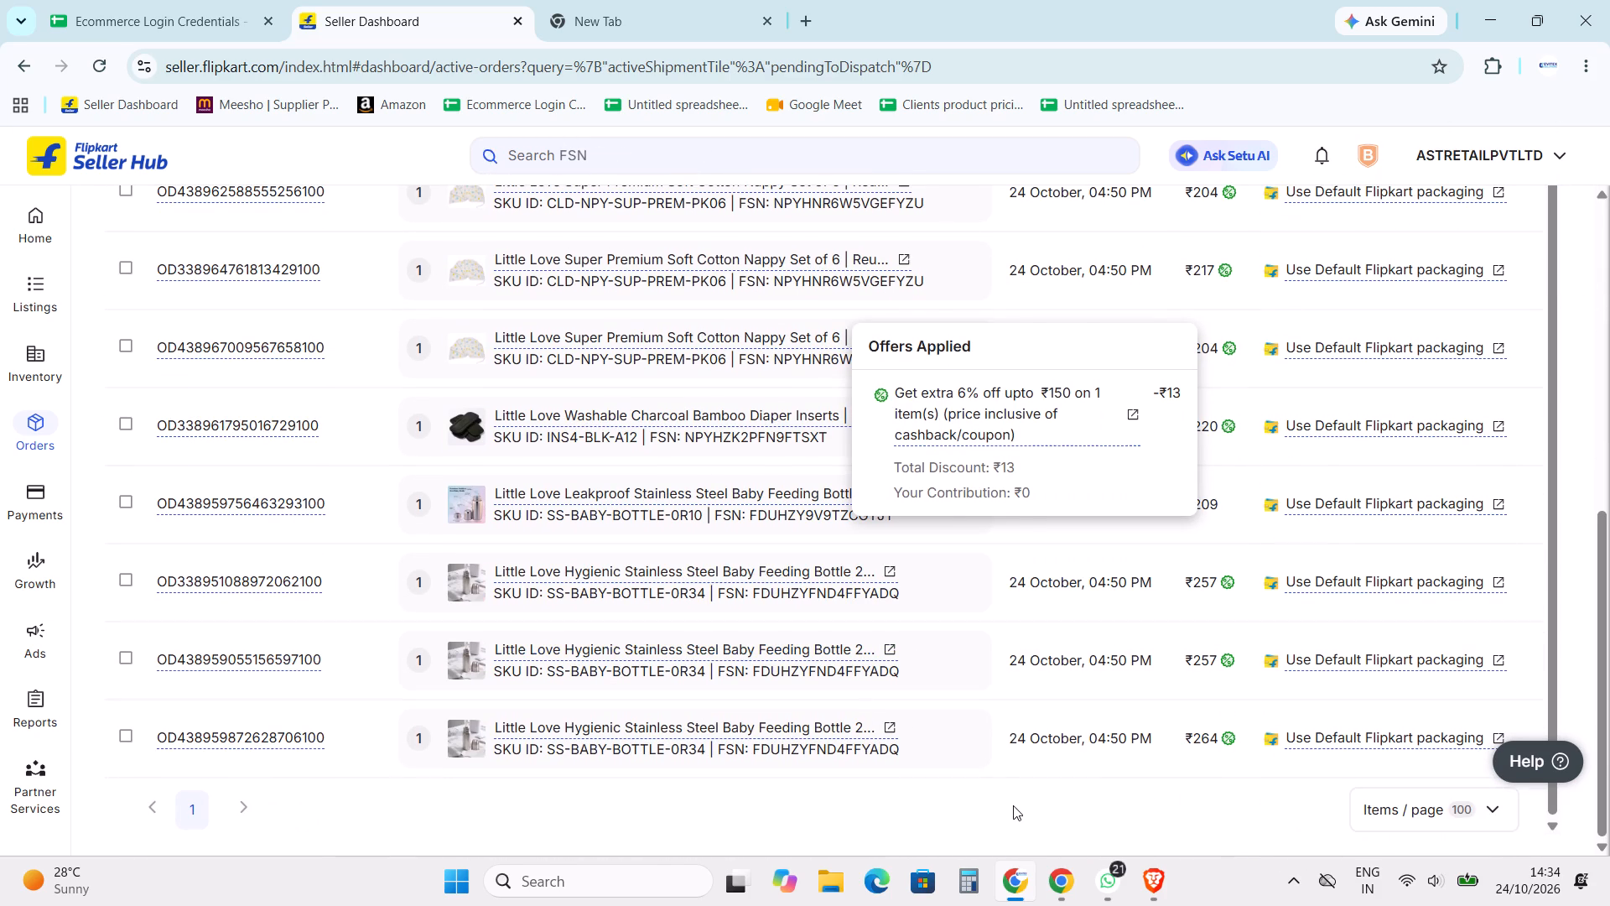
left_click(1014, 803)
left_click_drag(1597, 598, 1609, 175)
left_click(1009, 241)
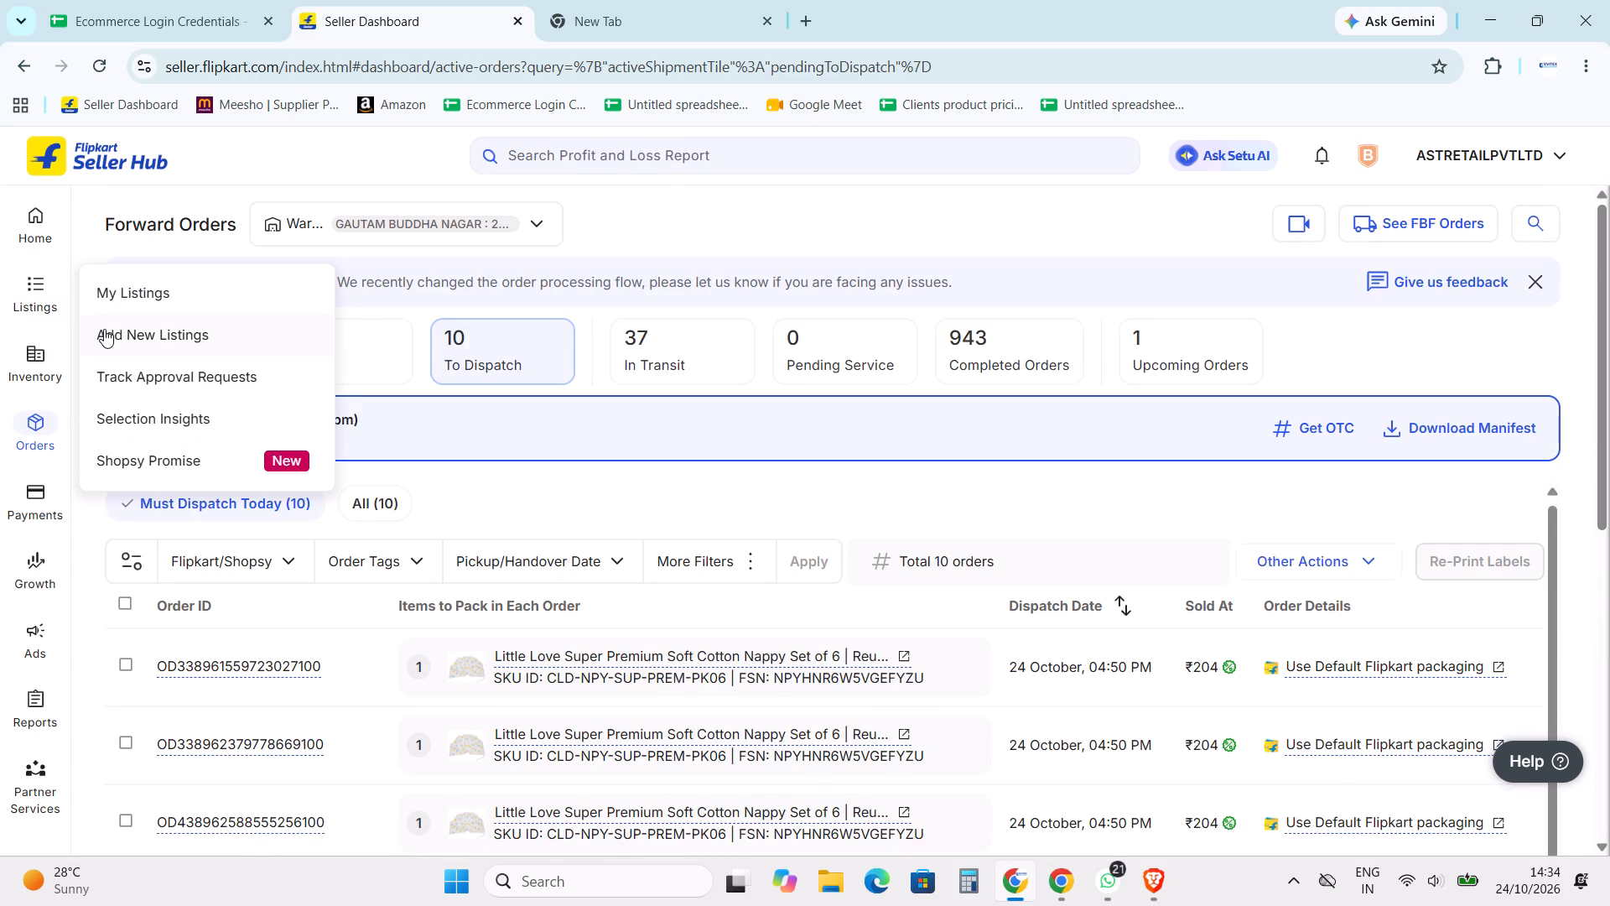
Open the Add New Listings page and review the single listings in progress.
left_click(104, 329)
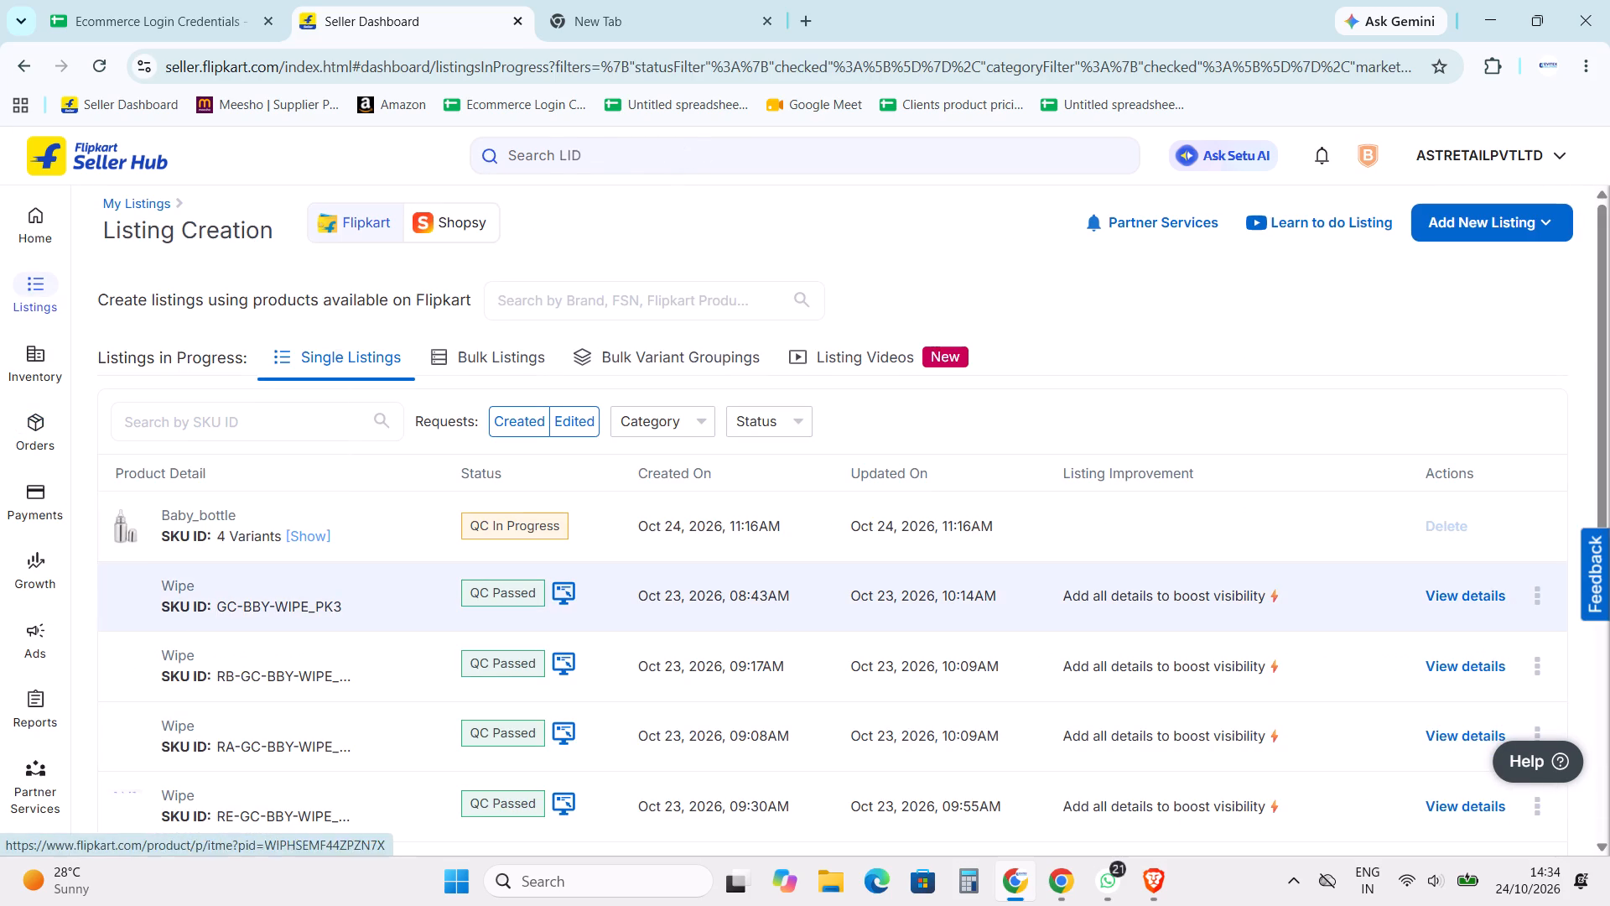
left_click(1051, 289)
scroll(724, 438, "down", 7)
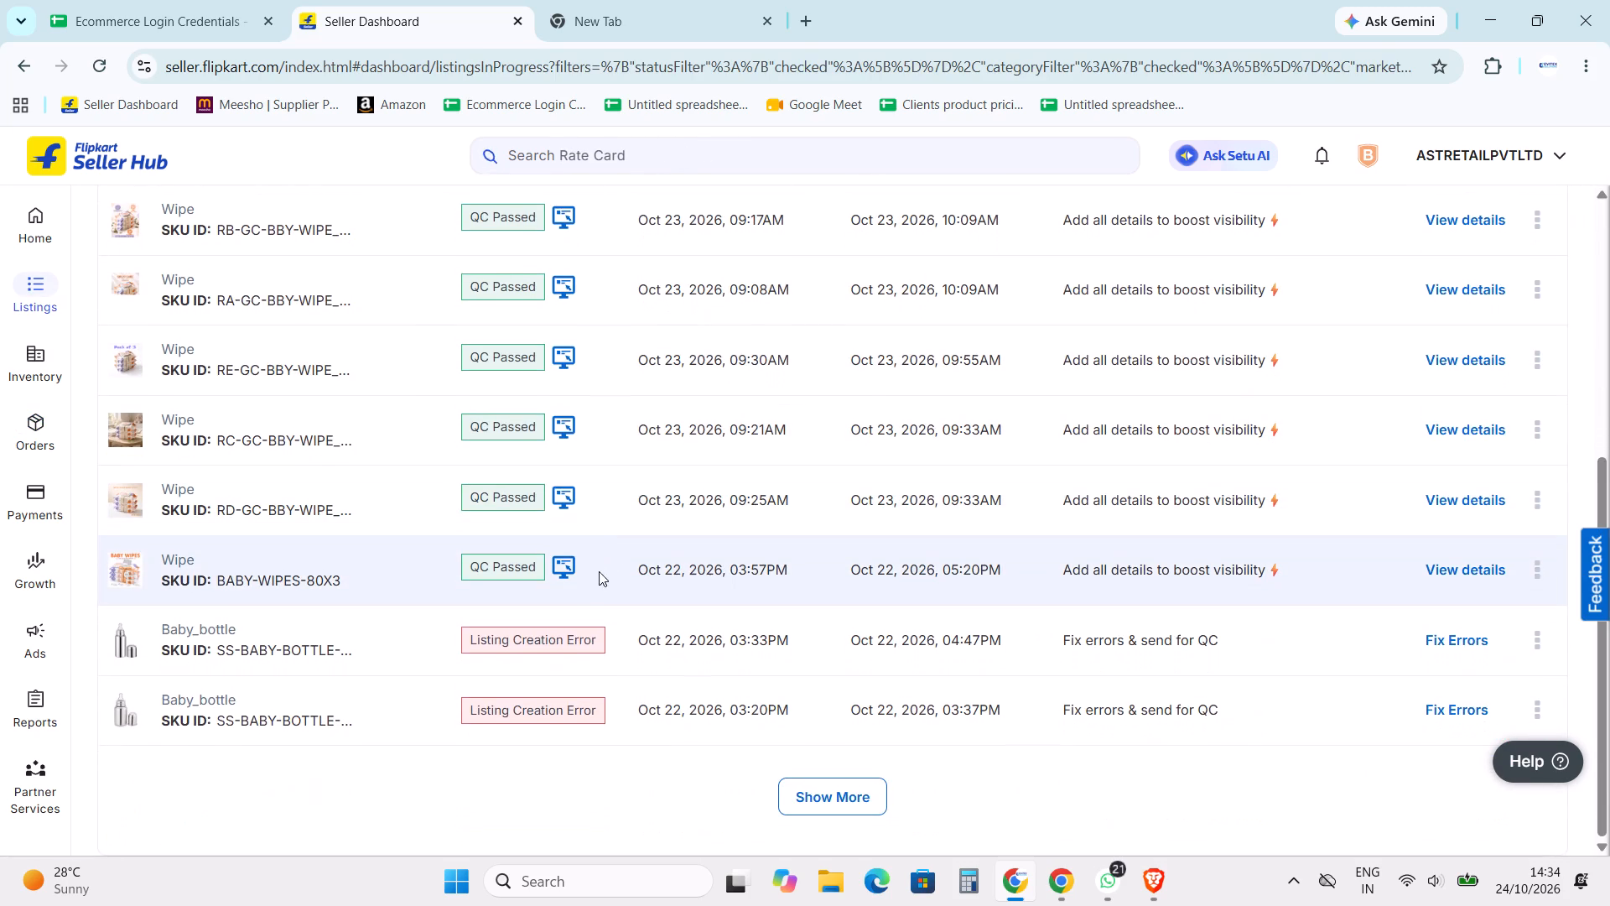
View the live product page of the BABY-WIPES-80X3 listing with its full title expanded, and close the page.
left_click(574, 565)
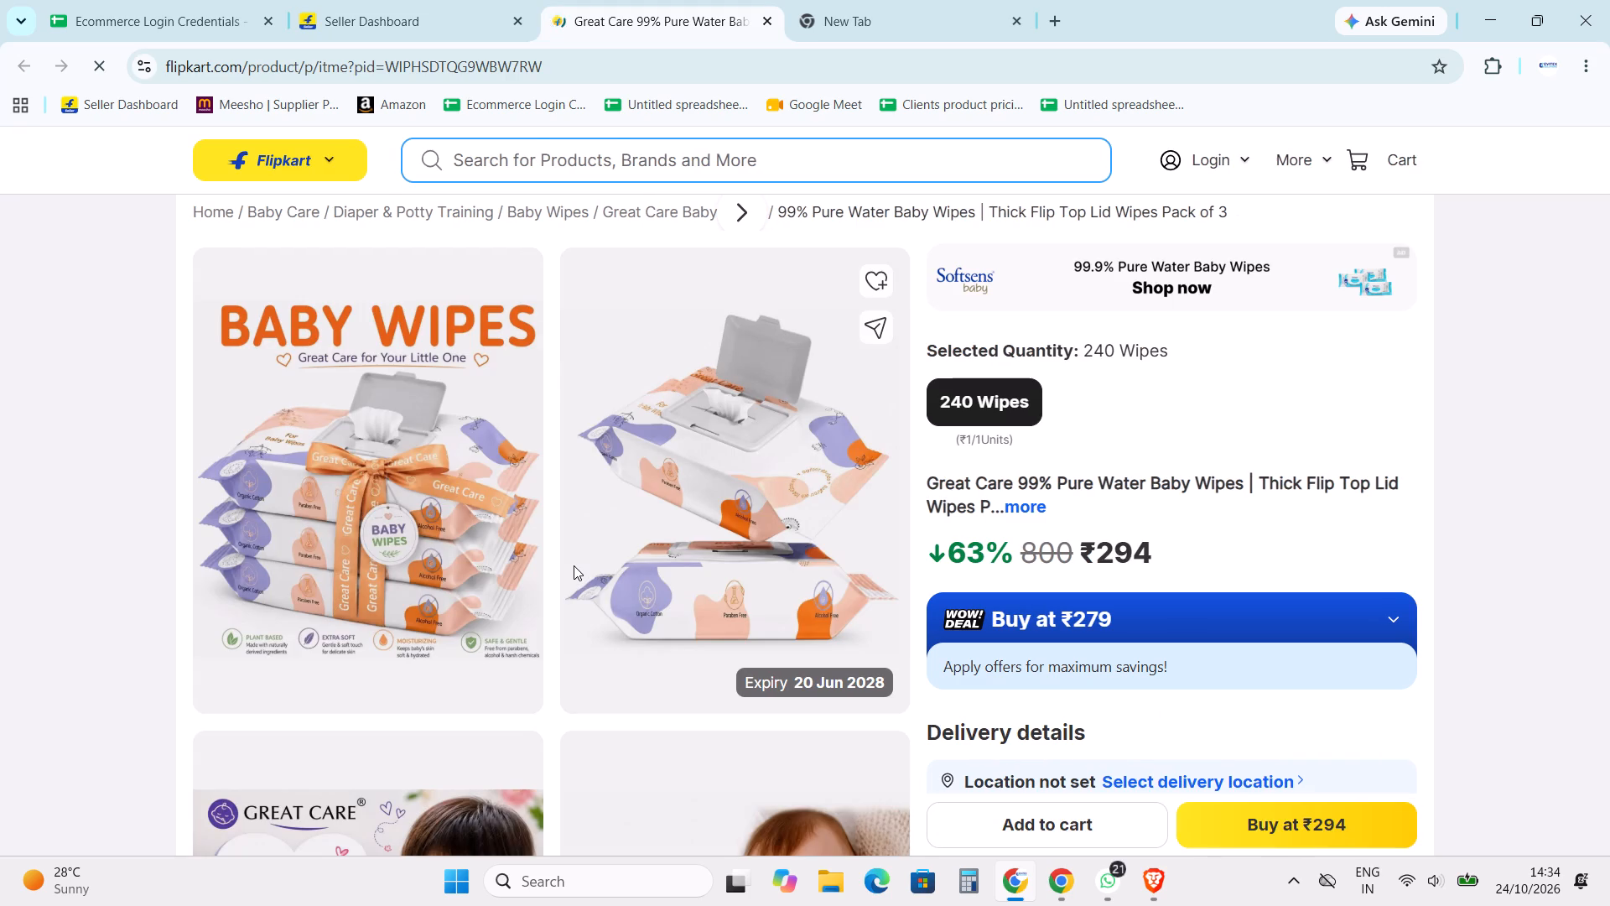
left_click(1015, 500)
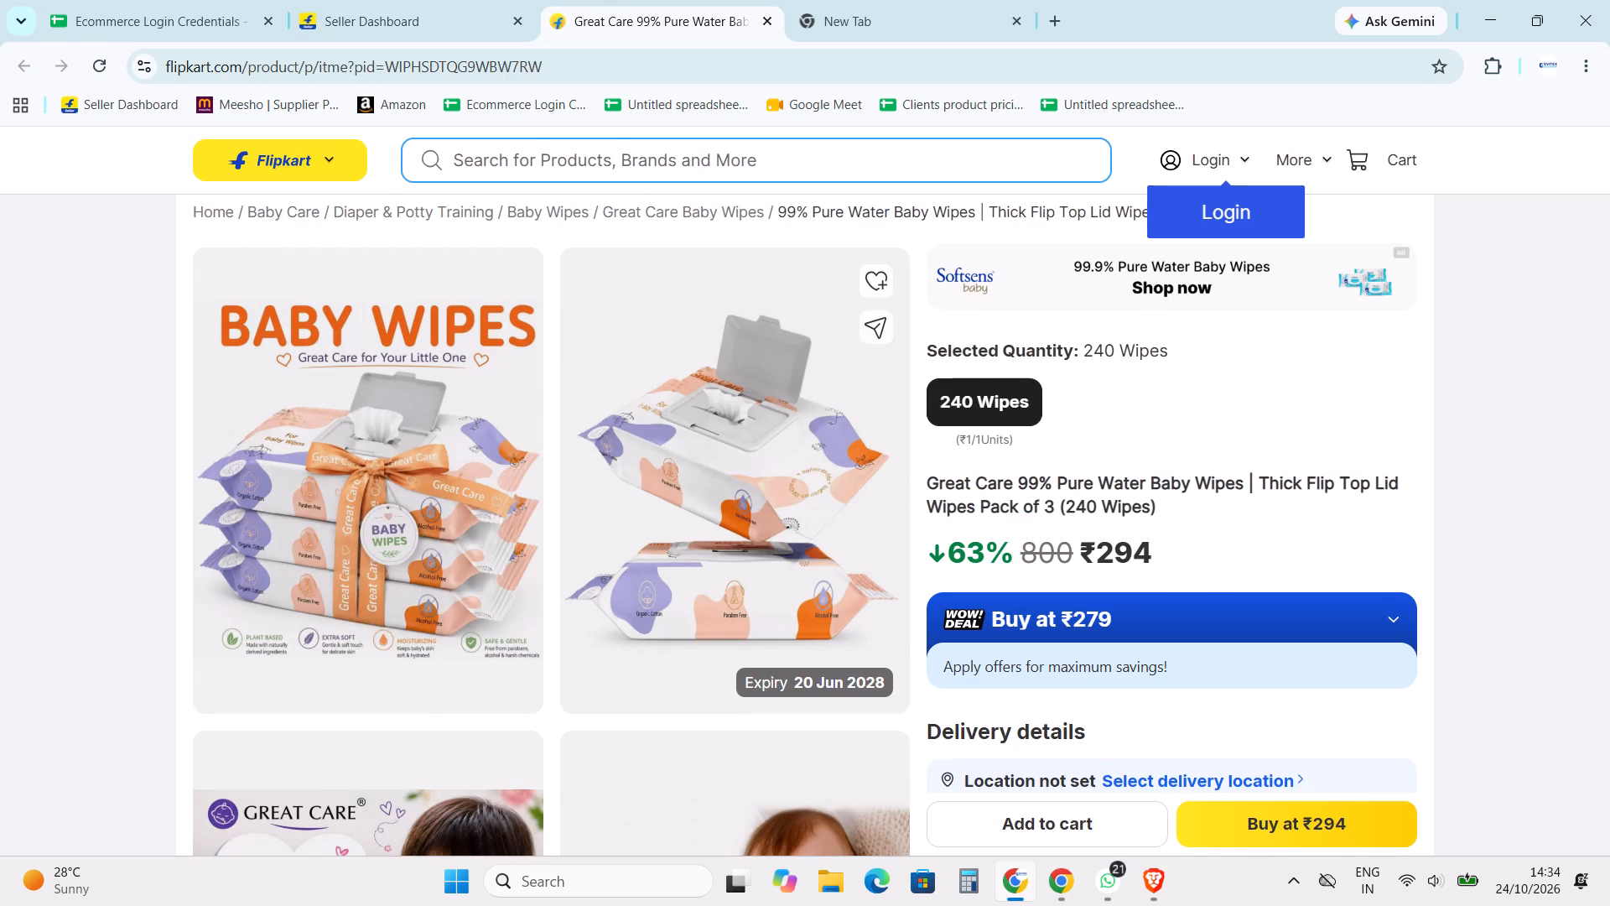
left_click(764, 30)
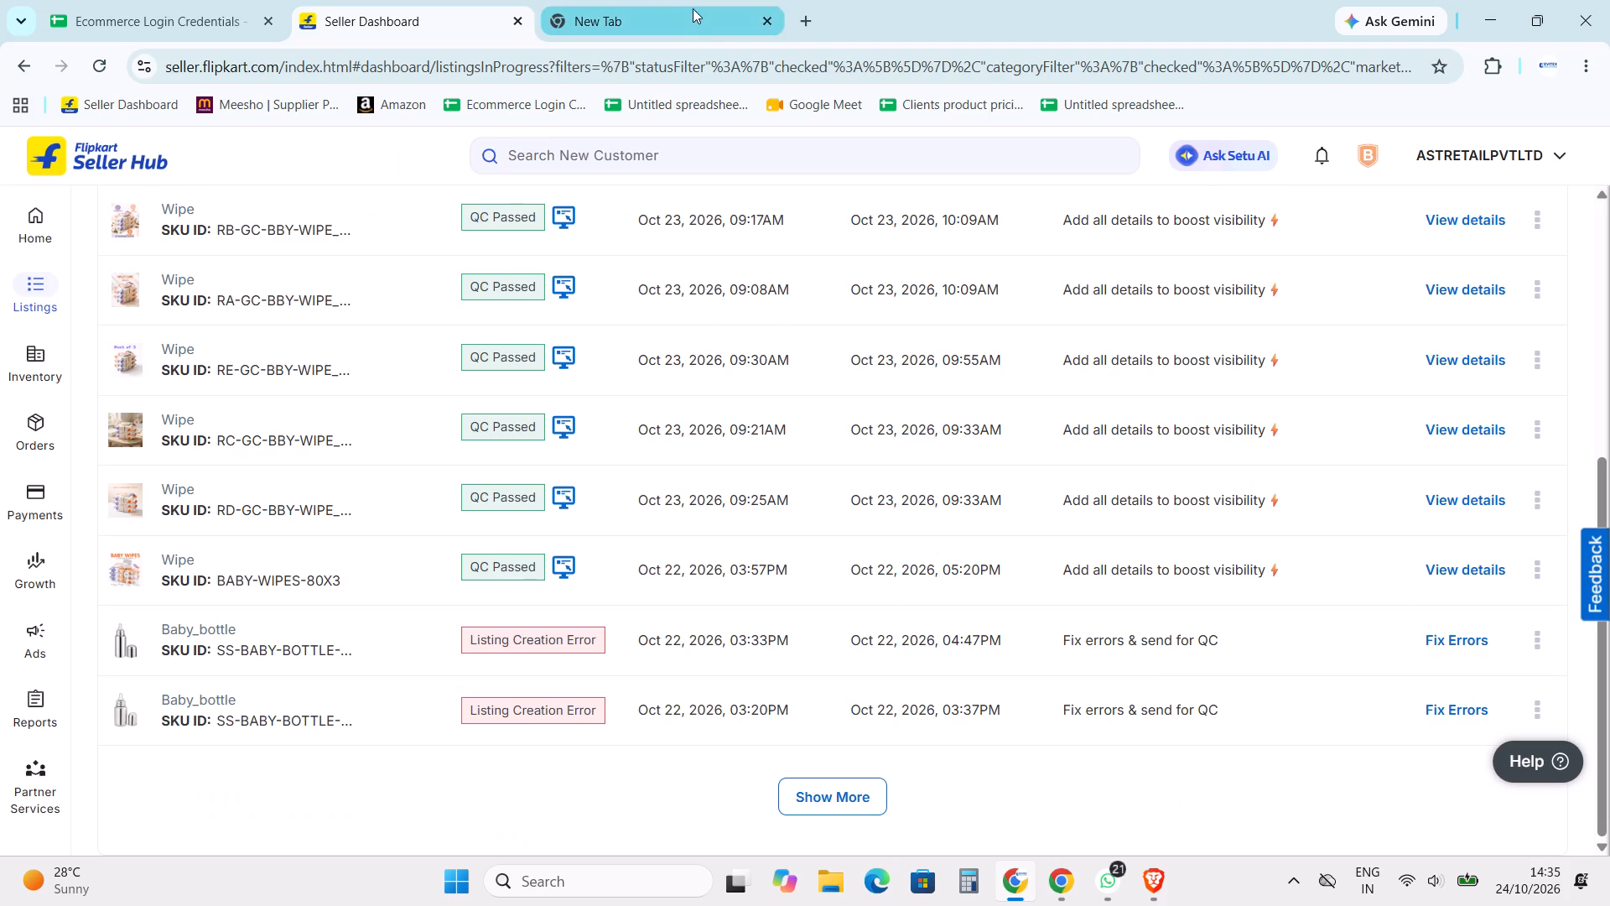
Open a second Flipkart Seller Dashboard in the empty tab from its bookmark.
left_click(690, 5)
left_click(116, 102)
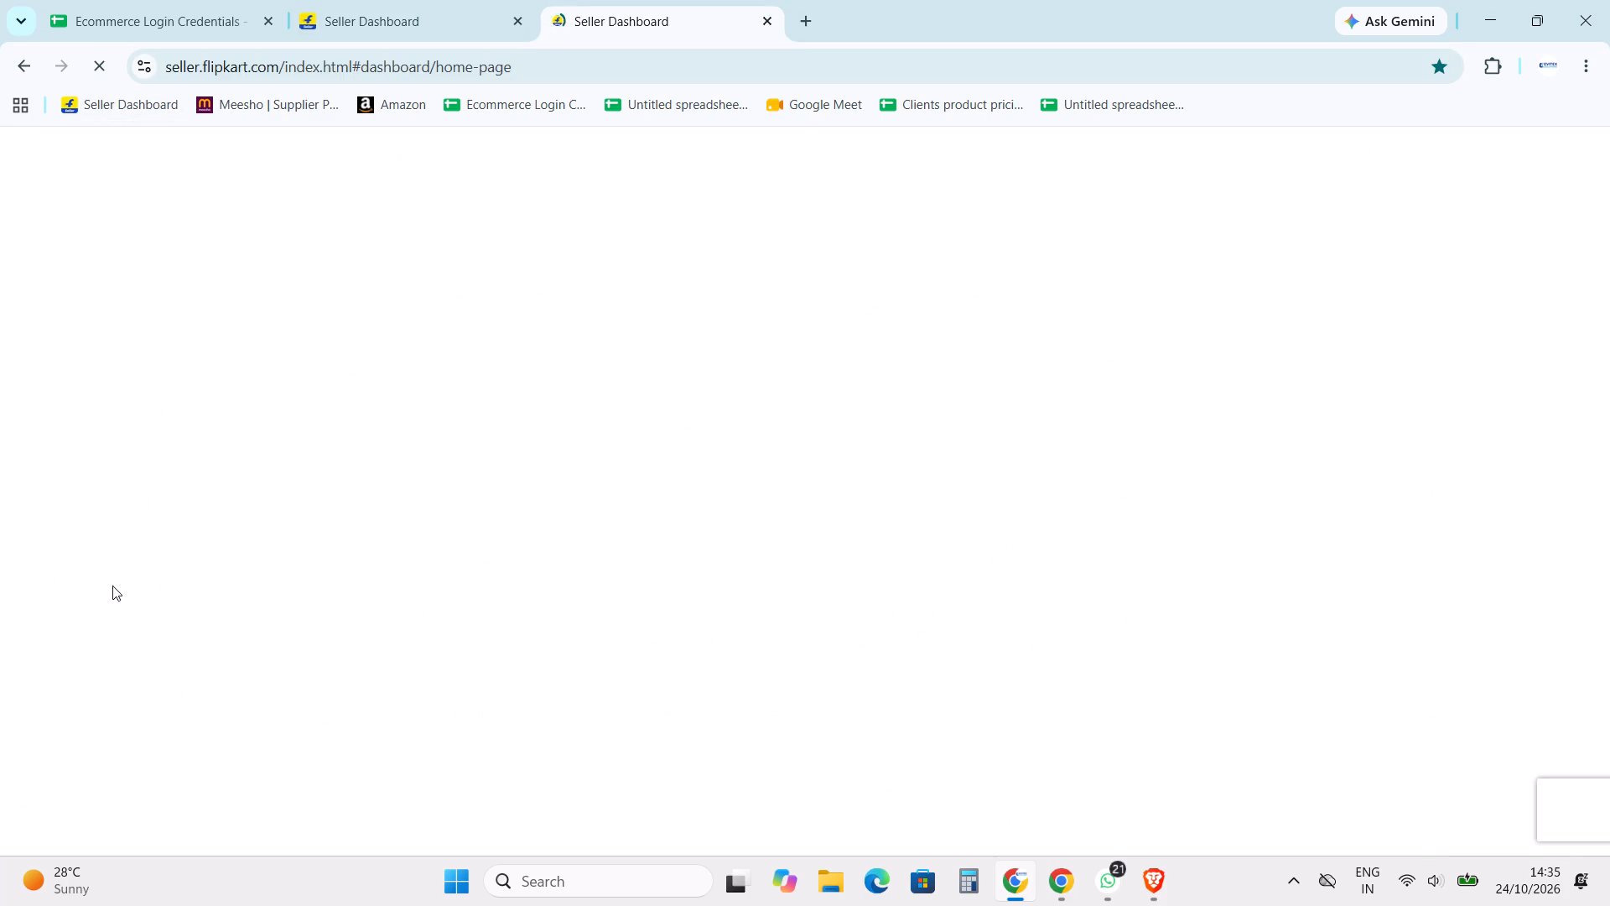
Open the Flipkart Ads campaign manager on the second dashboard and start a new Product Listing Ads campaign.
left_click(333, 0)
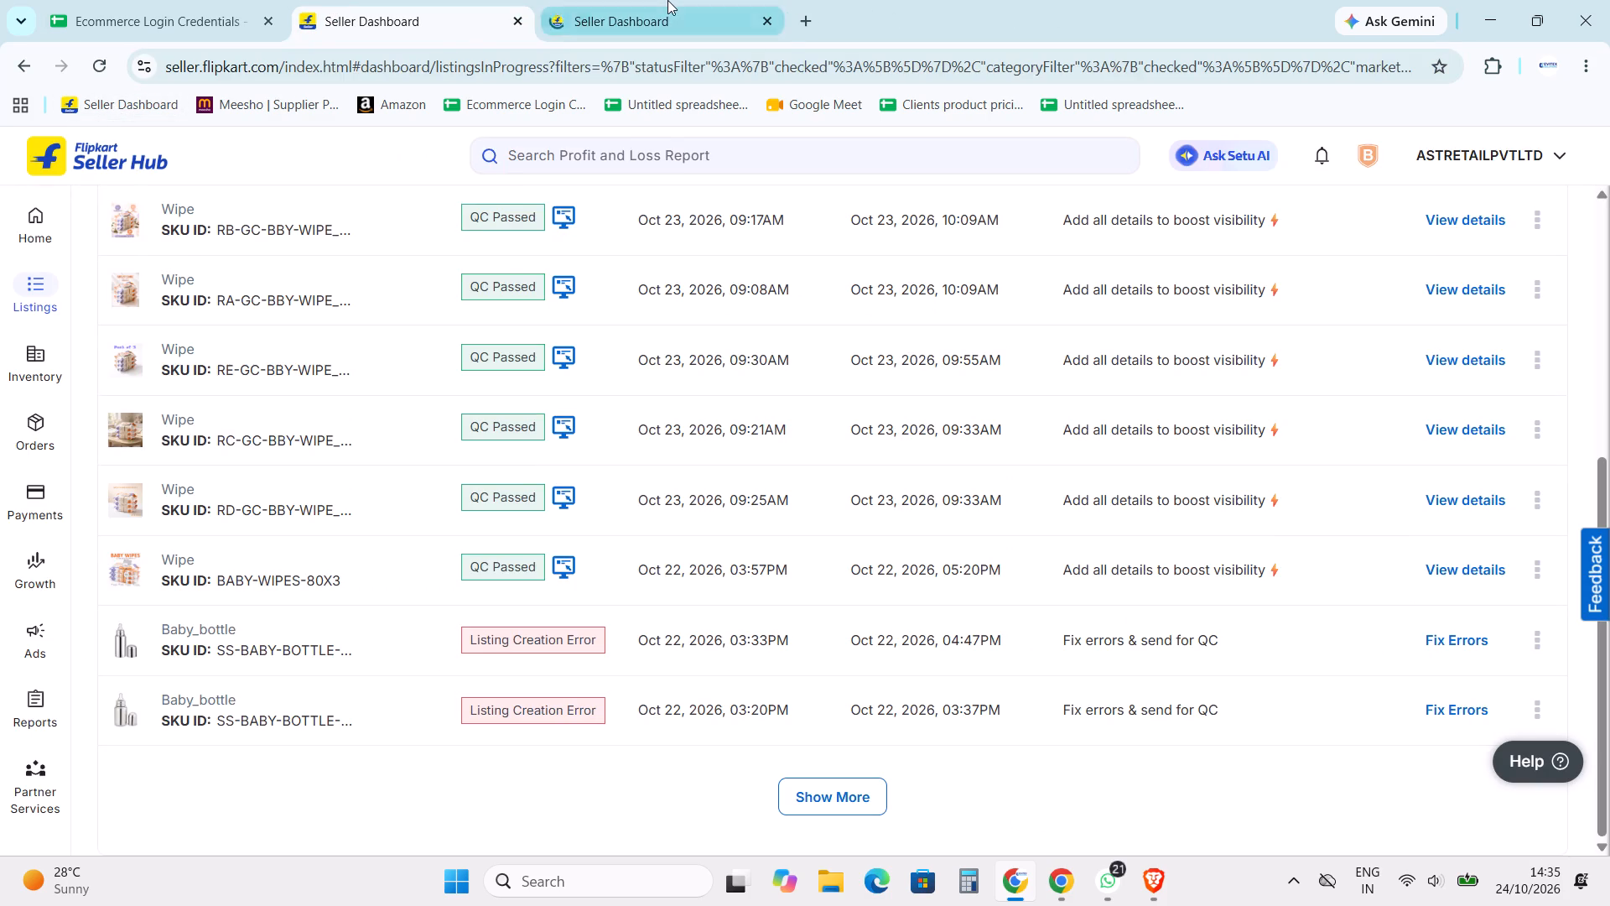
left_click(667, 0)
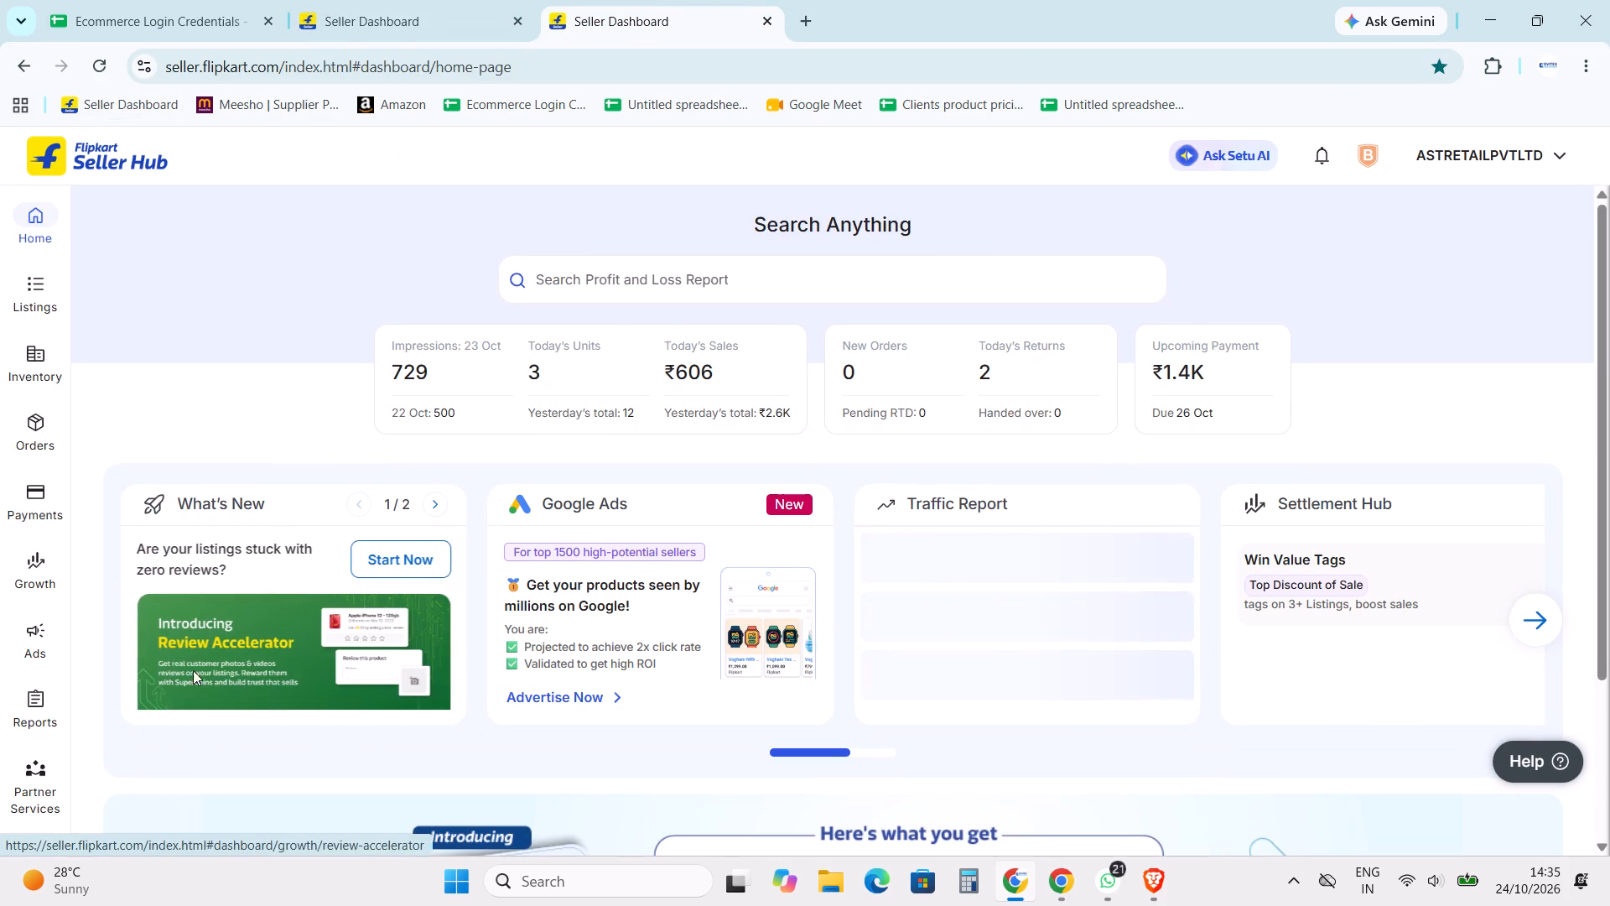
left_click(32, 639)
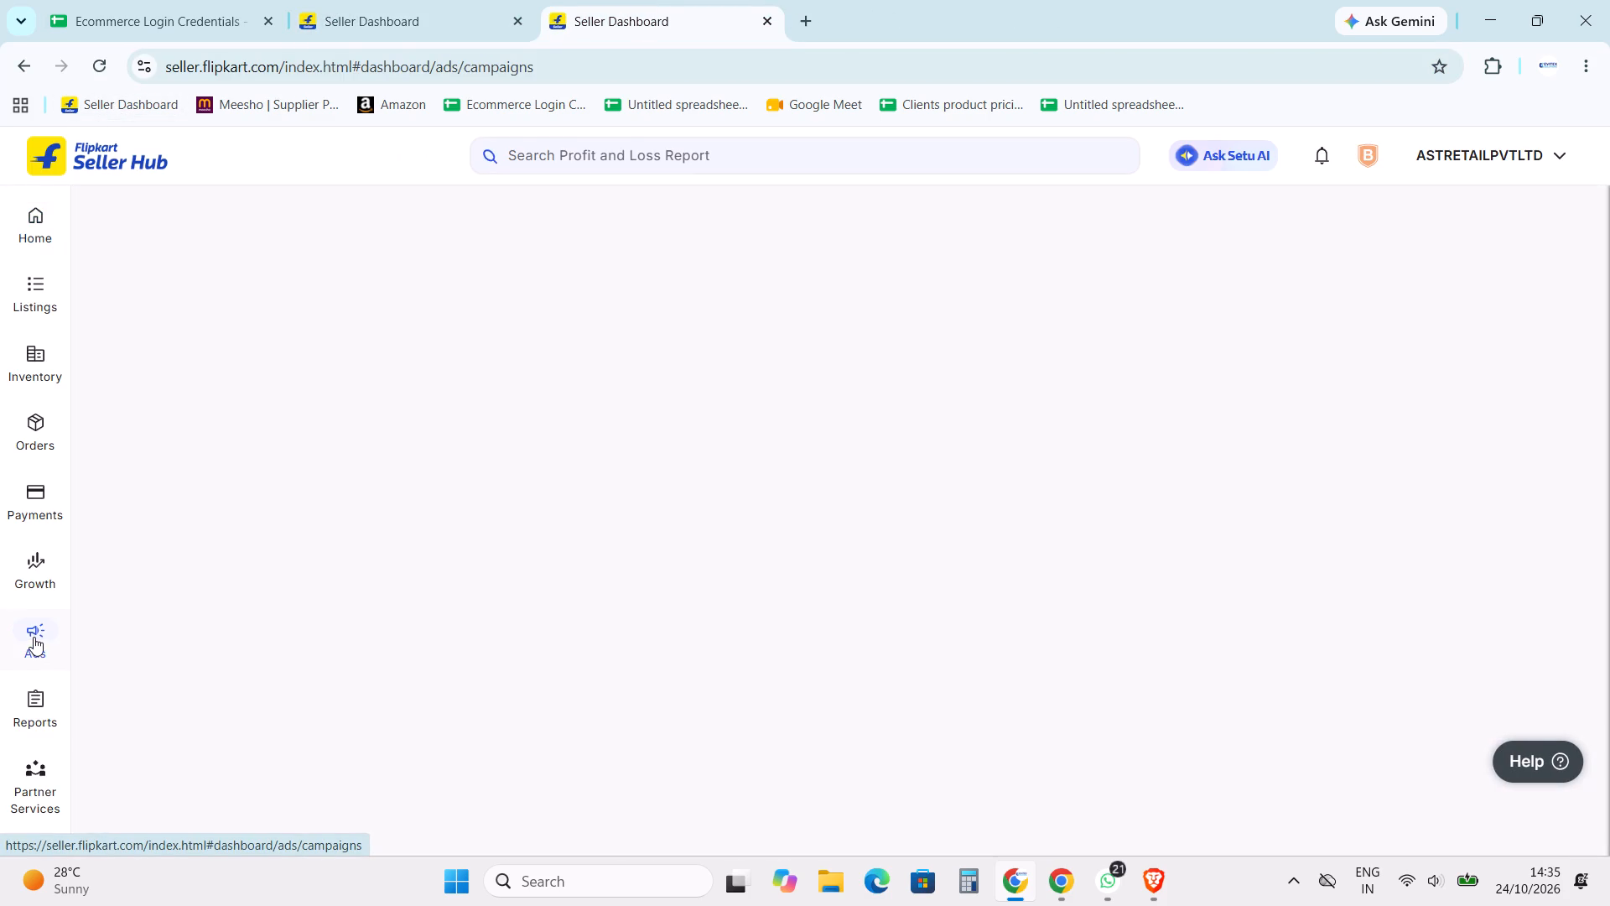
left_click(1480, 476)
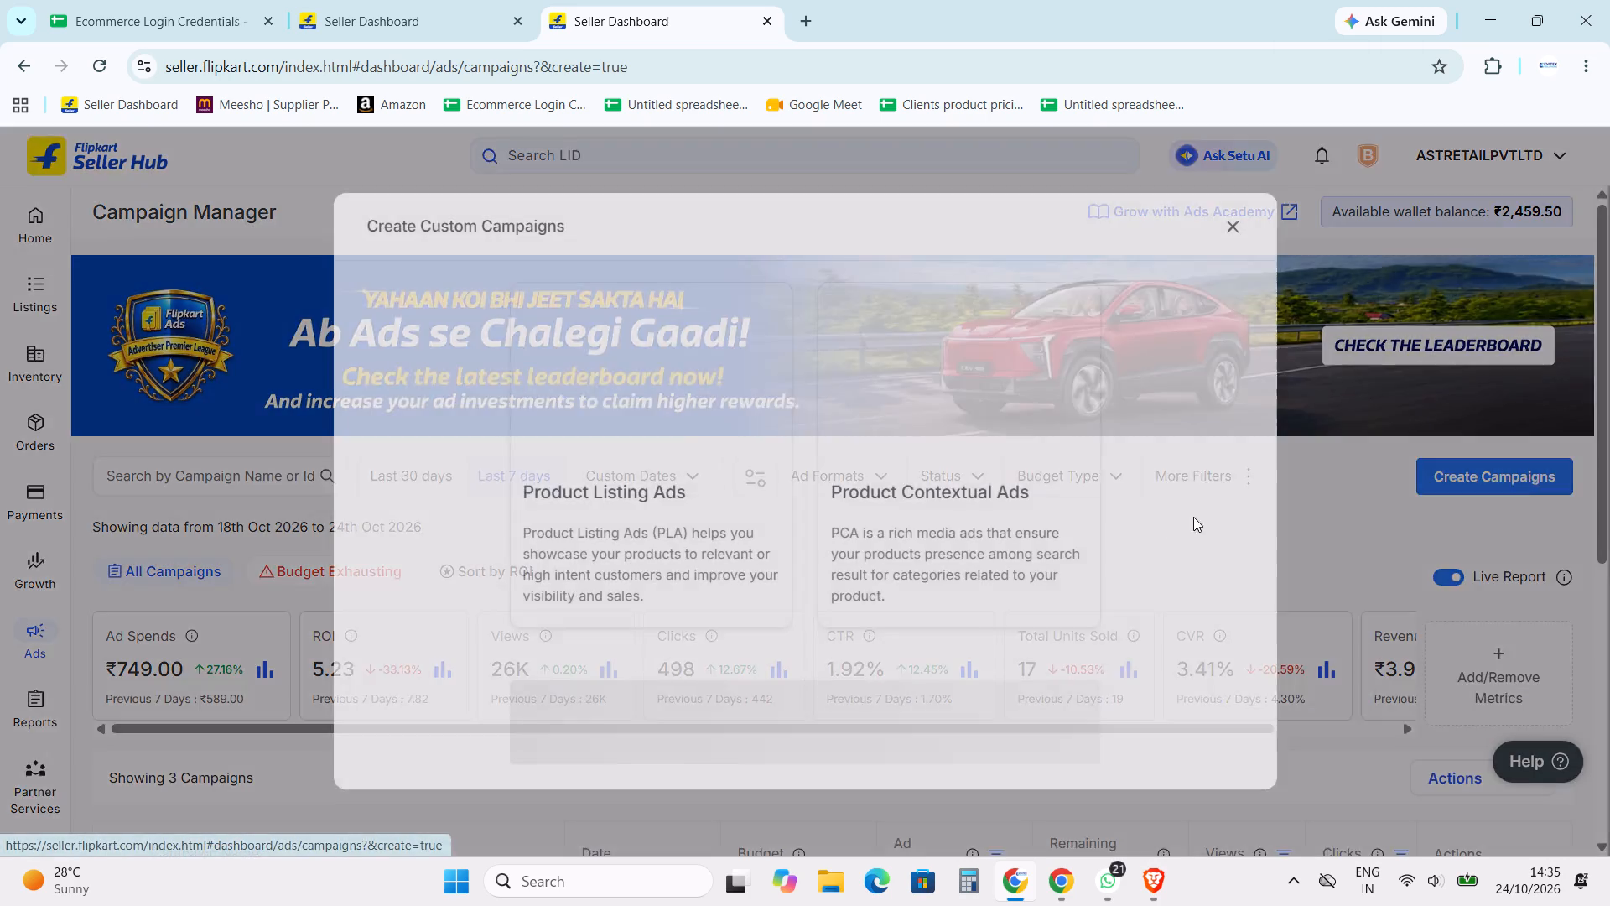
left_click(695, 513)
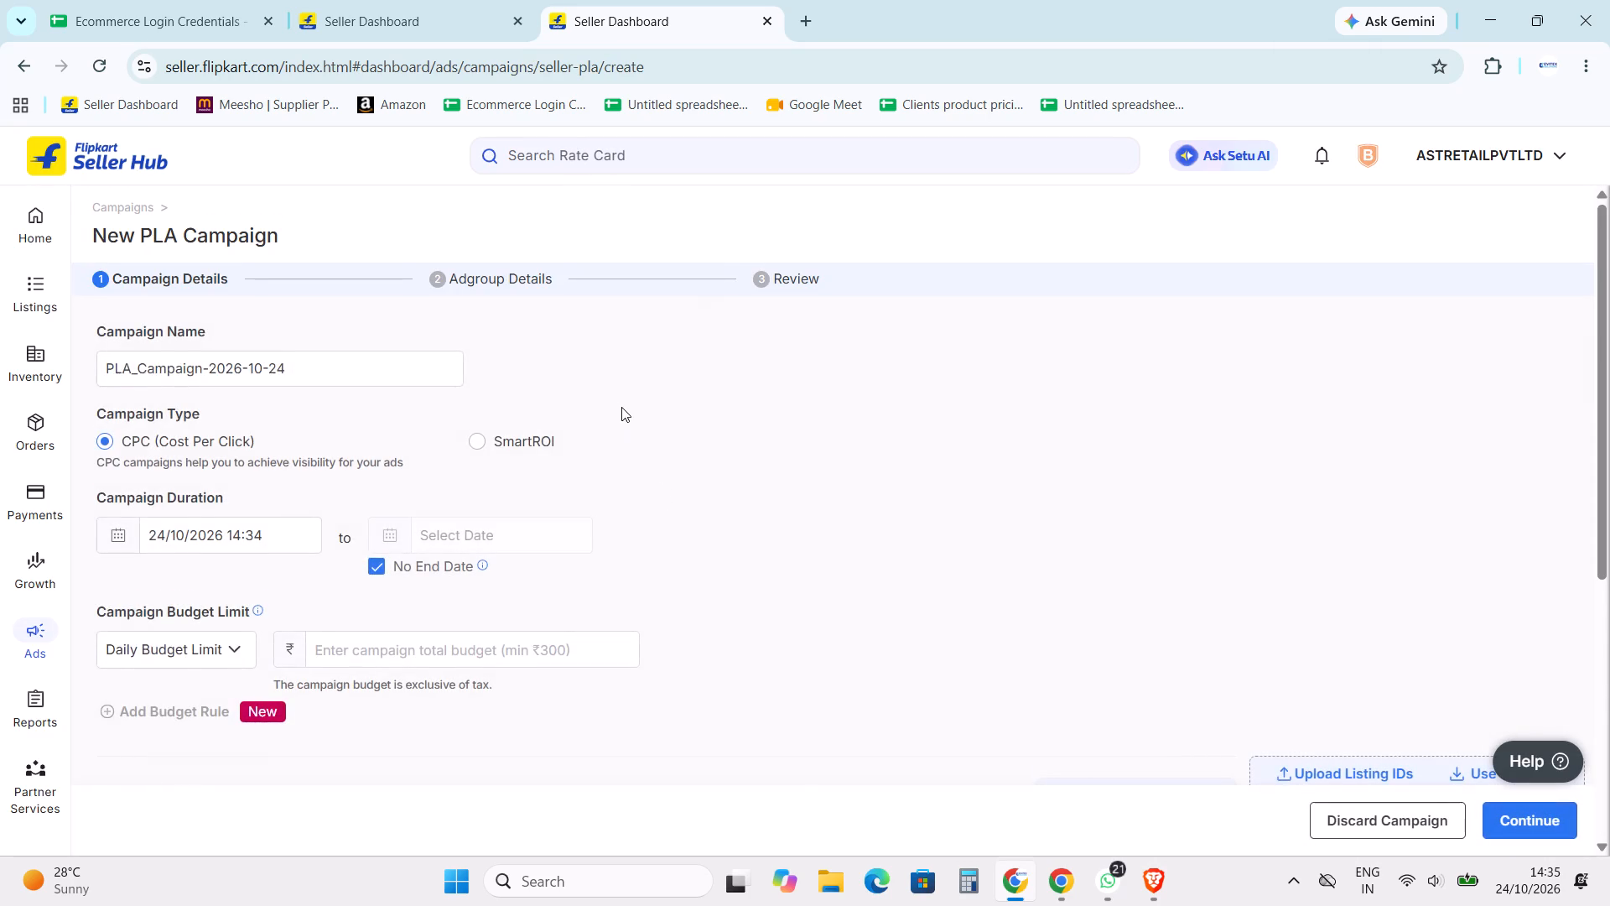
Look through the products available to choose for the new campaign.
scroll(620, 404, "down", 5)
scroll(486, 445, "down", 8)
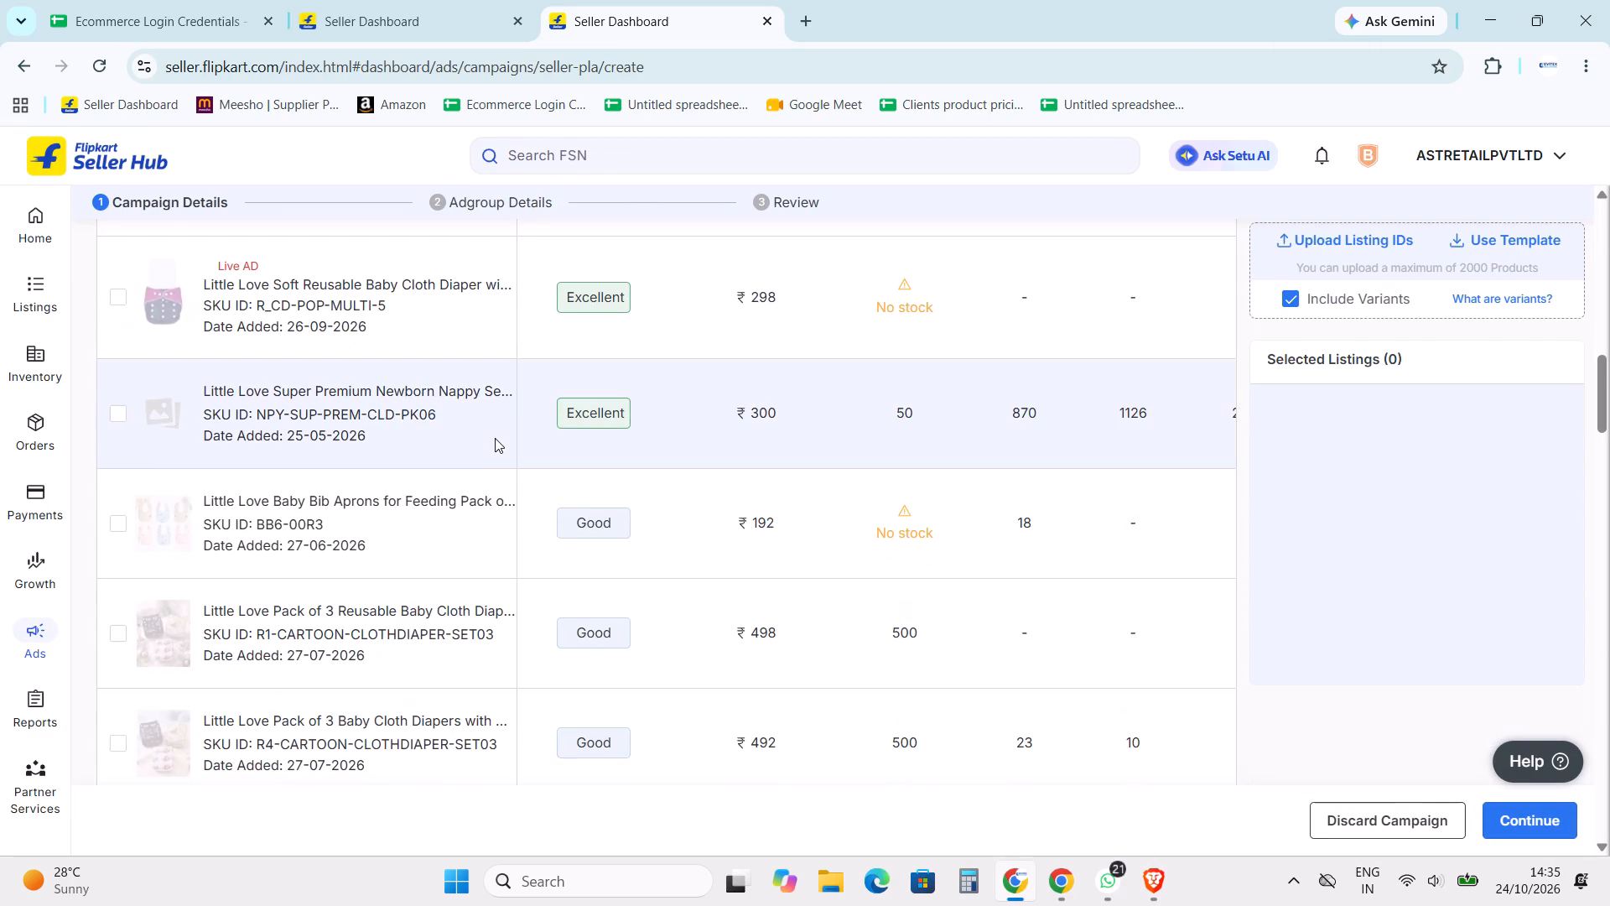
scroll(495, 437, "down", 6)
scroll(497, 435, "down", 20)
scroll(497, 435, "down", 2)
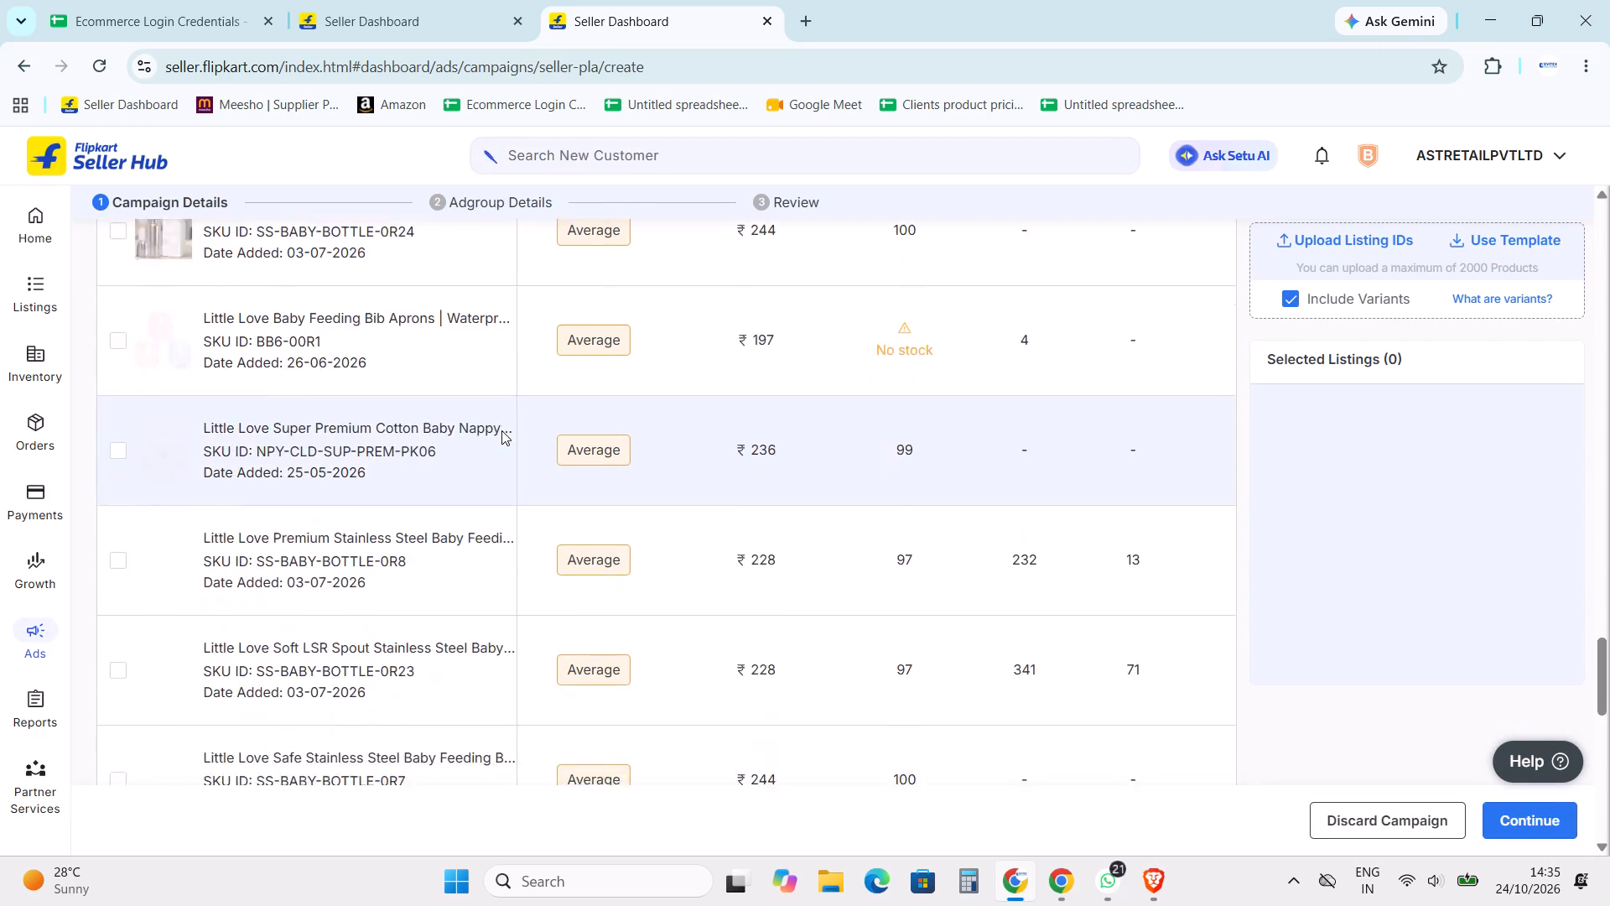
scroll(501, 430, "down", 20)
scroll(501, 430, "down", 2)
scroll(504, 430, "up", 9)
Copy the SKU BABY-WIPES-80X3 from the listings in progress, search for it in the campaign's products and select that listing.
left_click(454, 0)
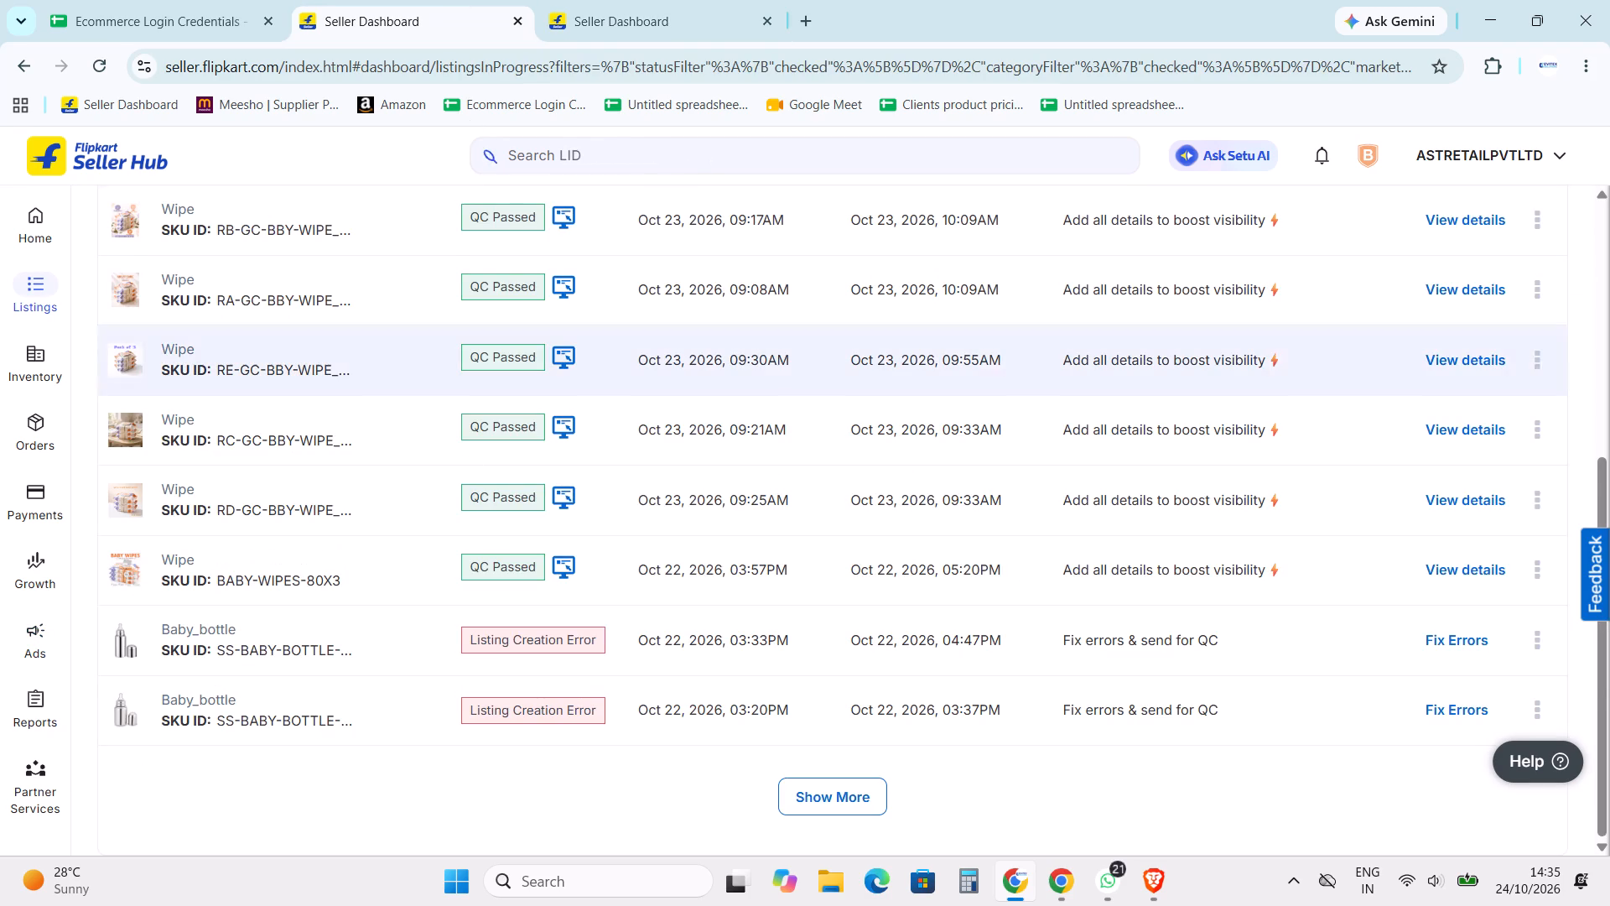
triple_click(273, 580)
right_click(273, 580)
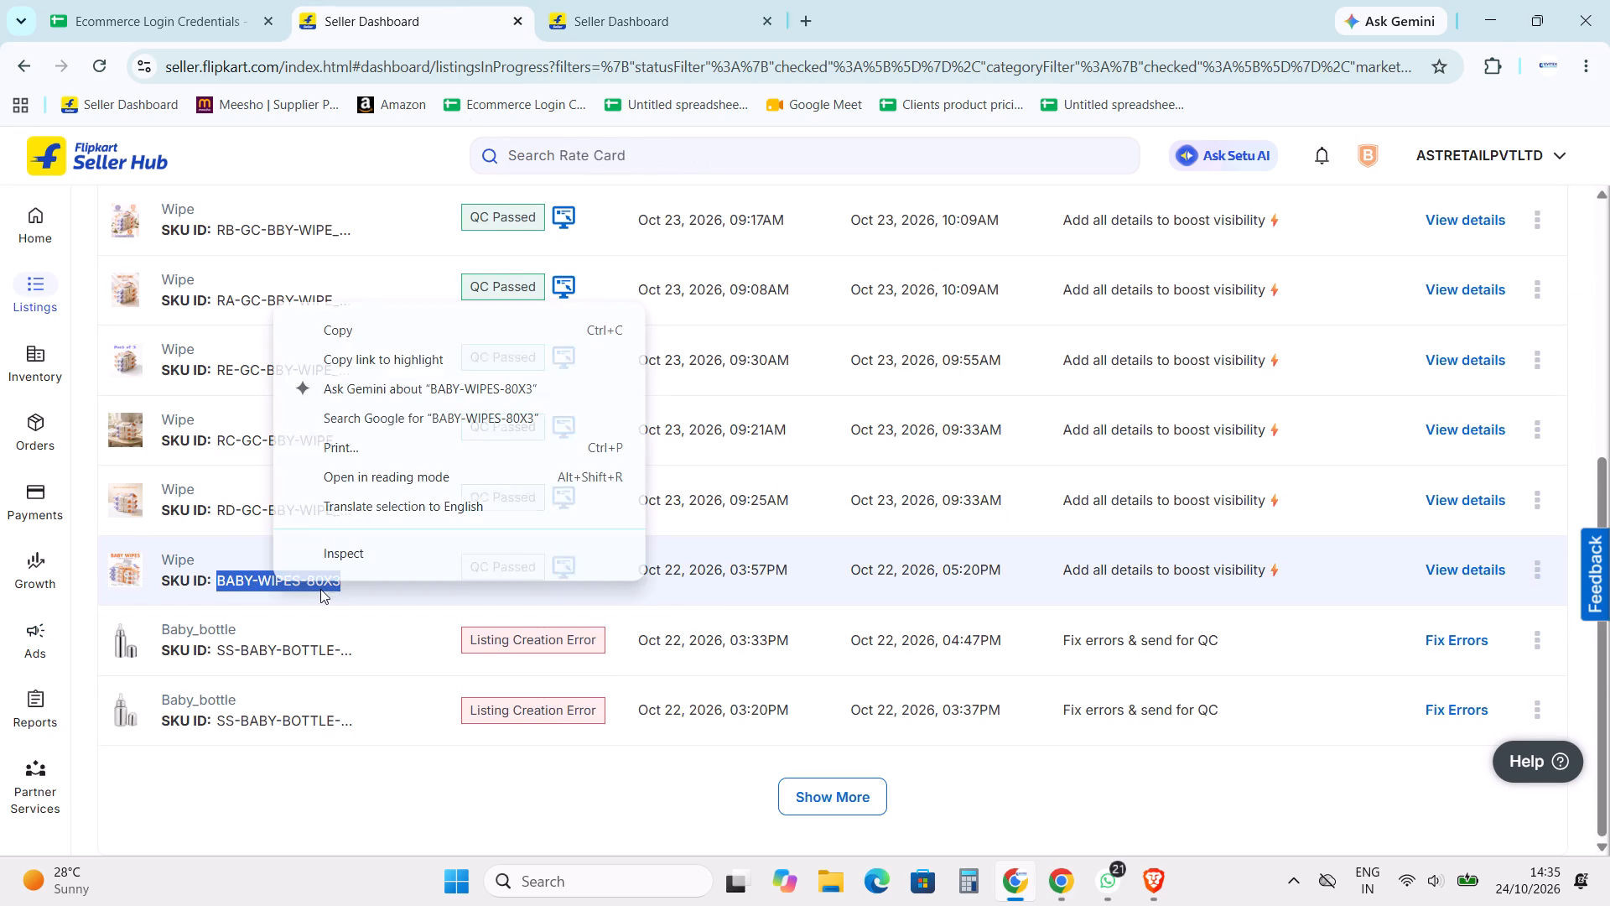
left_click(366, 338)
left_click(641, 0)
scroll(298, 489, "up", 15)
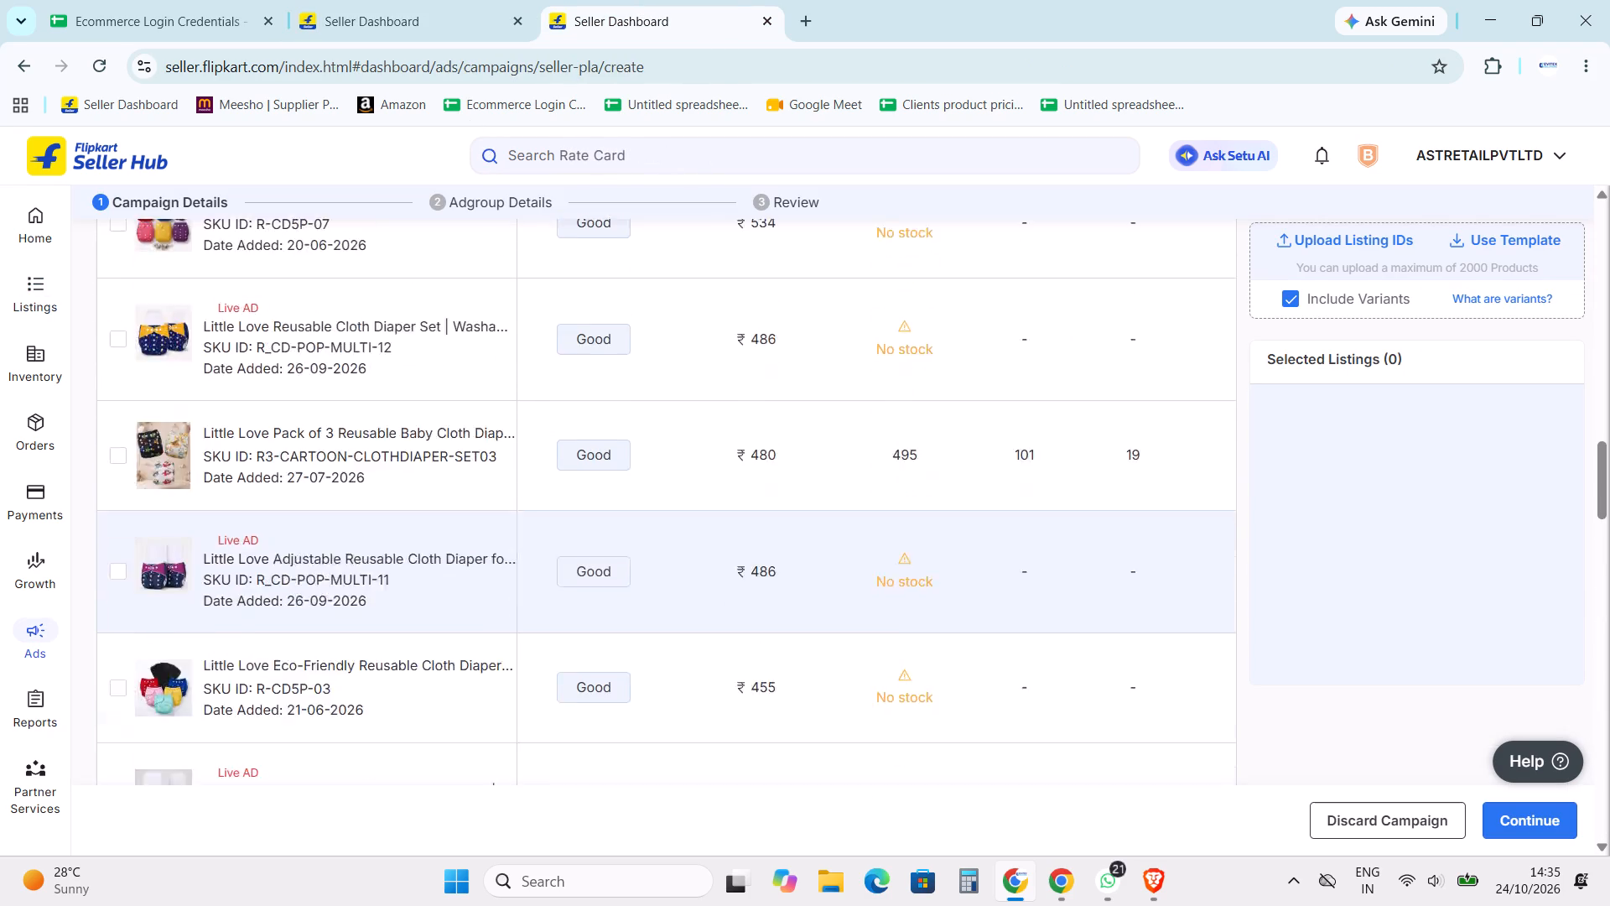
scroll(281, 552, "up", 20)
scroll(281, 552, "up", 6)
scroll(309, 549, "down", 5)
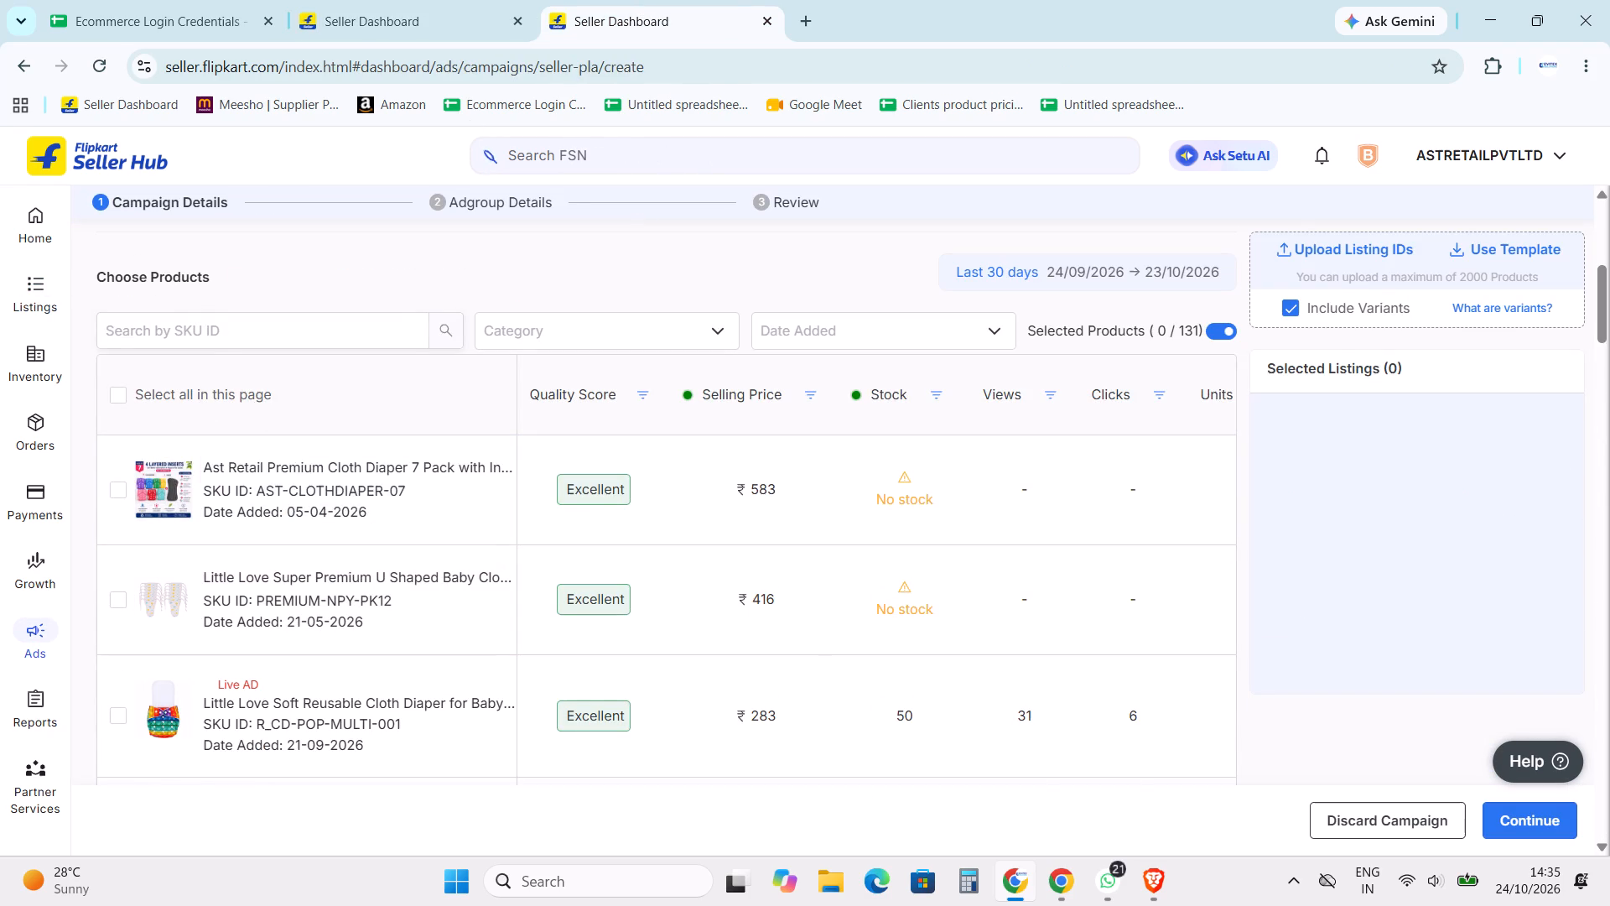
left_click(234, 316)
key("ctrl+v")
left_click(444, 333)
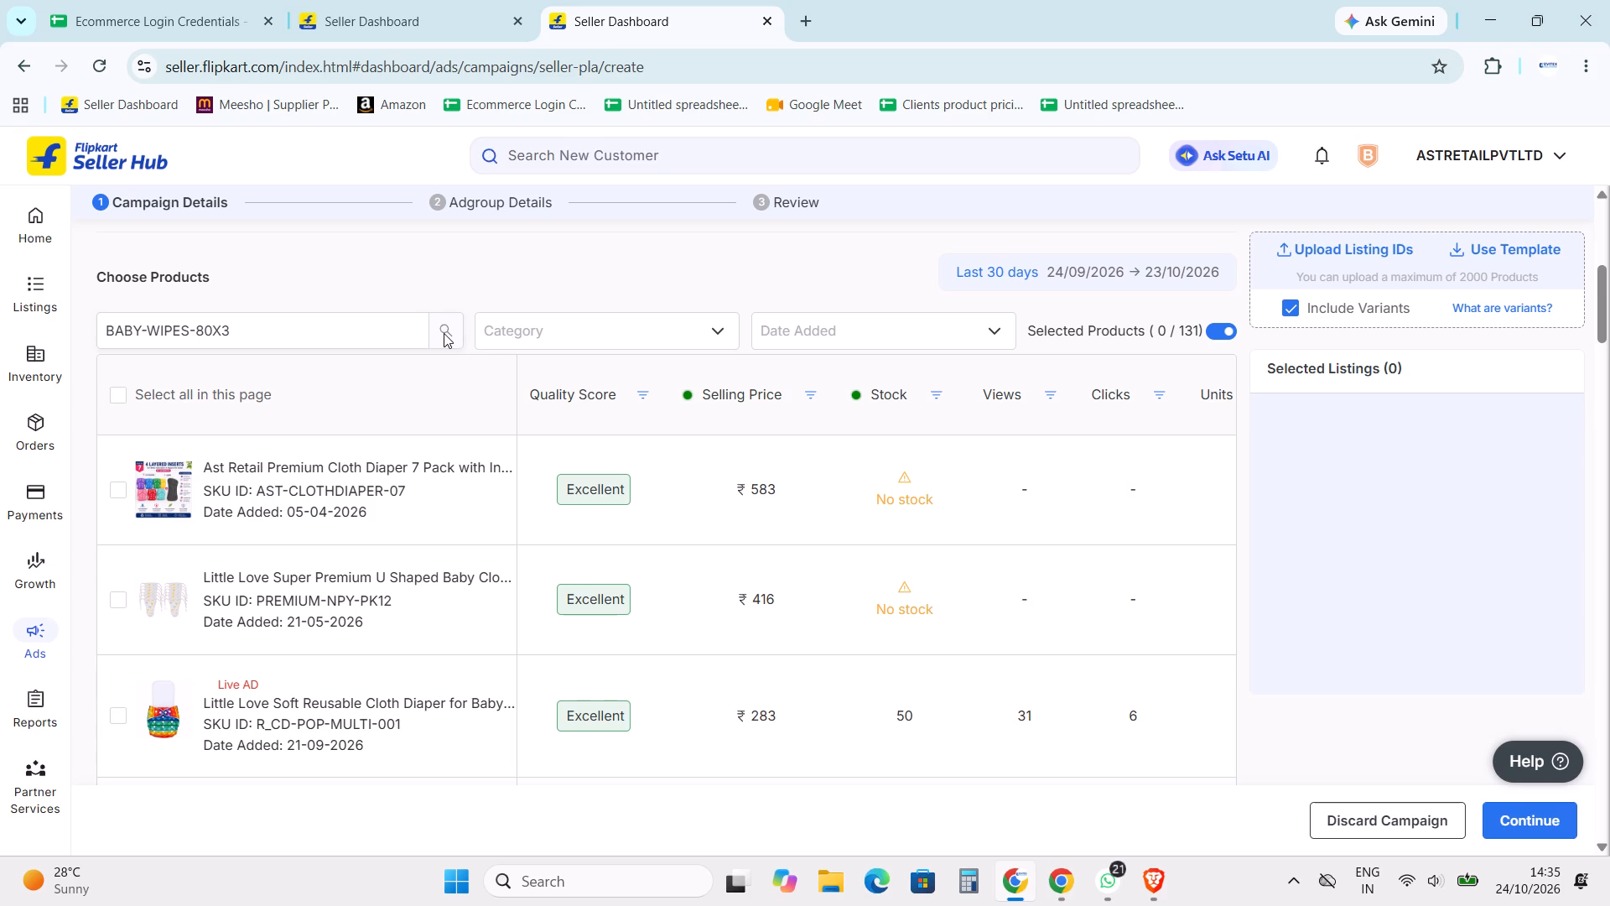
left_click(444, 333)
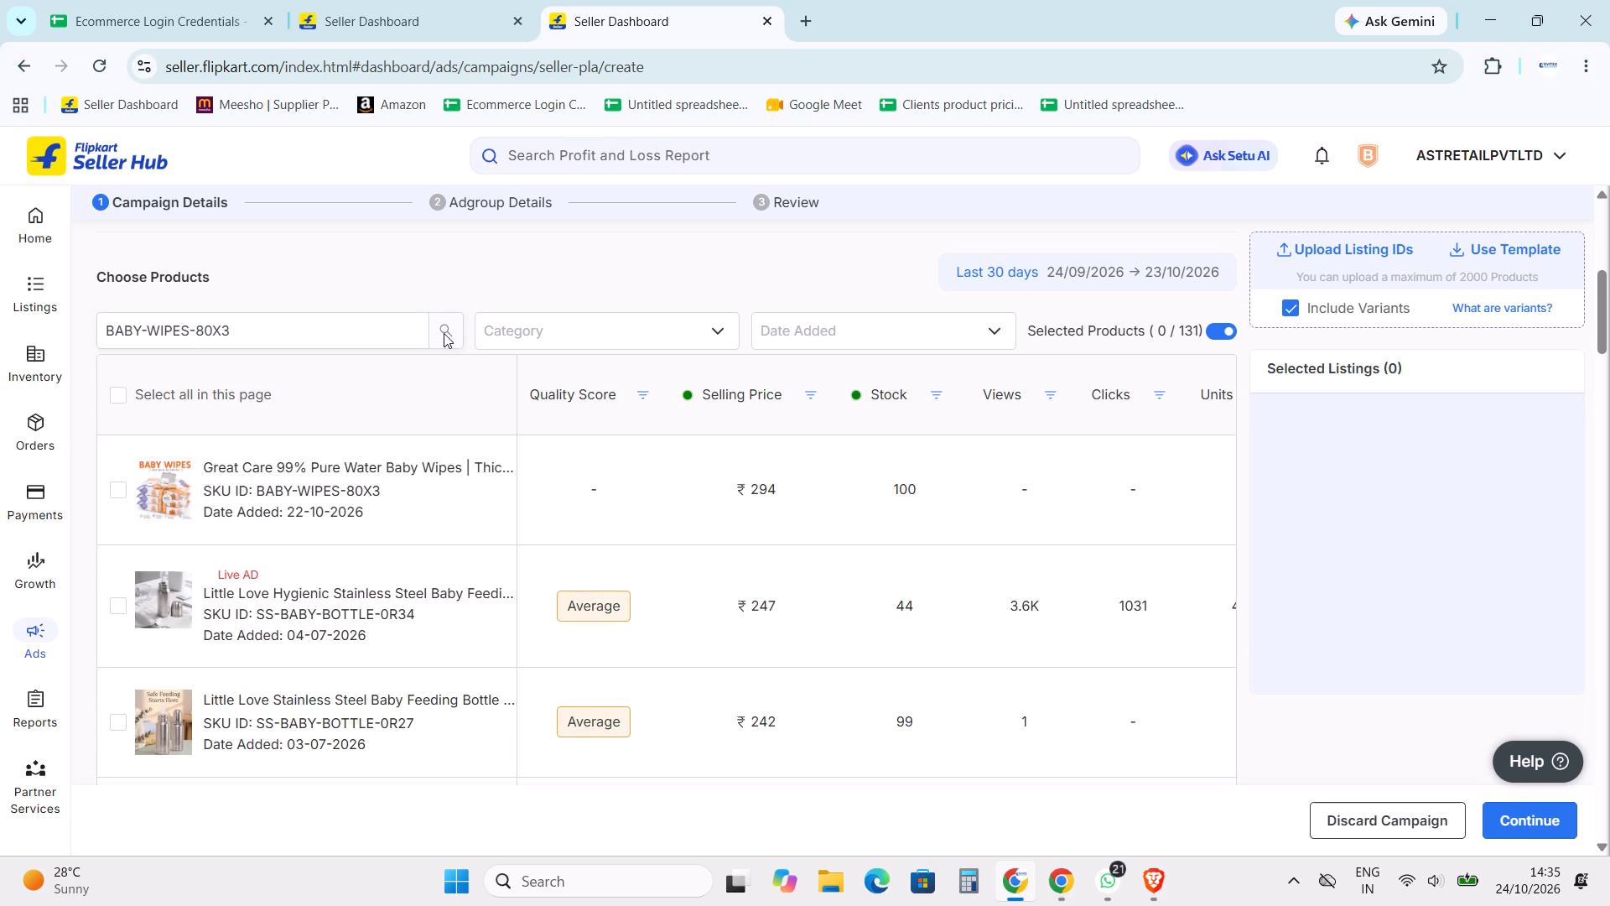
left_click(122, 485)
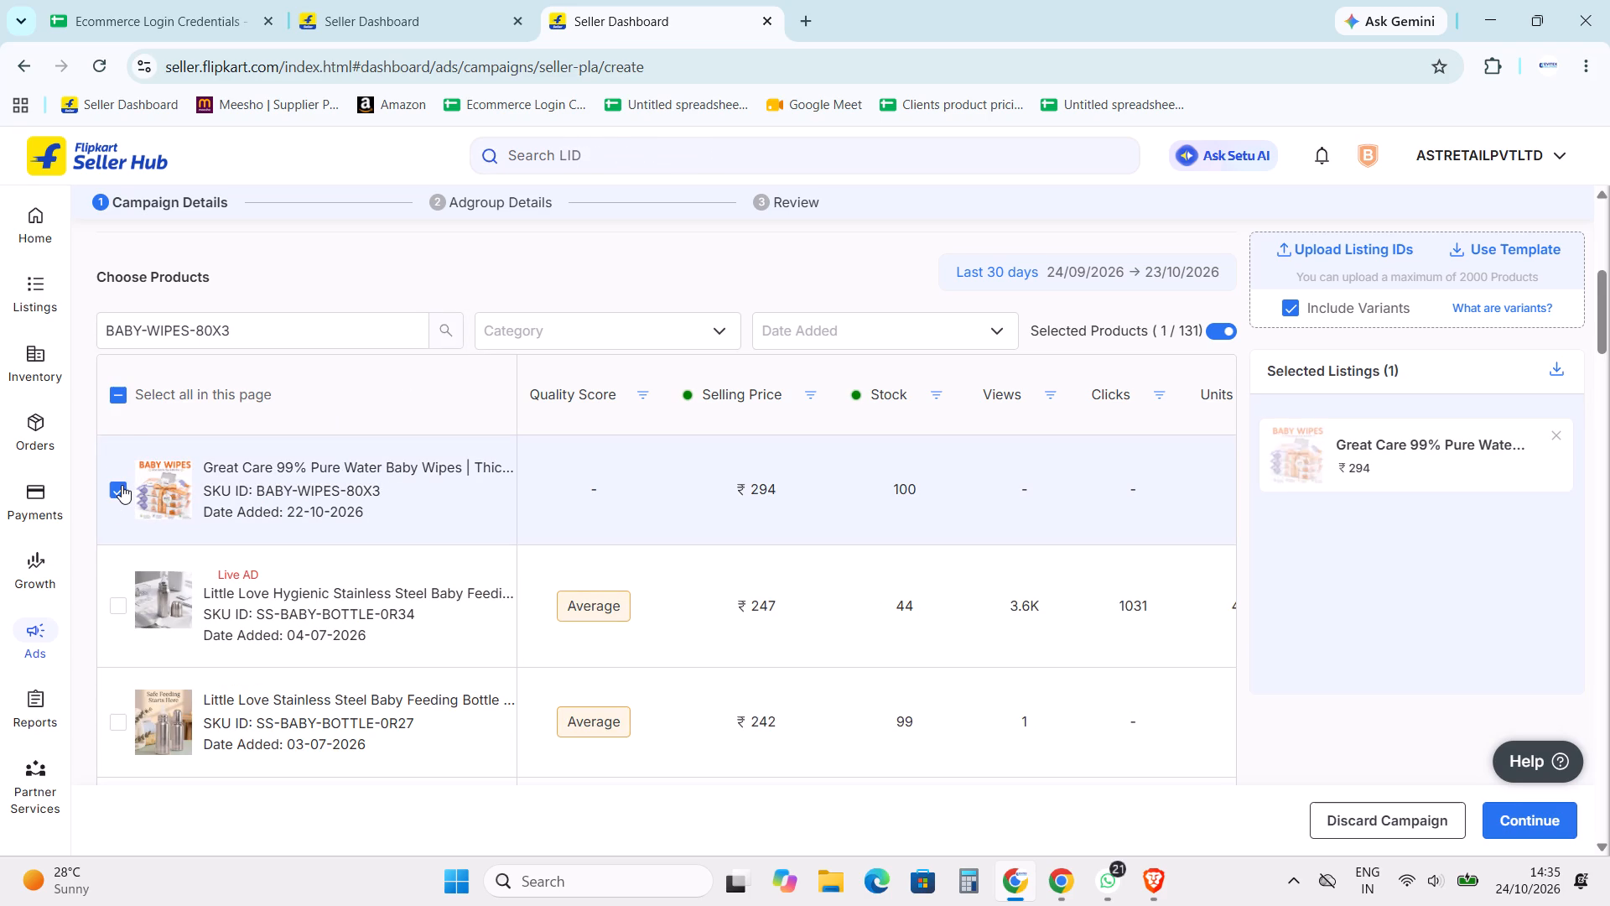
Copy the RD-GC-BBY-WIPE_PK3 SKU from the listings in progress and search for it in the campaign's products.
left_click(418, 0)
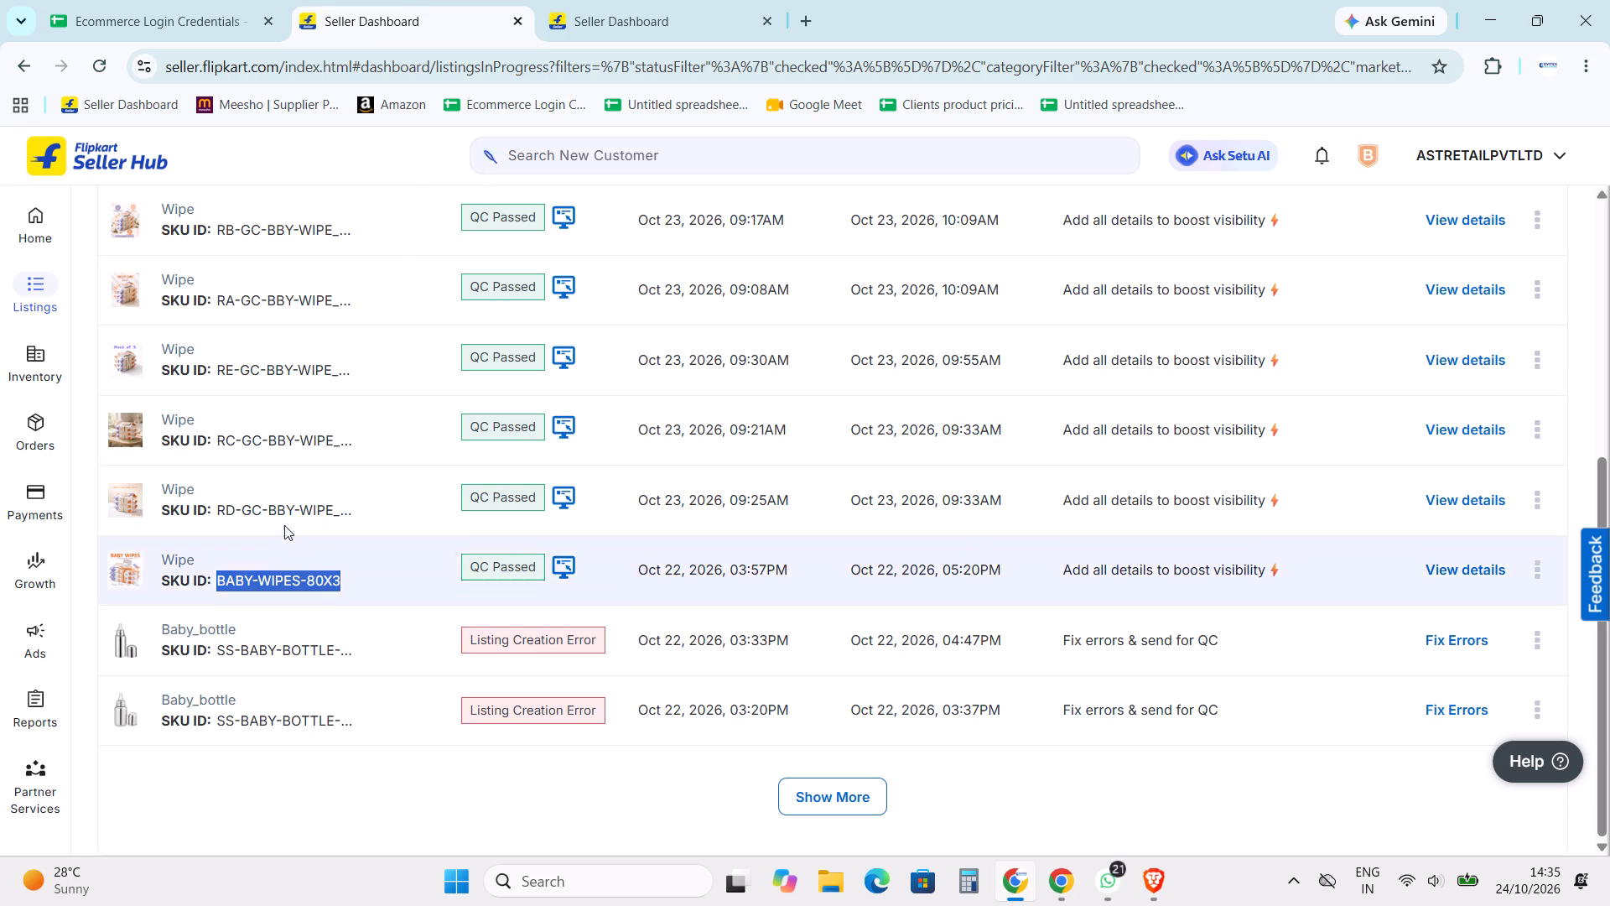
triple_click(287, 502)
key("ctrl+c")
key("ctrl+c")
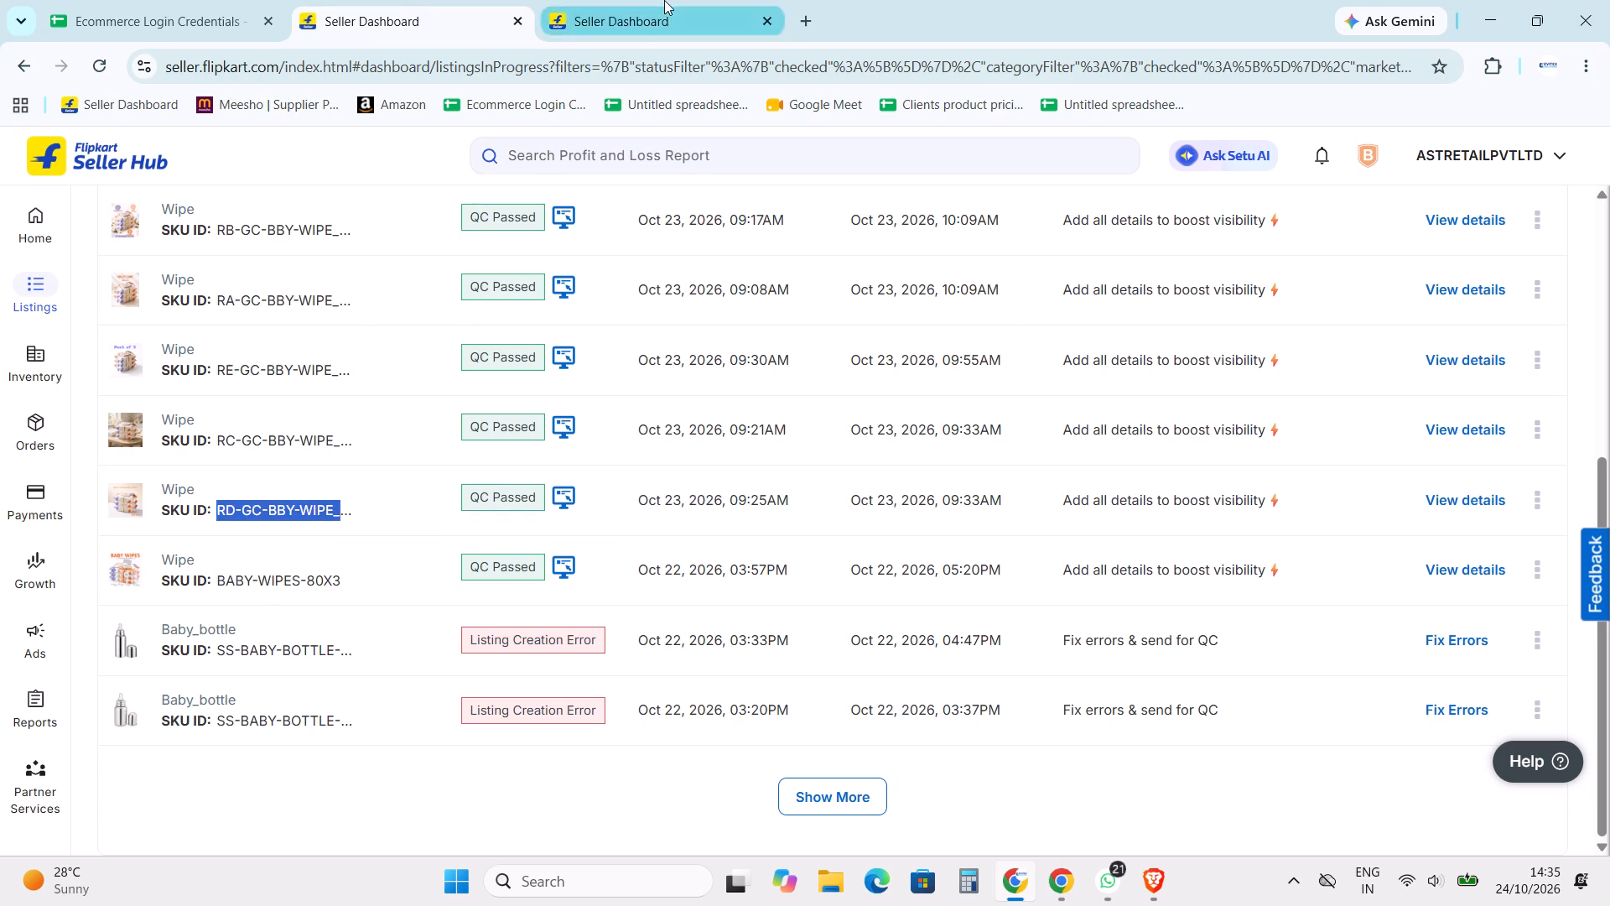
left_click(664, 0)
left_click(333, 325)
key("ctrl+a")
key("ctrl+f")
key("ctrl+v")
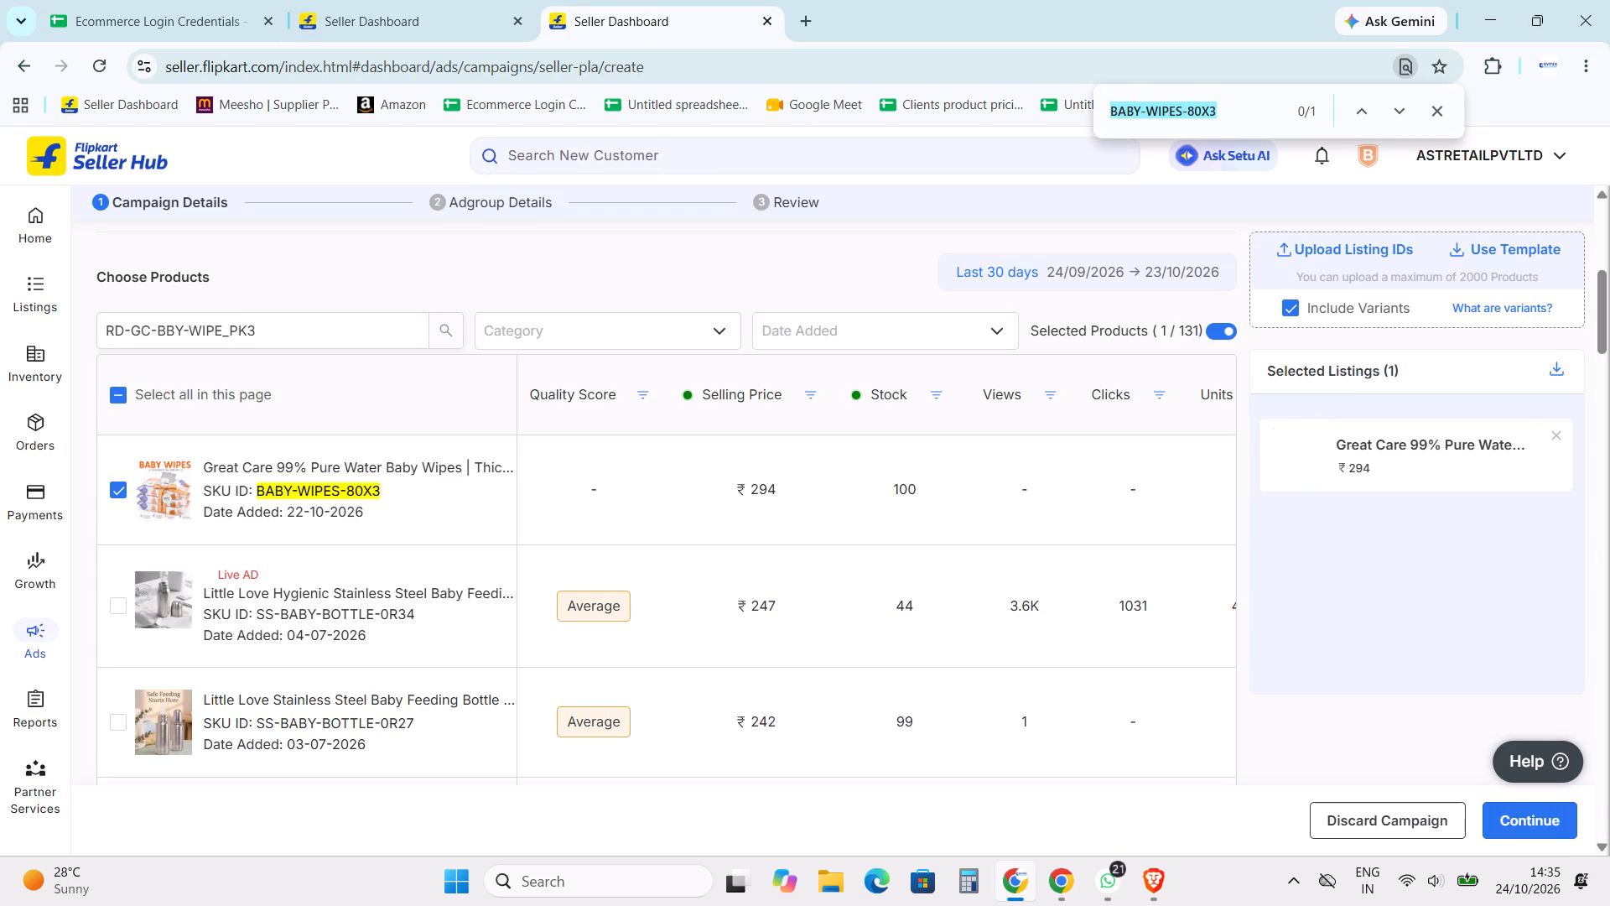
left_click(333, 325, "ctrl")
key("ctrl+a")
key("ctrl+v")
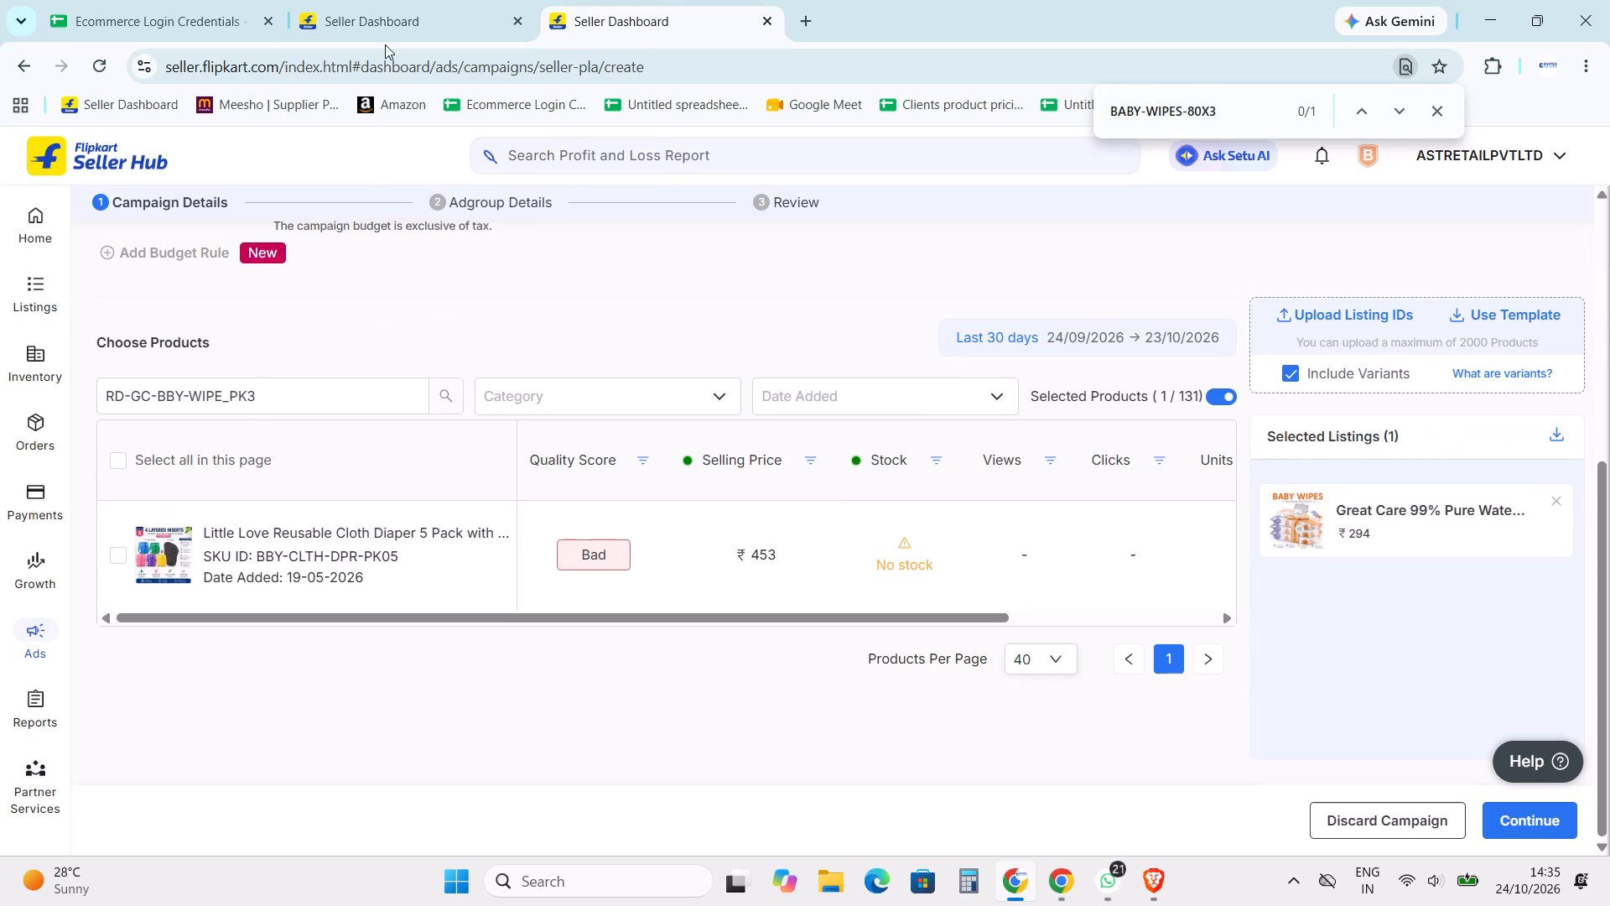
left_click(451, 395)
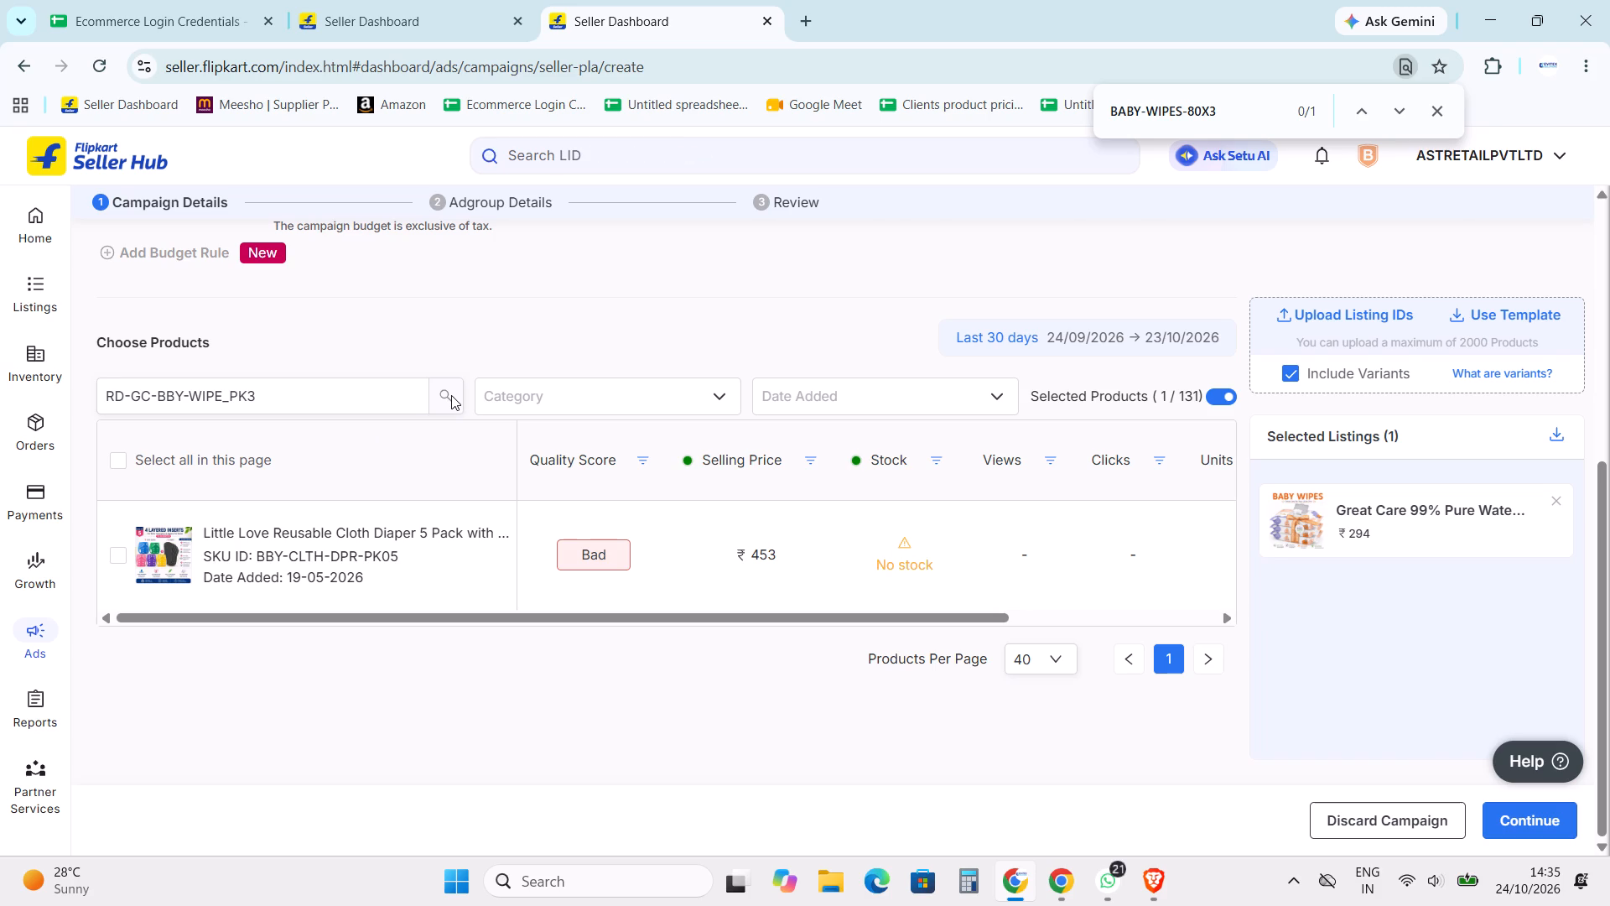
Copy the RD-GC-BBY-WIPE_PK3 SKU again and repeat the campaign product search with it.
left_click(394, 0)
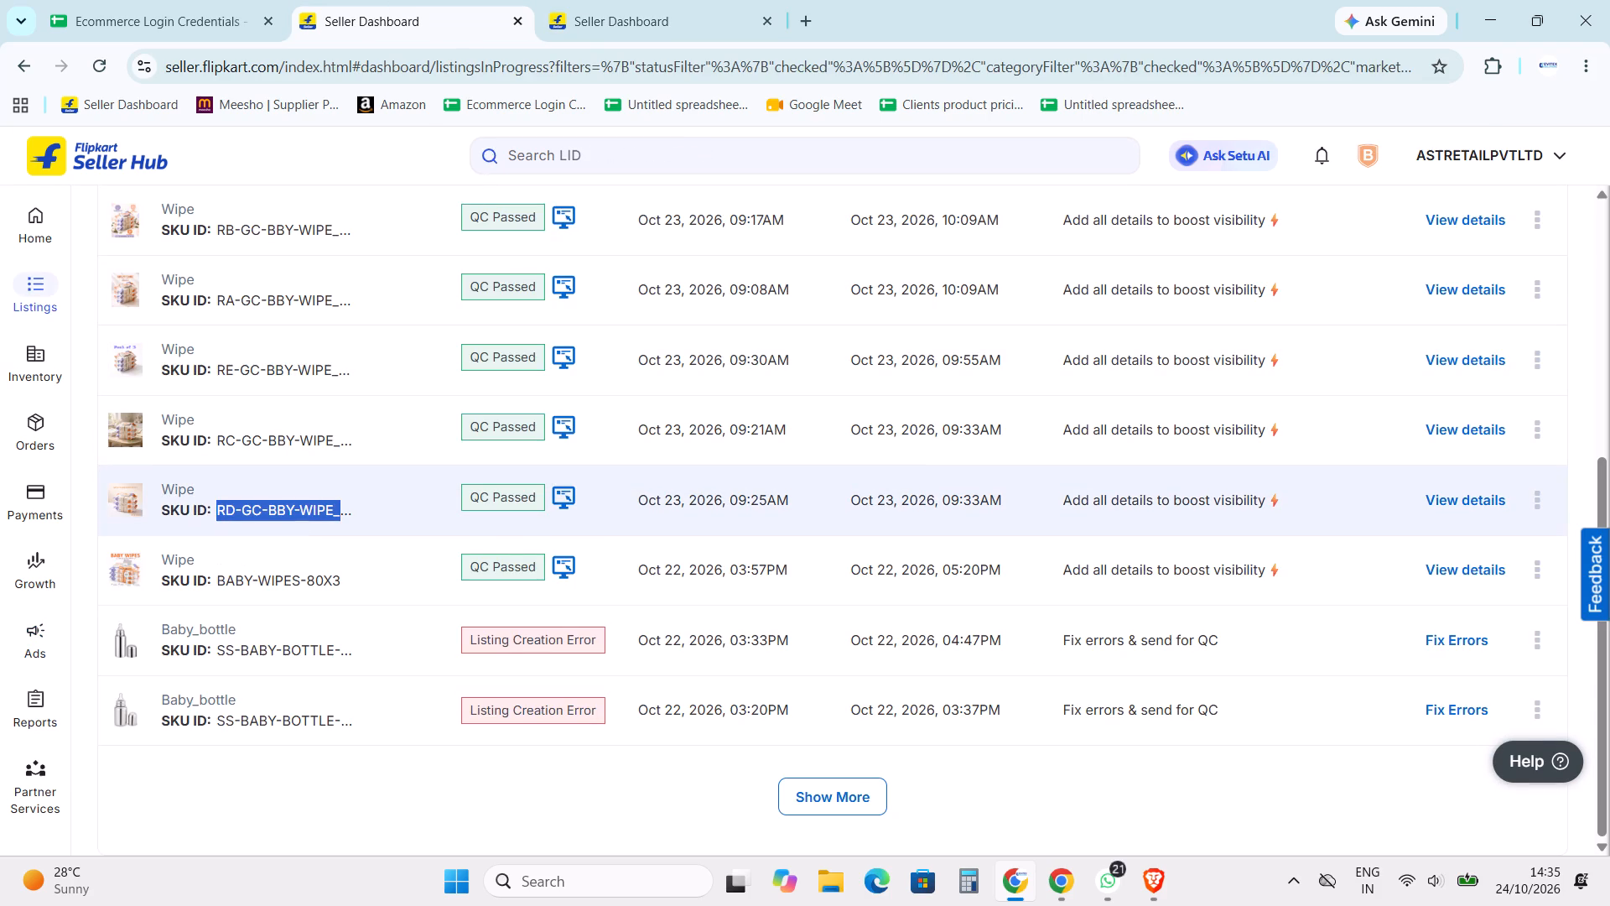
right_click(293, 506)
left_click(387, 530)
left_click(600, 0)
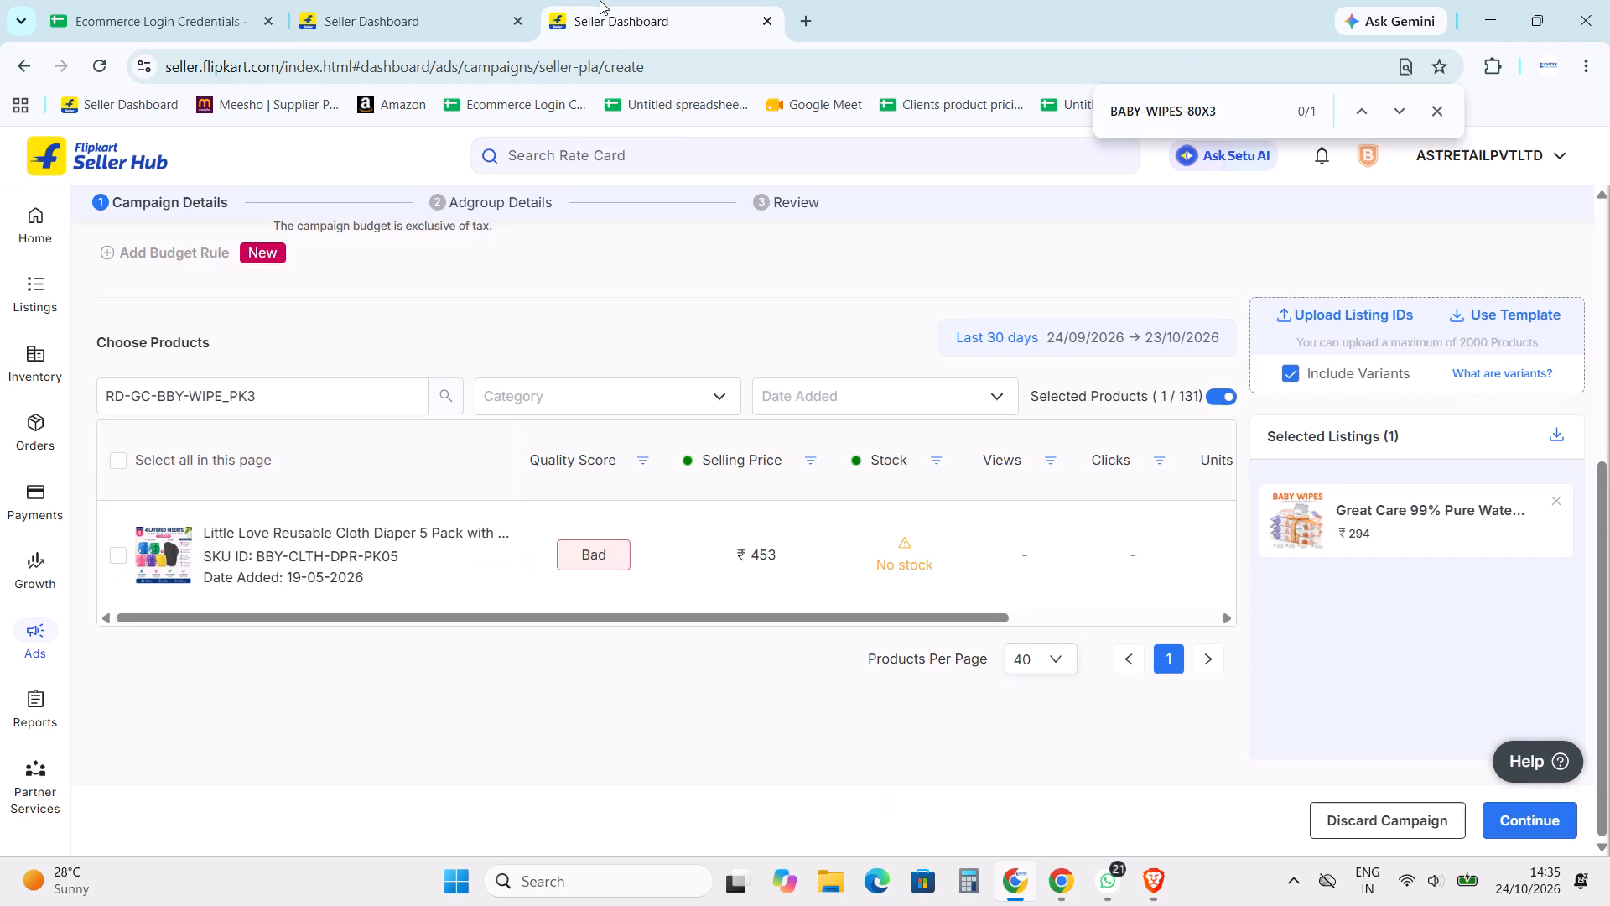
left_click_drag(314, 406, 0, 389)
key("ctrl+v")
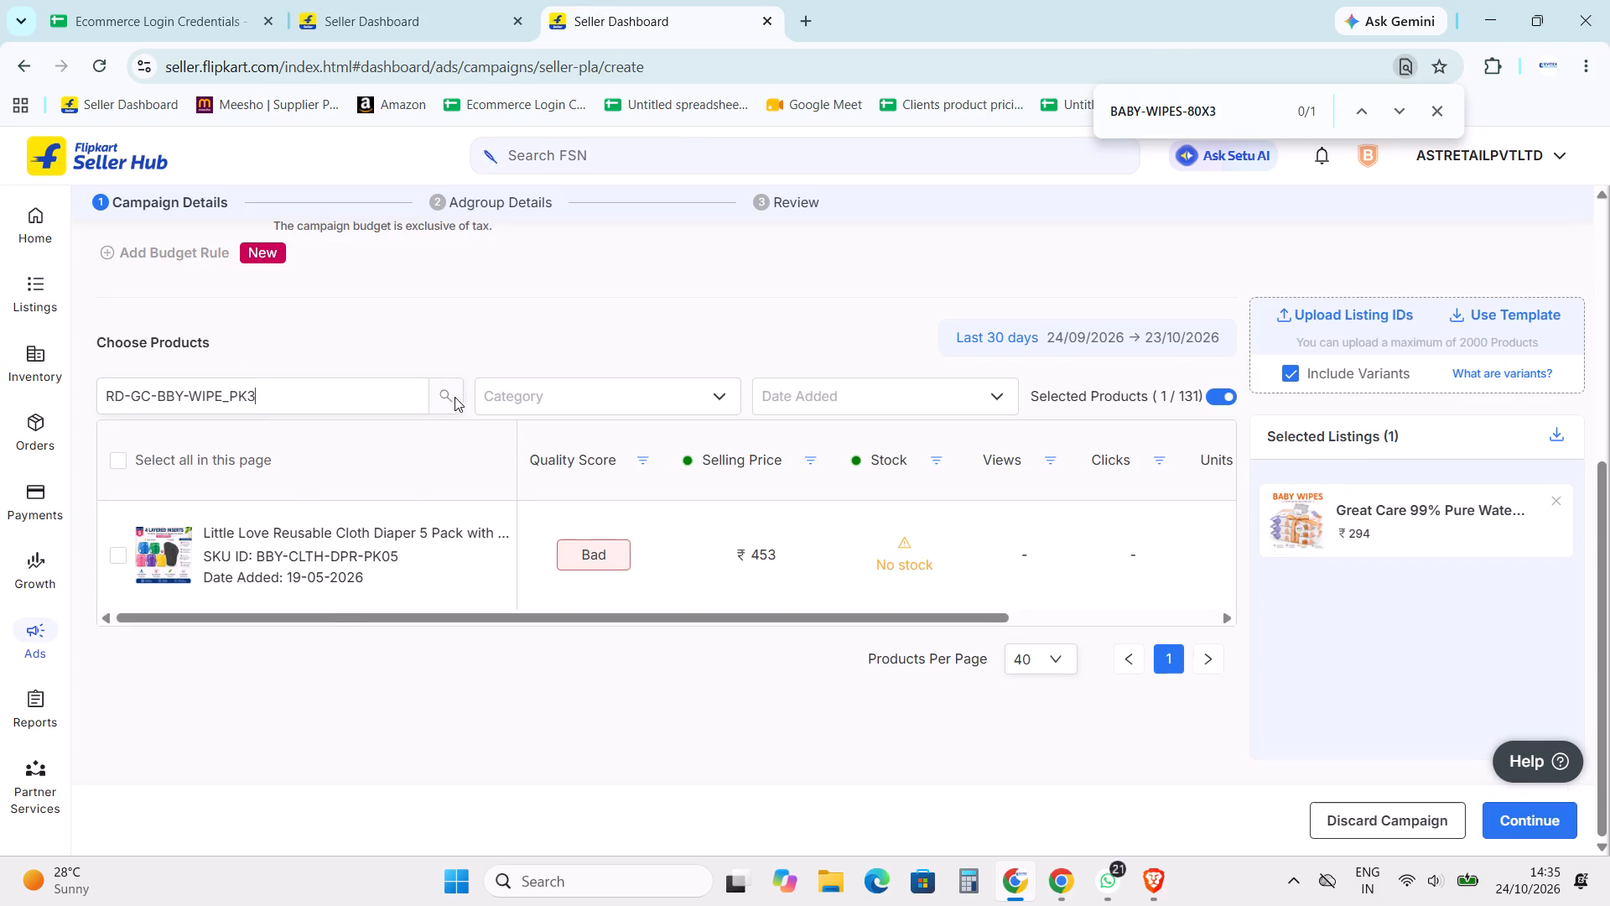
left_click(455, 395)
Copy the RC-GC-BBY-WIPE_PK3 SKU from the listings in progress and search for it in the campaign's products.
left_click(410, 6)
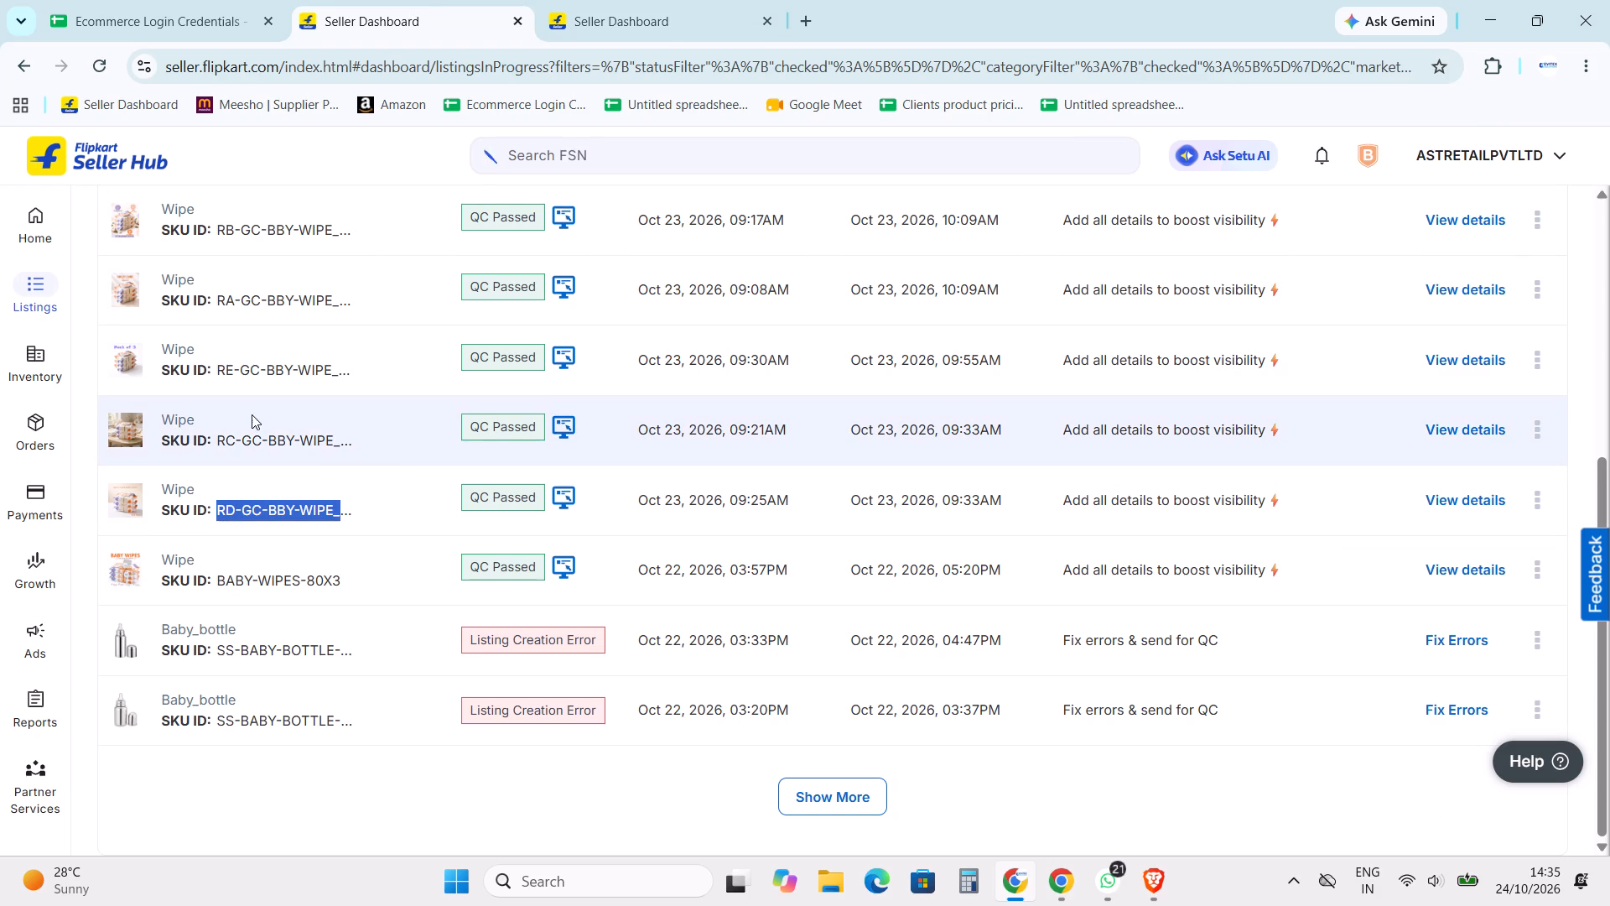
triple_click(248, 448)
key("ctrl+c")
left_click(642, 0)
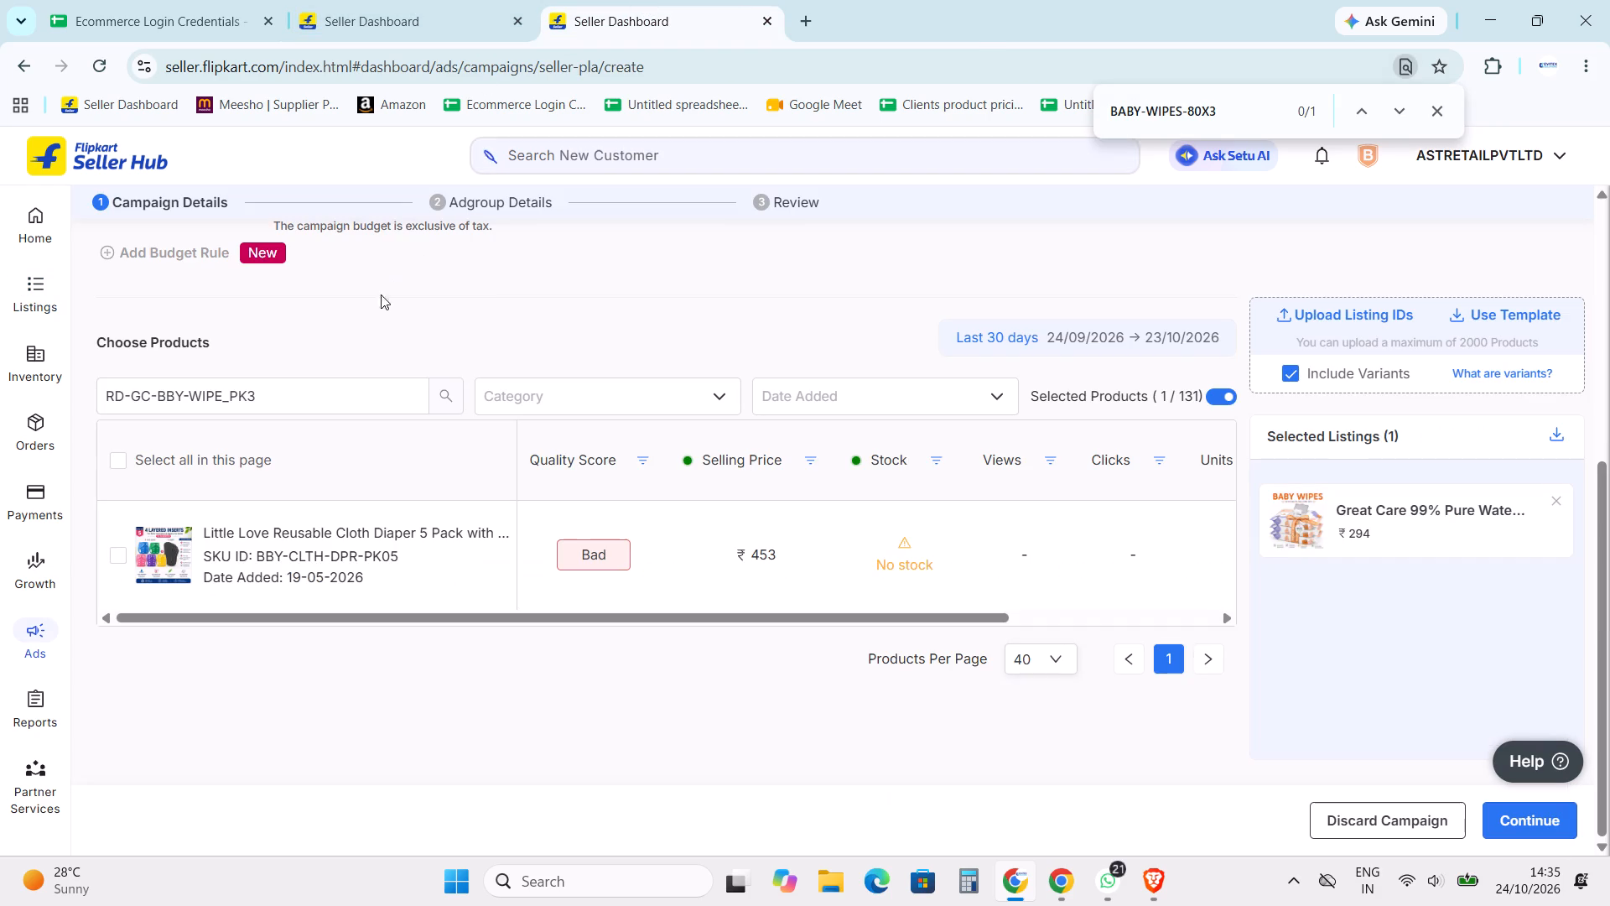
left_click_drag(319, 397, 0, 365)
key("ctrl+v")
left_click(449, 391)
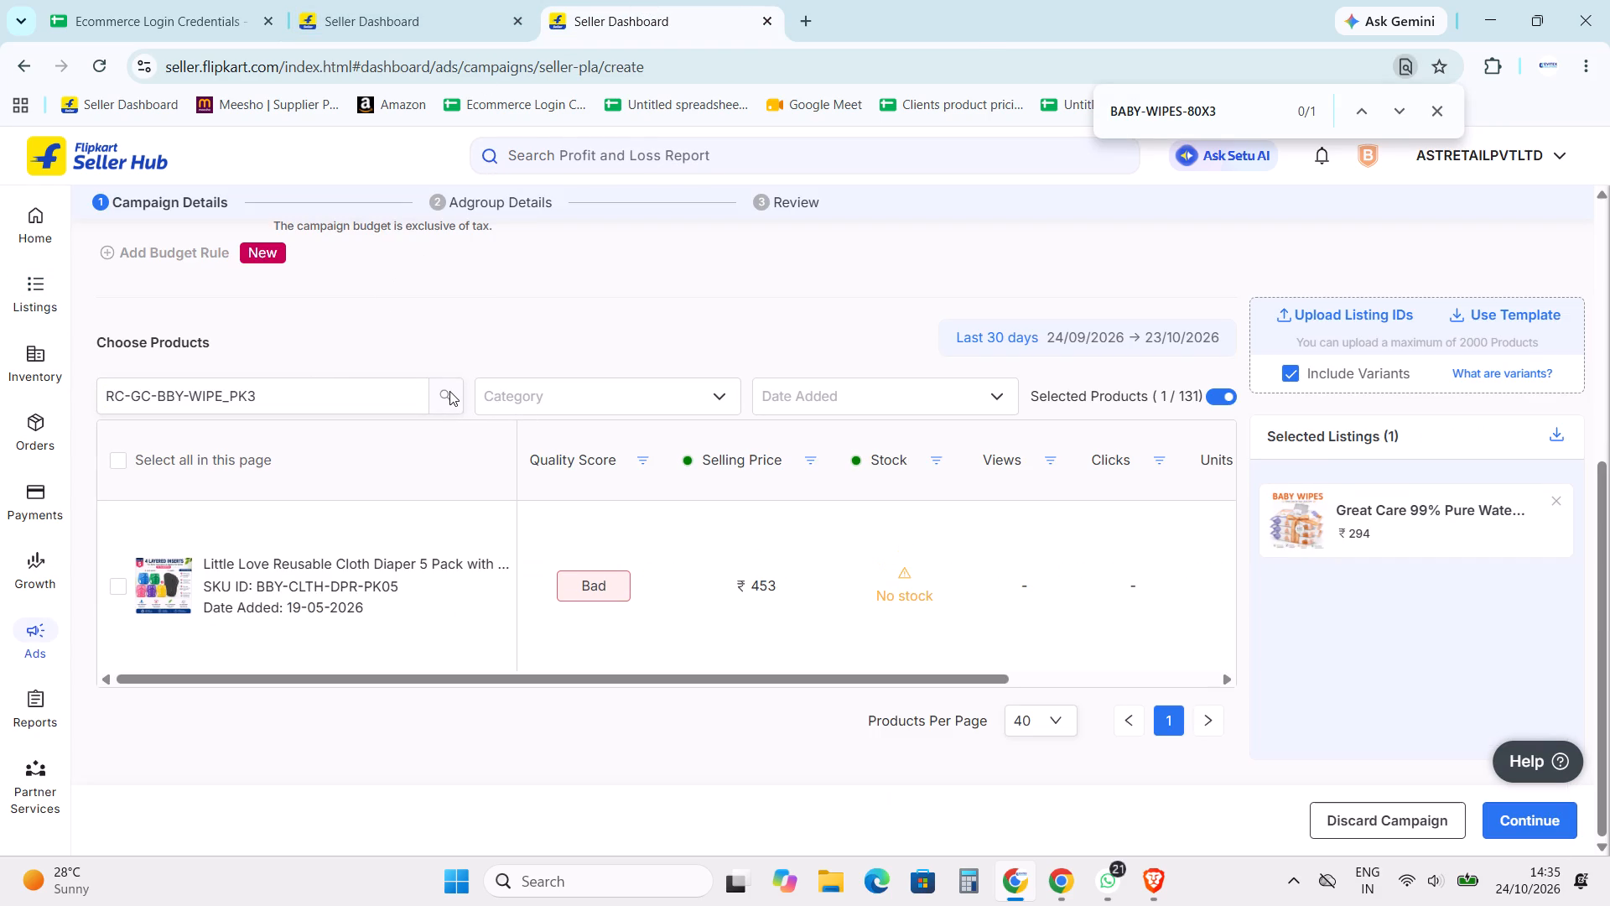
left_click(449, 395)
left_click(449, 395)
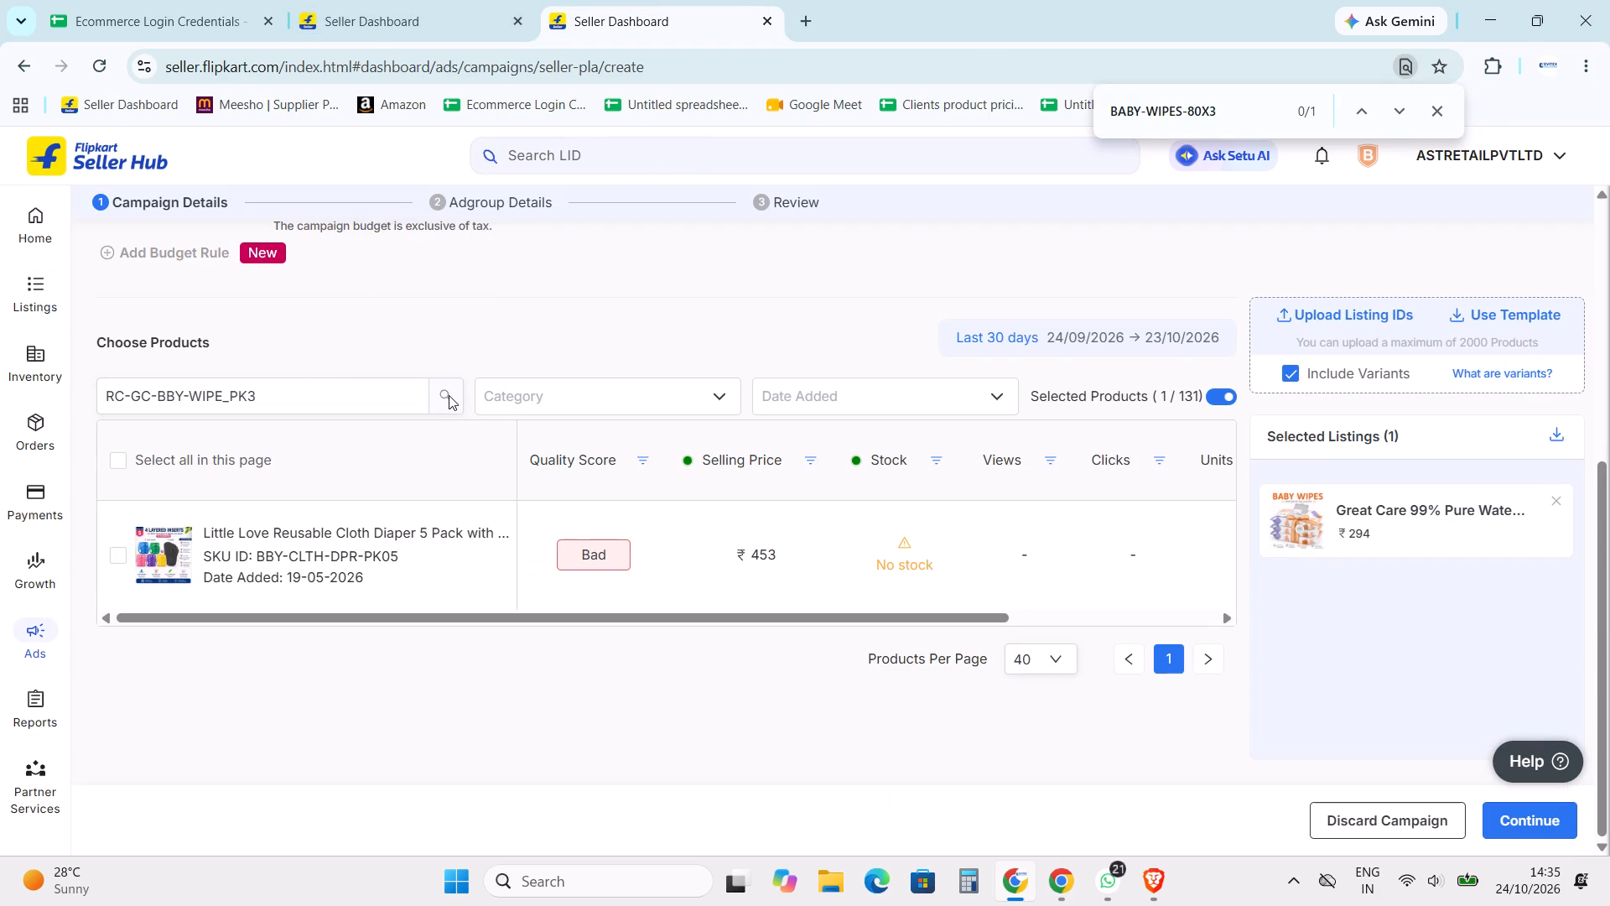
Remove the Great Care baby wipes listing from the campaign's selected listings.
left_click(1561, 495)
Return to the Campaign Manager and start a fresh Product Listing Ads campaign.
left_click(190, 410)
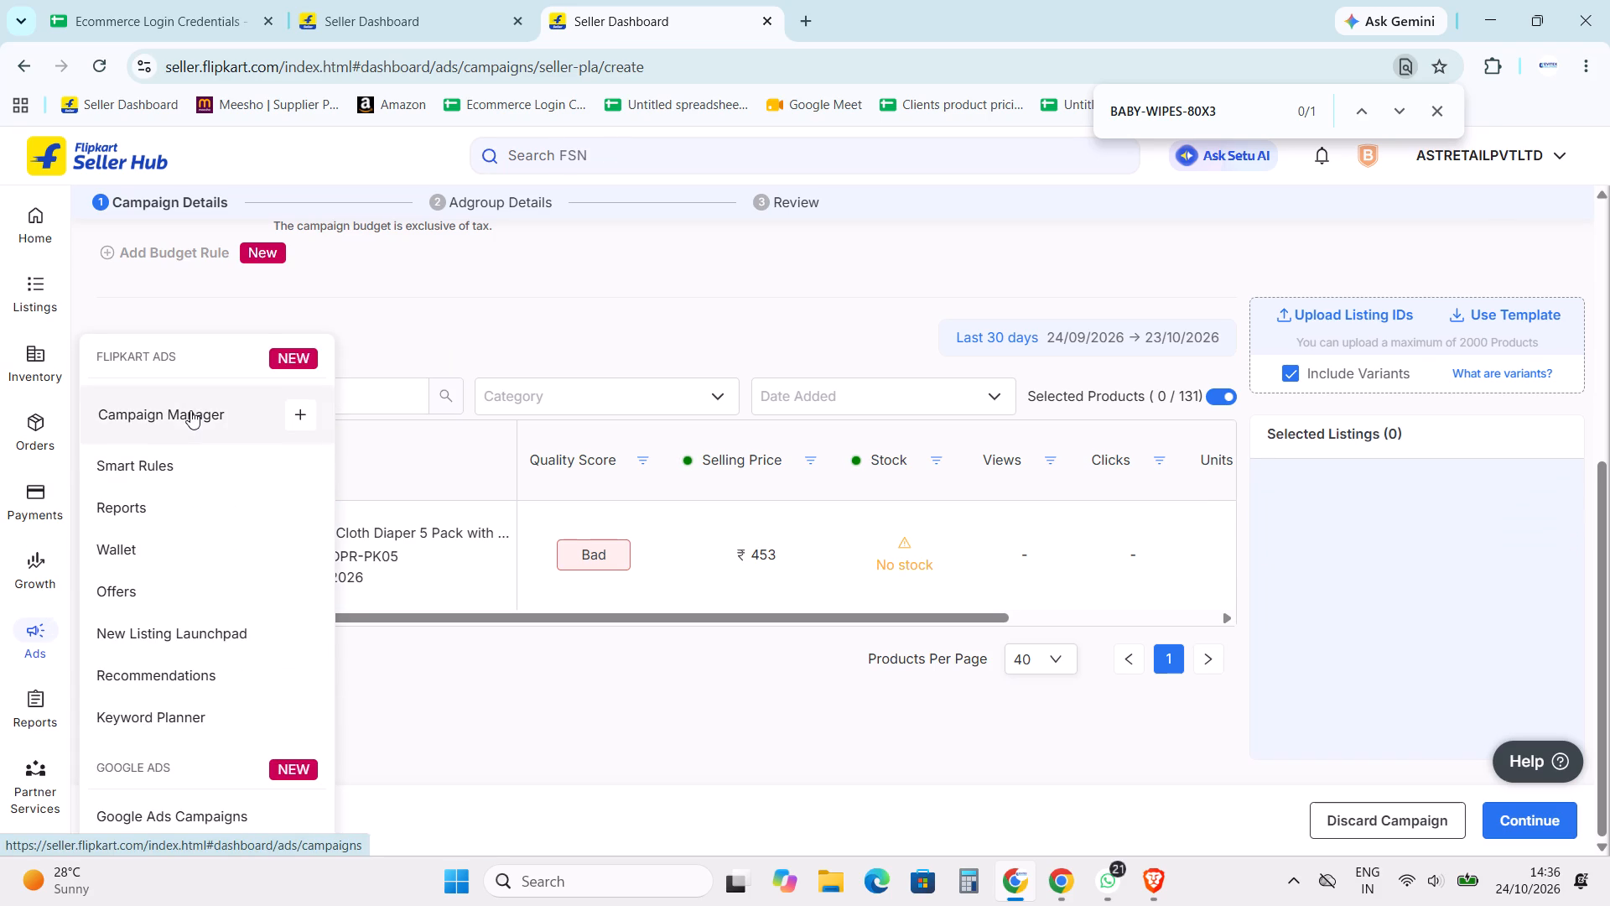
left_click(1498, 474)
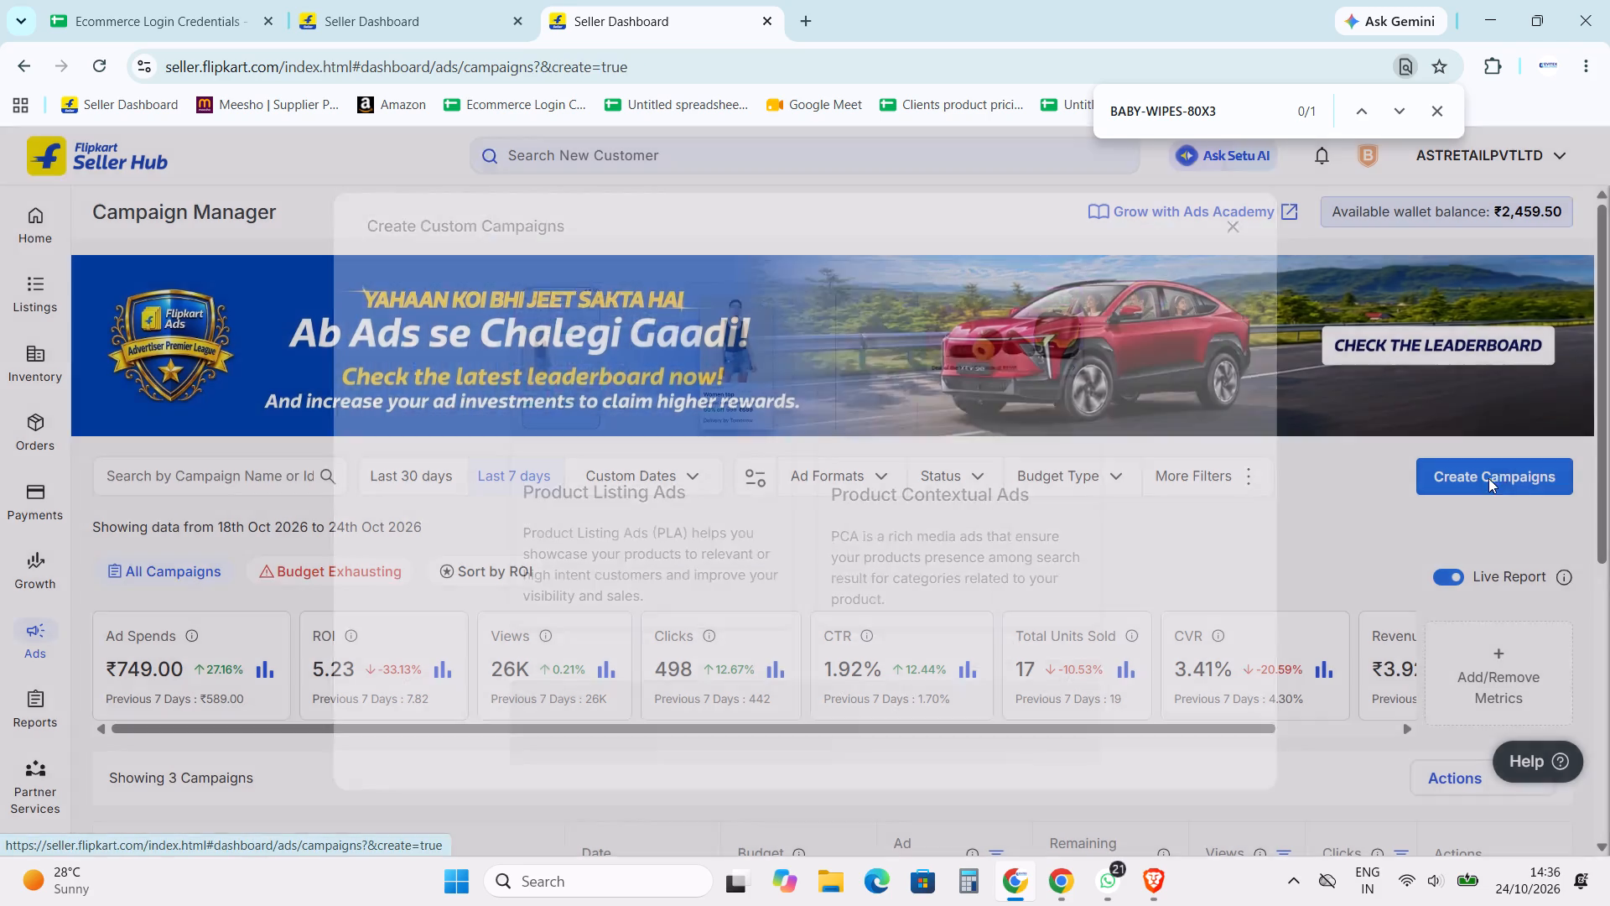
left_click(586, 438)
Search the fresh campaign's products for the SKU RC-GC-BBY-WIPE_PK3.
scroll(533, 331, "down", 2)
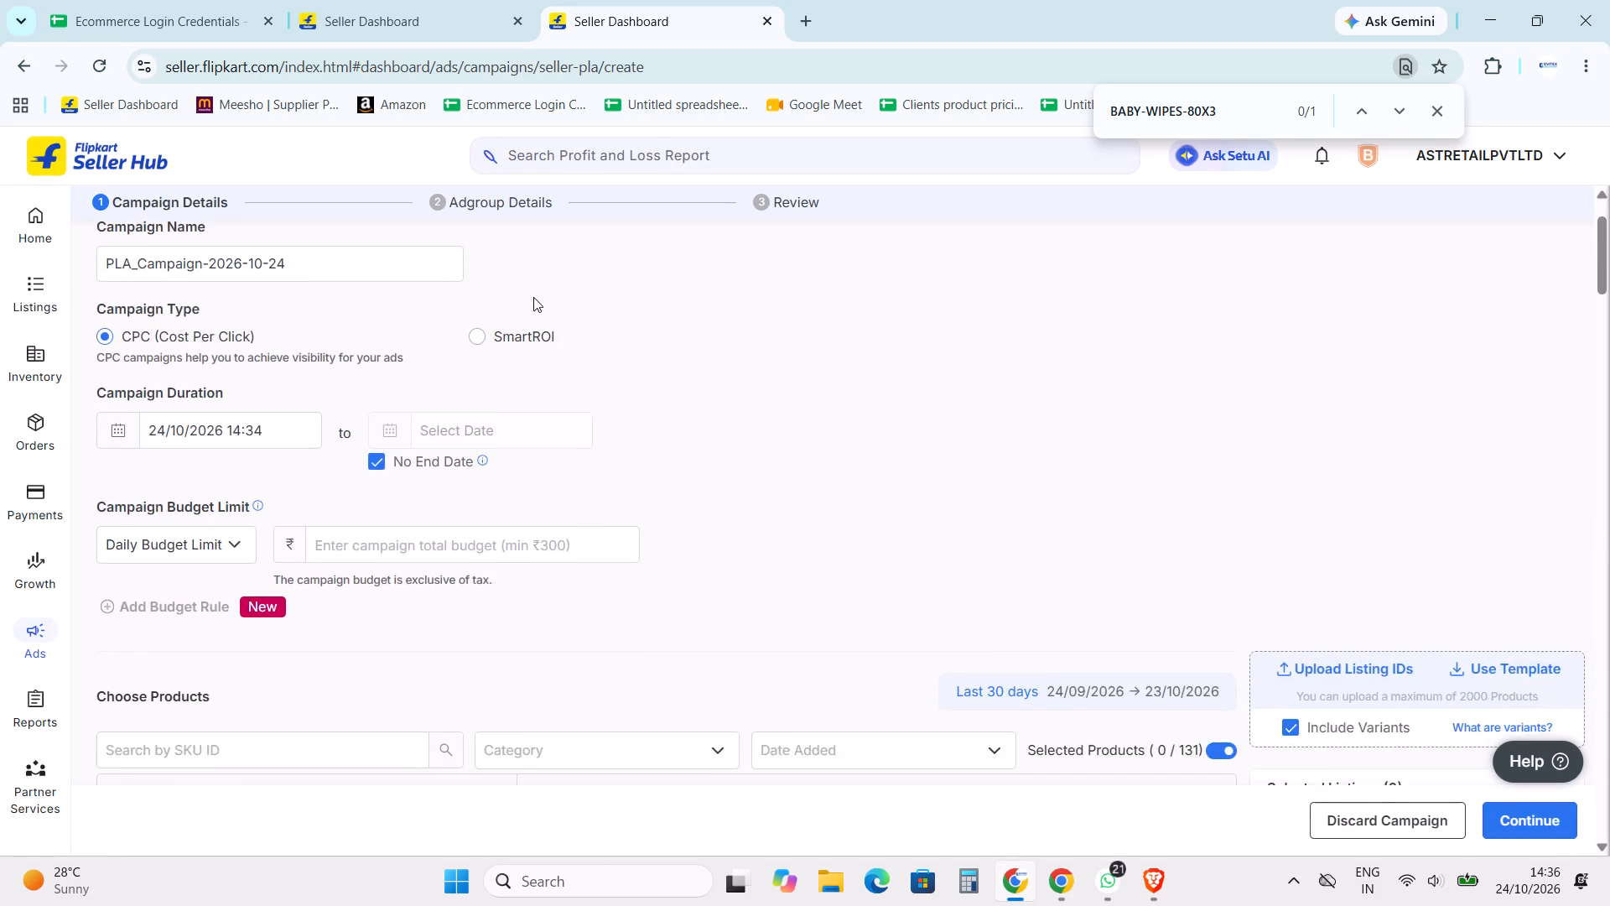
scroll(533, 297, "down", 4)
scroll(264, 276, "up", 2)
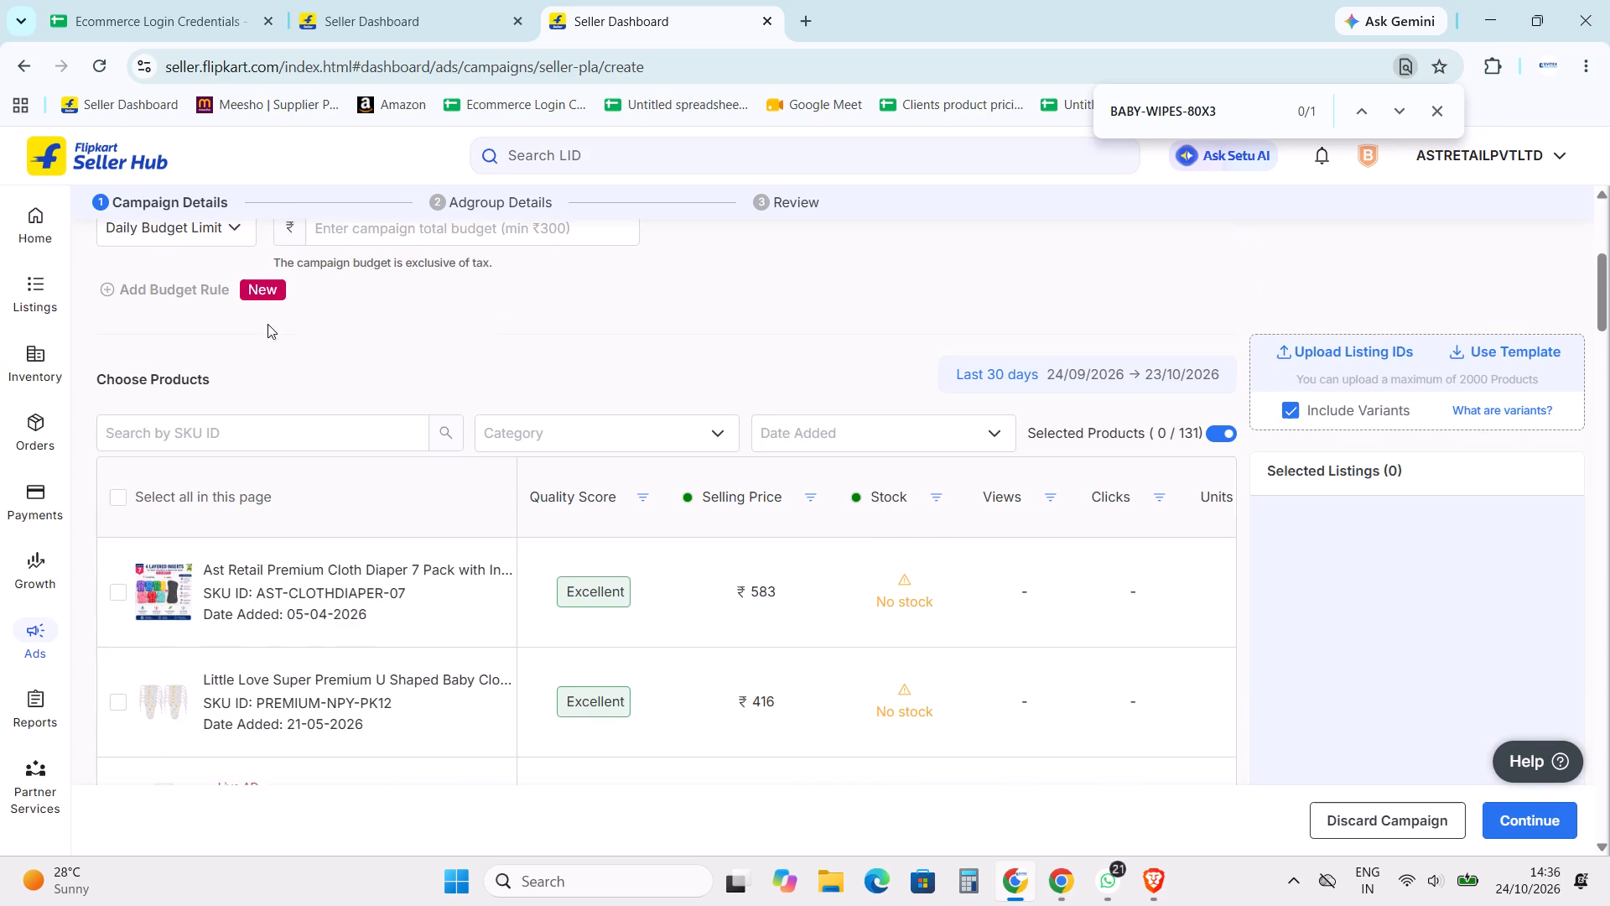
left_click(295, 418)
key("ctrl+v")
left_click(444, 429)
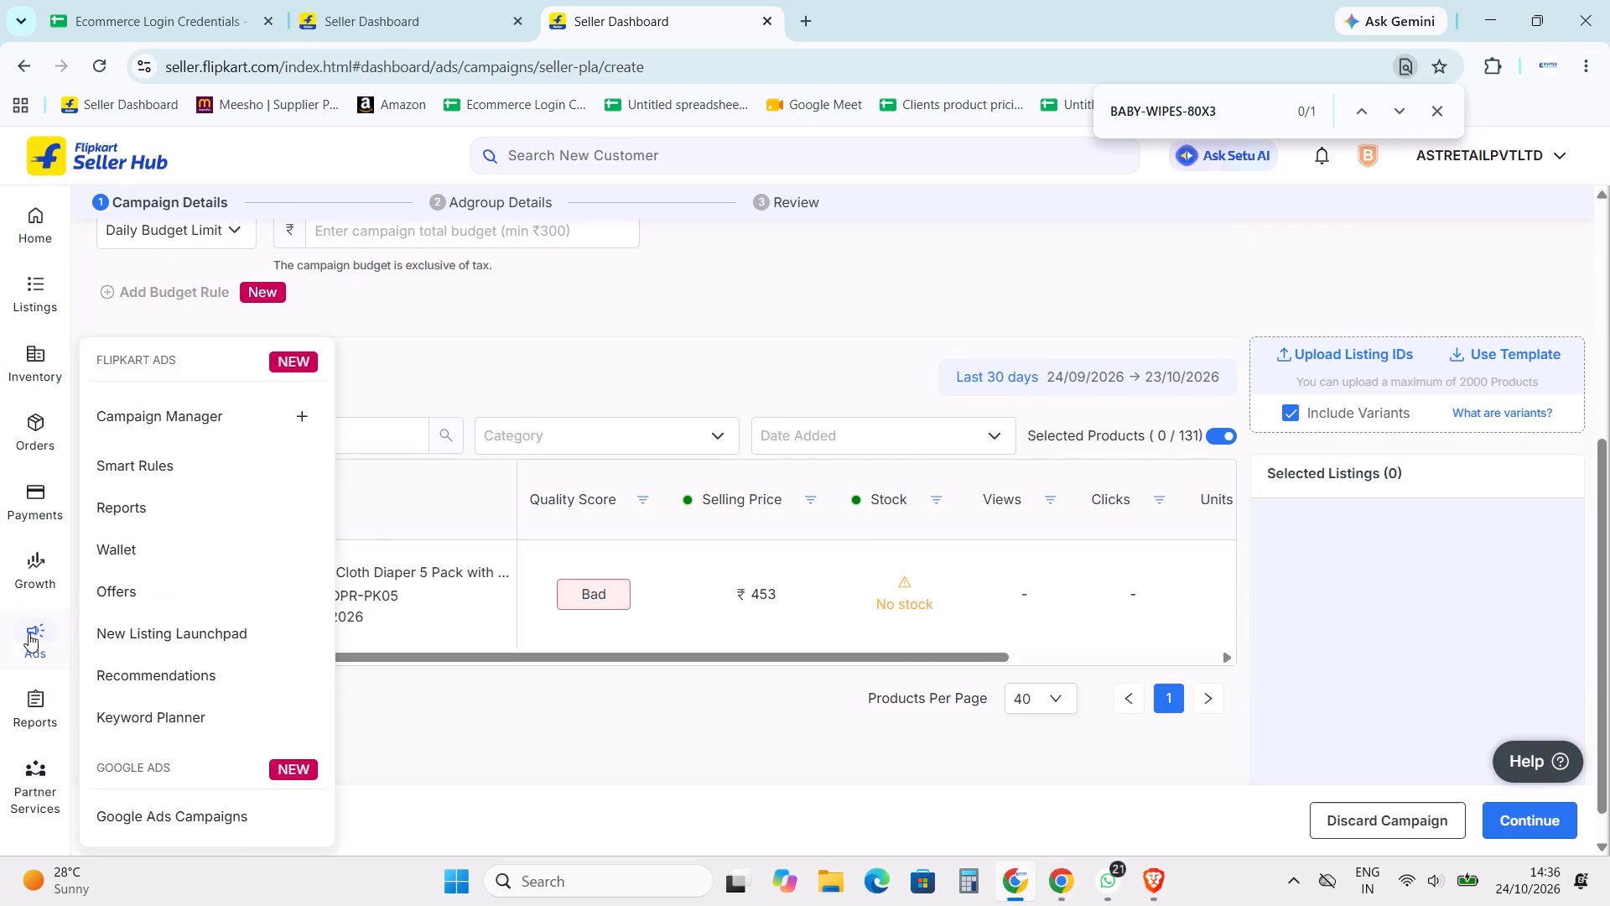
Set the new PLA campaign's type to SmartROI.
left_click(180, 401)
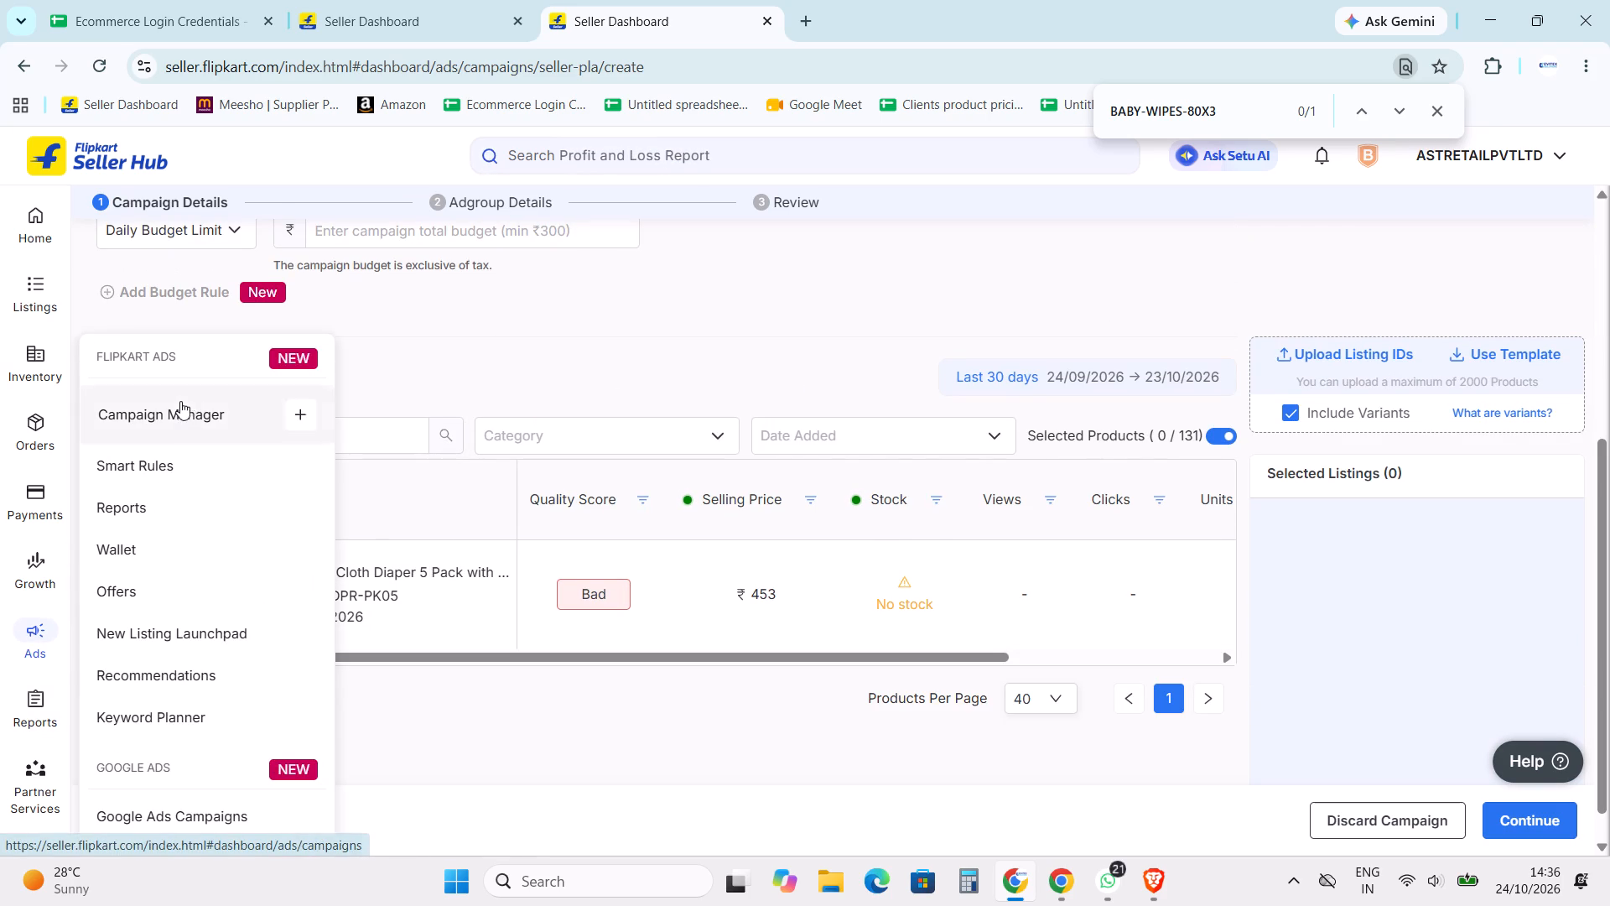
scroll(577, 491, "up", 6)
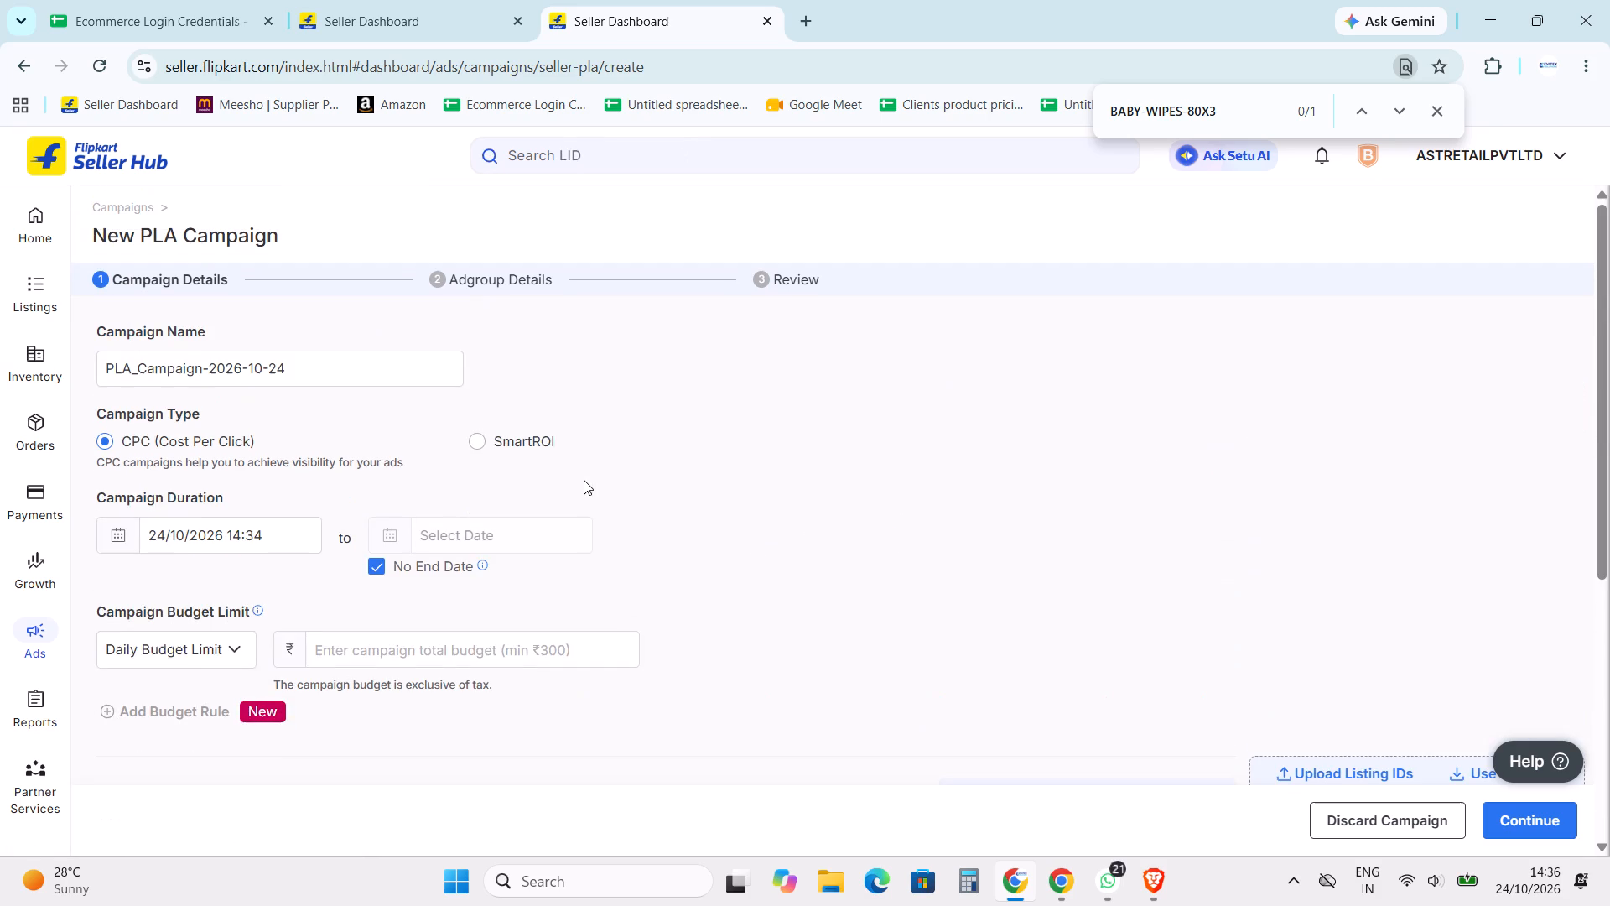
scroll(584, 480, "up", 2)
left_click(514, 439)
scroll(514, 426, "down", 3)
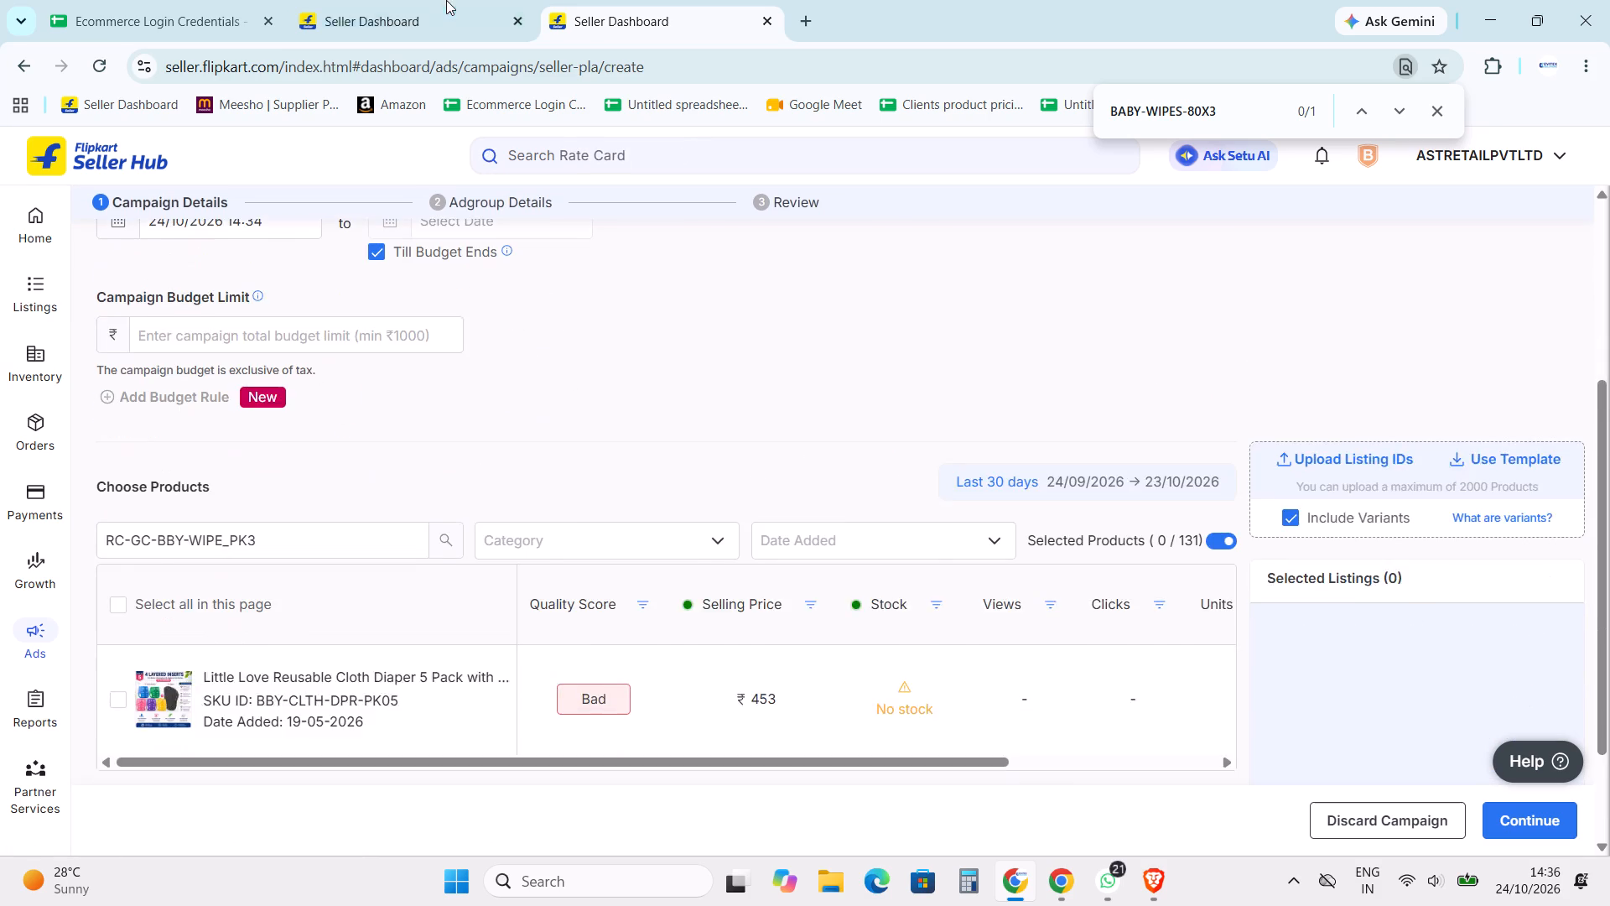
Look up SKU BABY-WIPES-80X3 from the listings in progress among the campaign's products and select that Great Care baby wipes listing.
left_click(446, 0)
triple_click(277, 585)
key("ctrl+c")
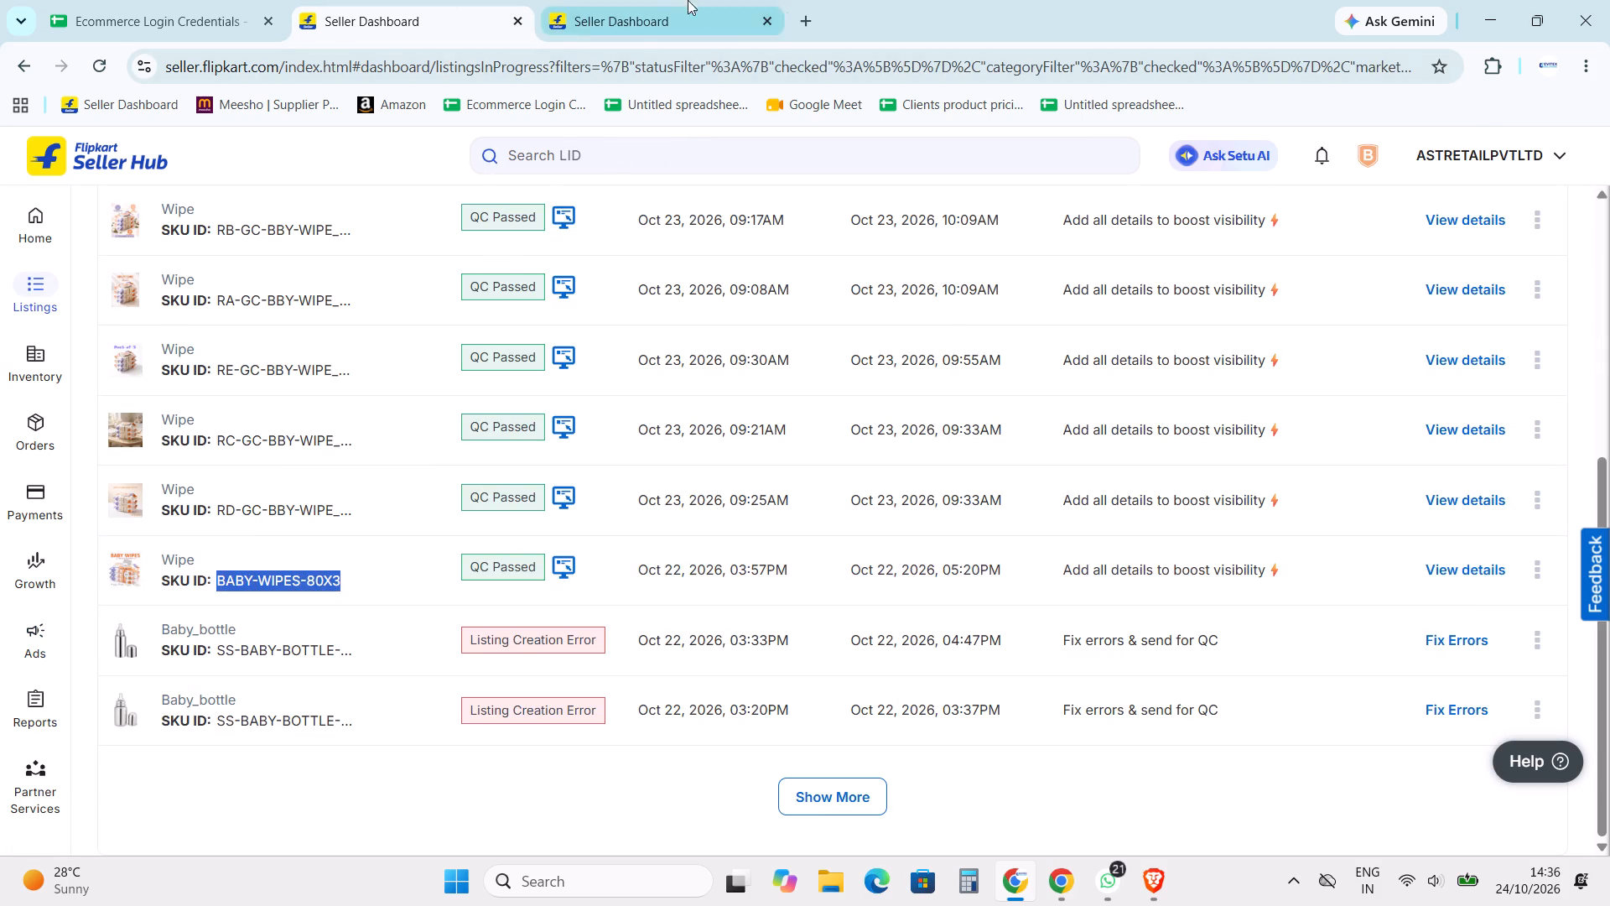
left_click(699, 0)
left_click_drag(386, 544, 0, 391)
key("ctrl+v")
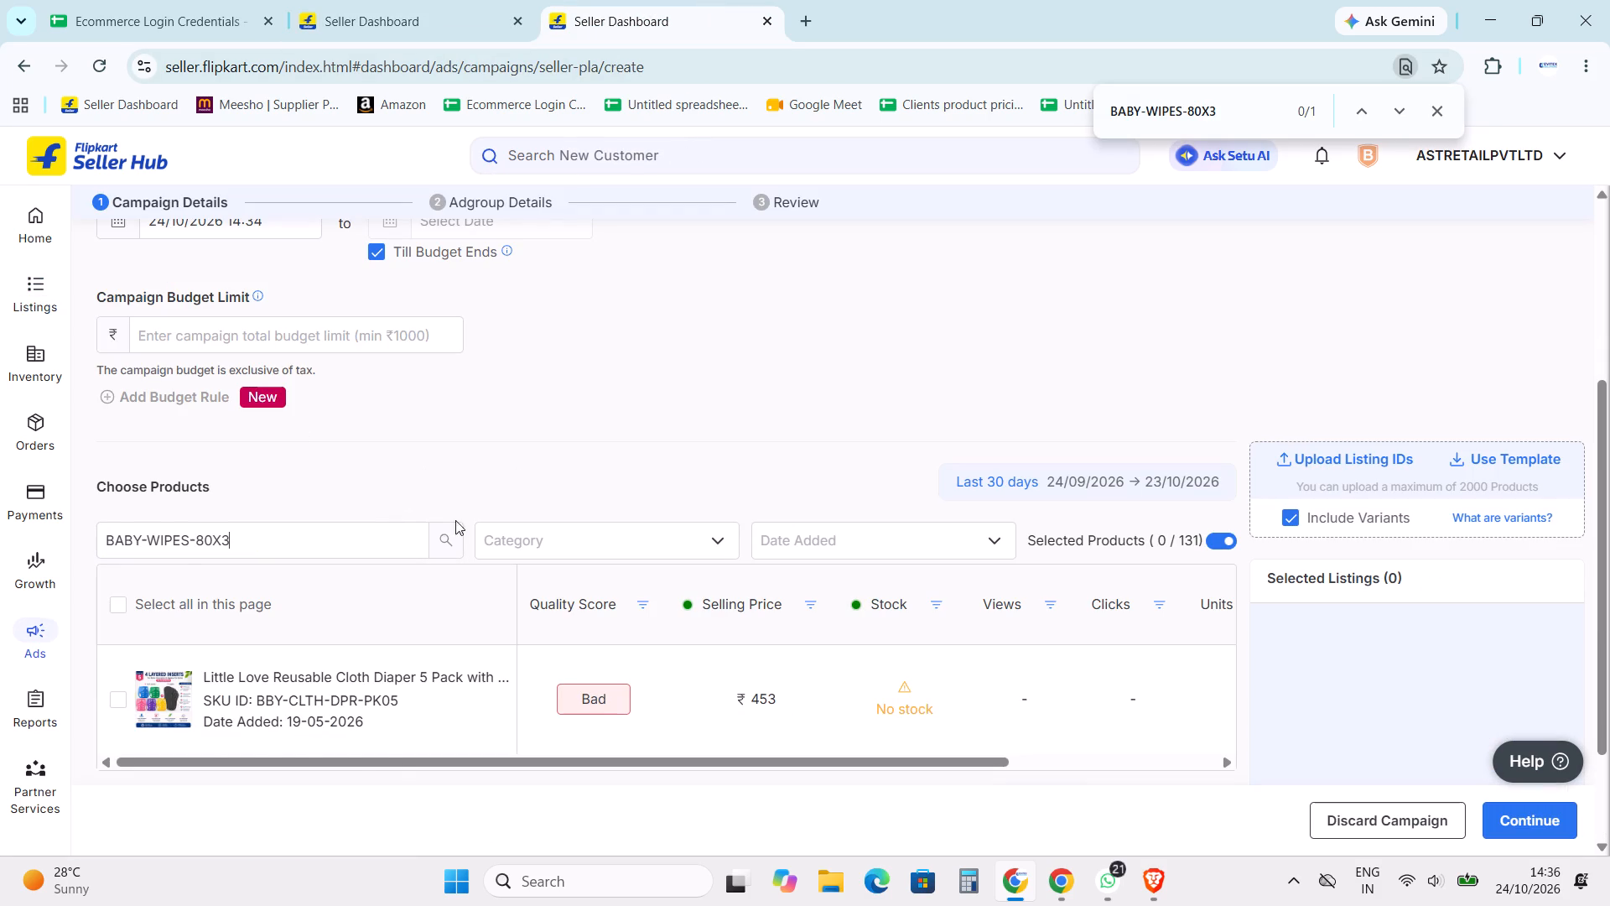
left_click(451, 546)
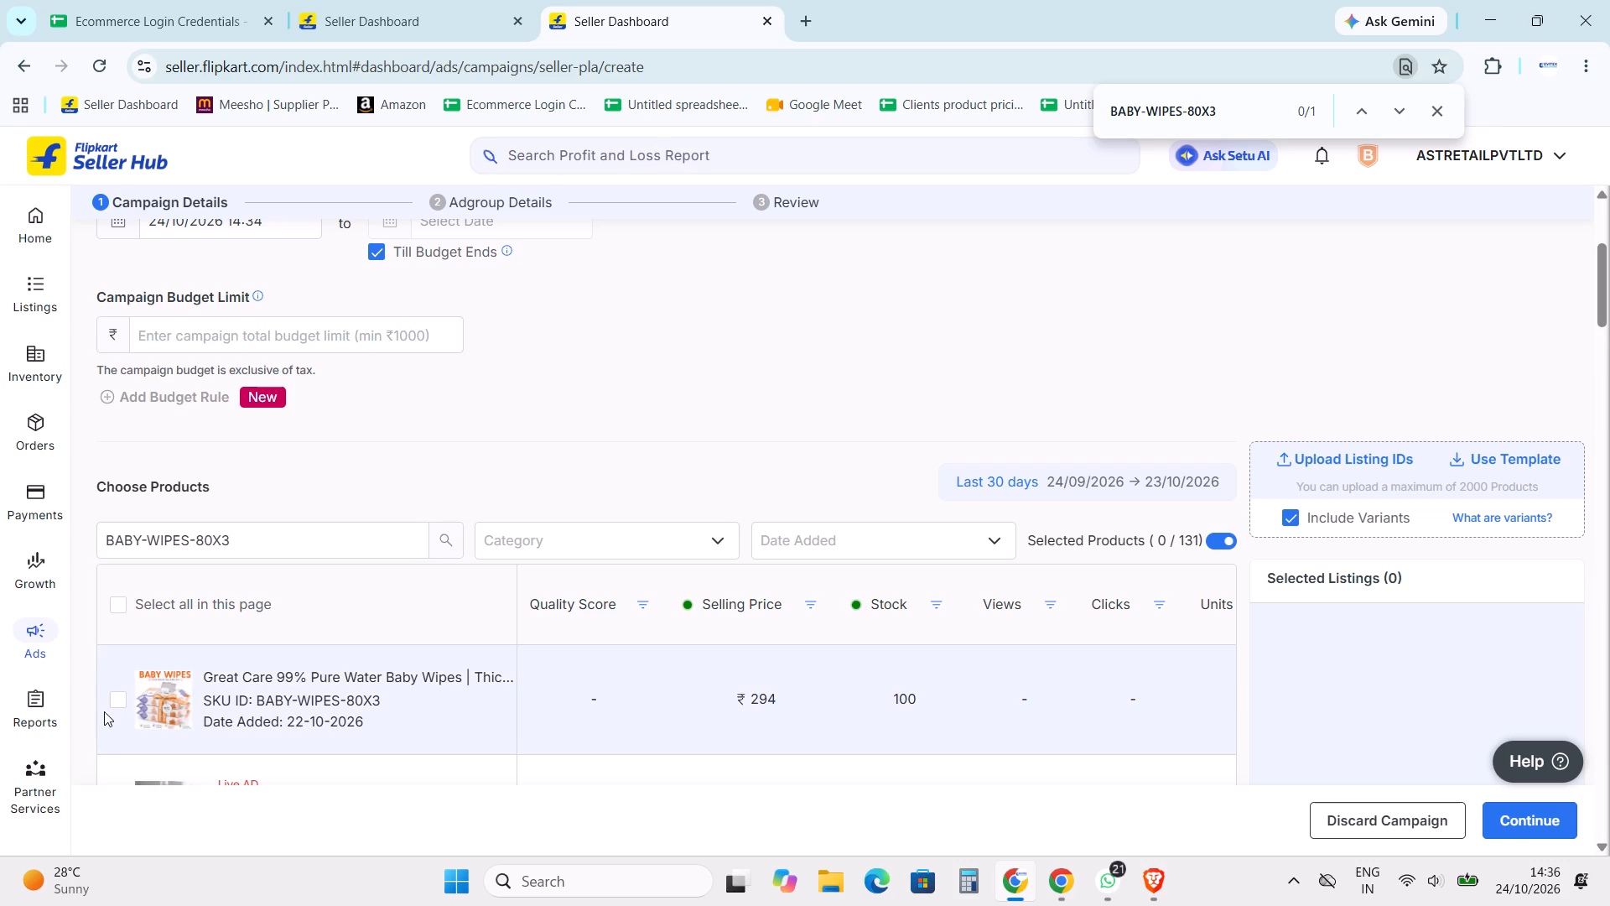
left_click(122, 700)
scroll(684, 423, "down", 2)
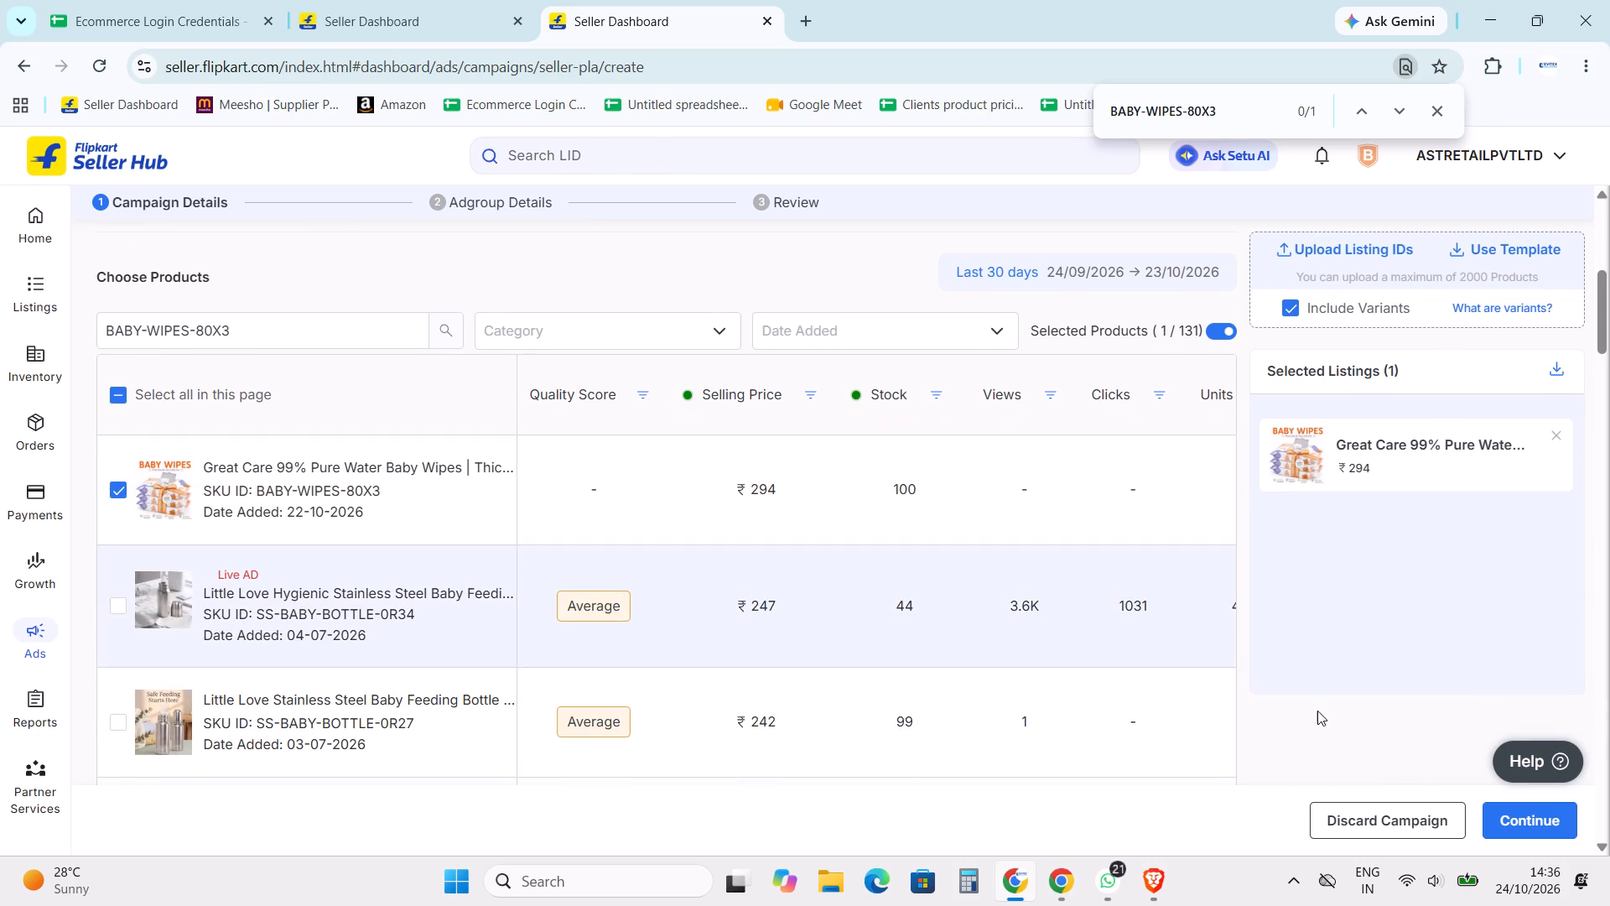
left_click(1541, 820)
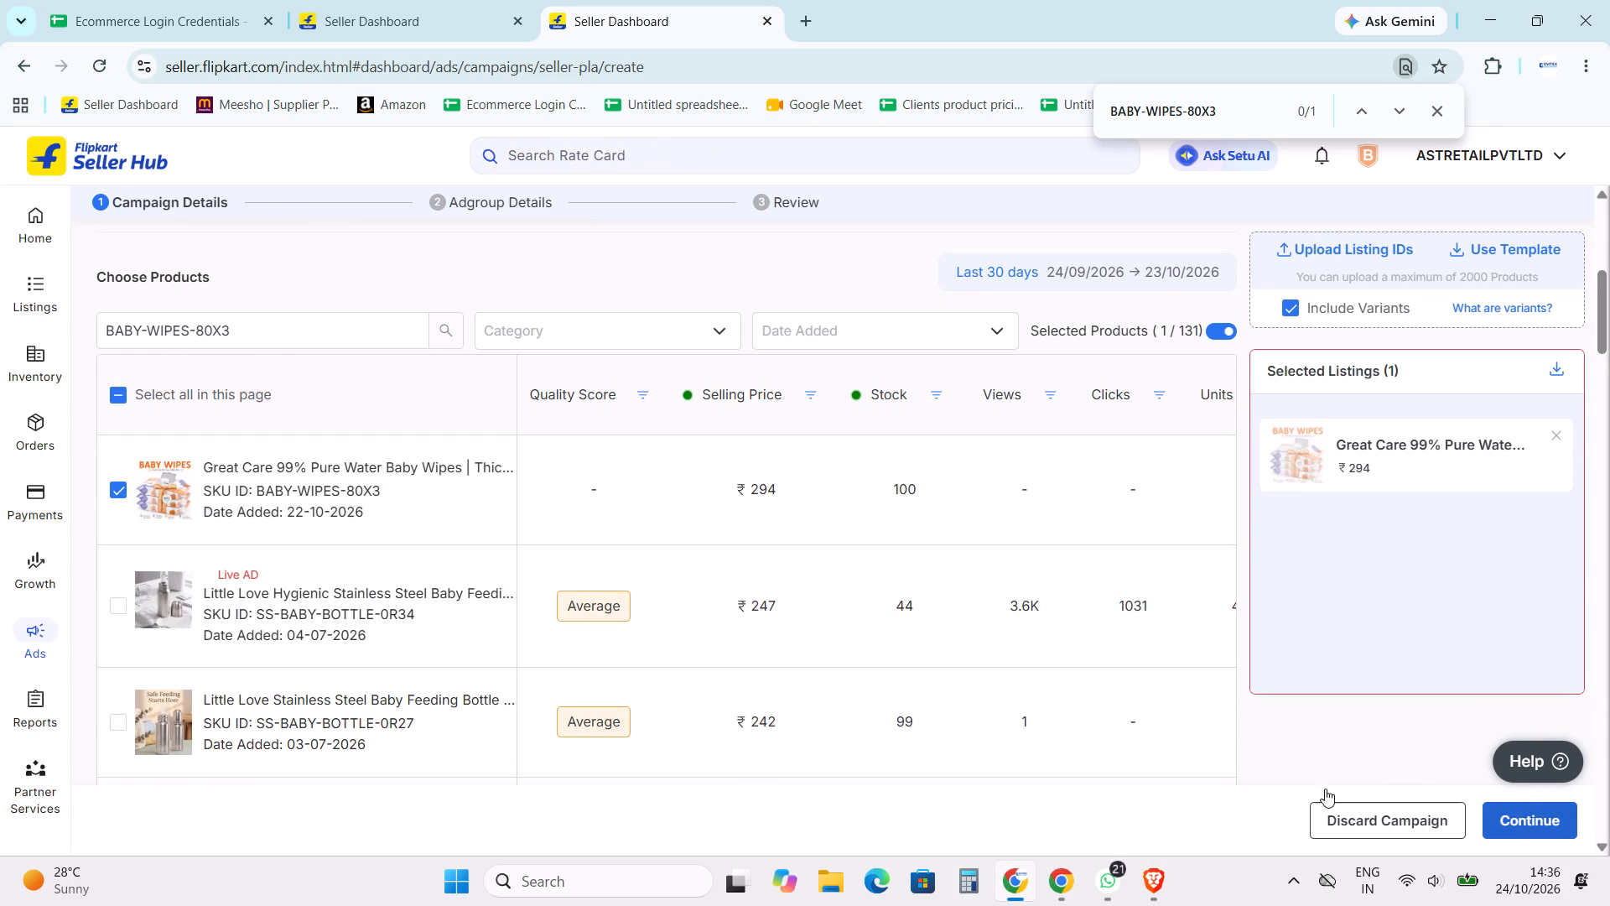
Set the campaign budget limit to ₹1000 and proceed to the ad group details.
scroll(1258, 549, "up", 4)
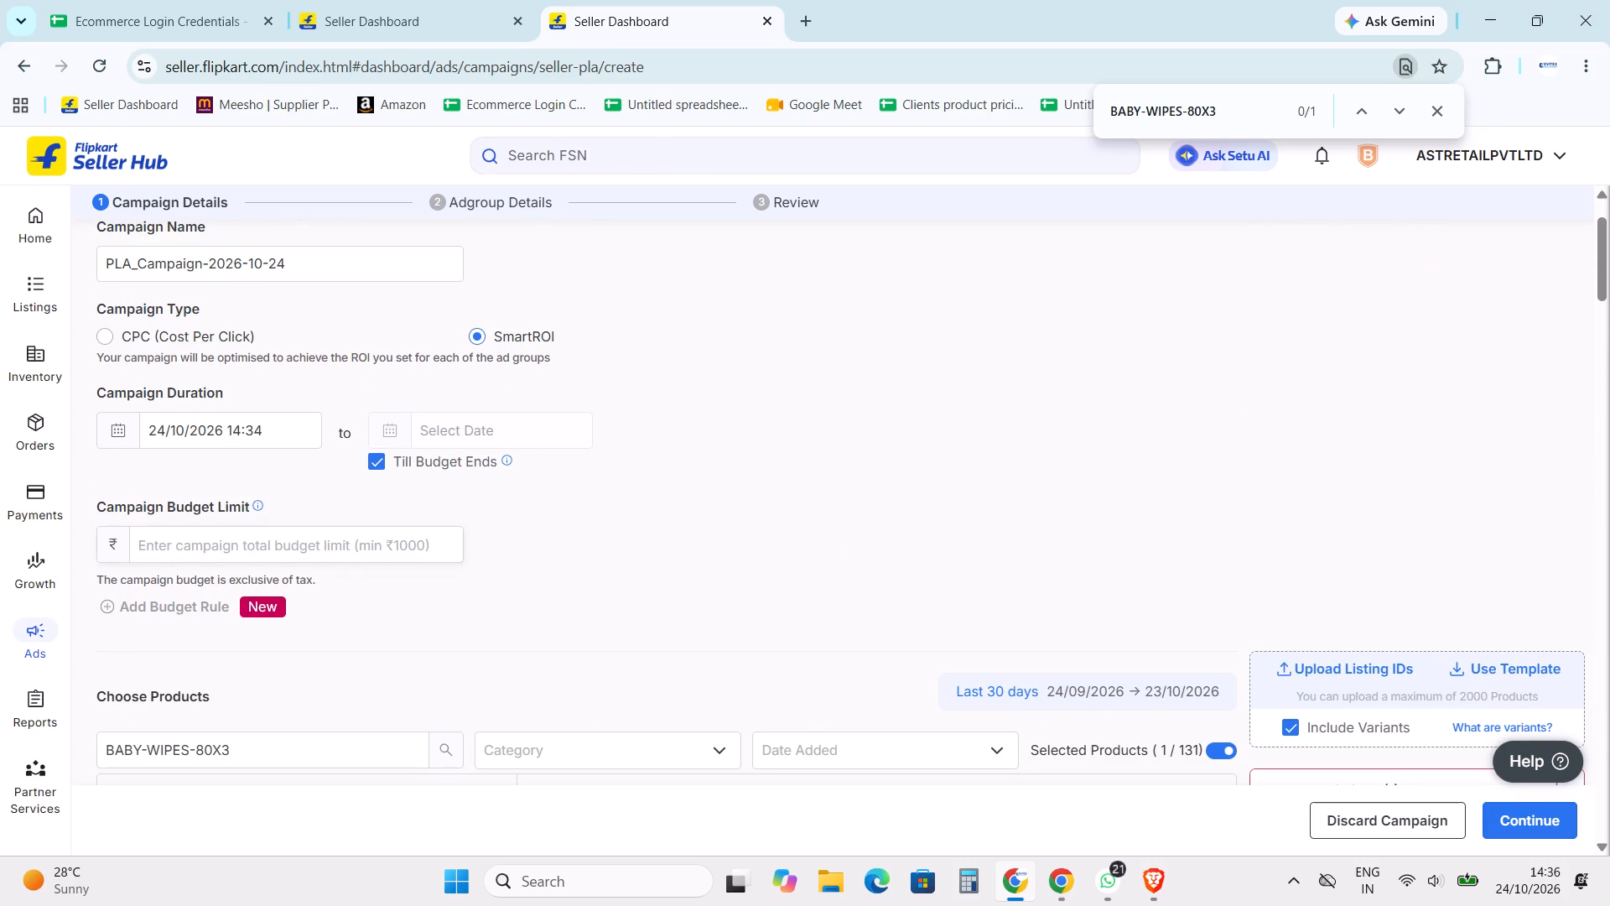
left_click(293, 545)
type("1000")
left_click(774, 543)
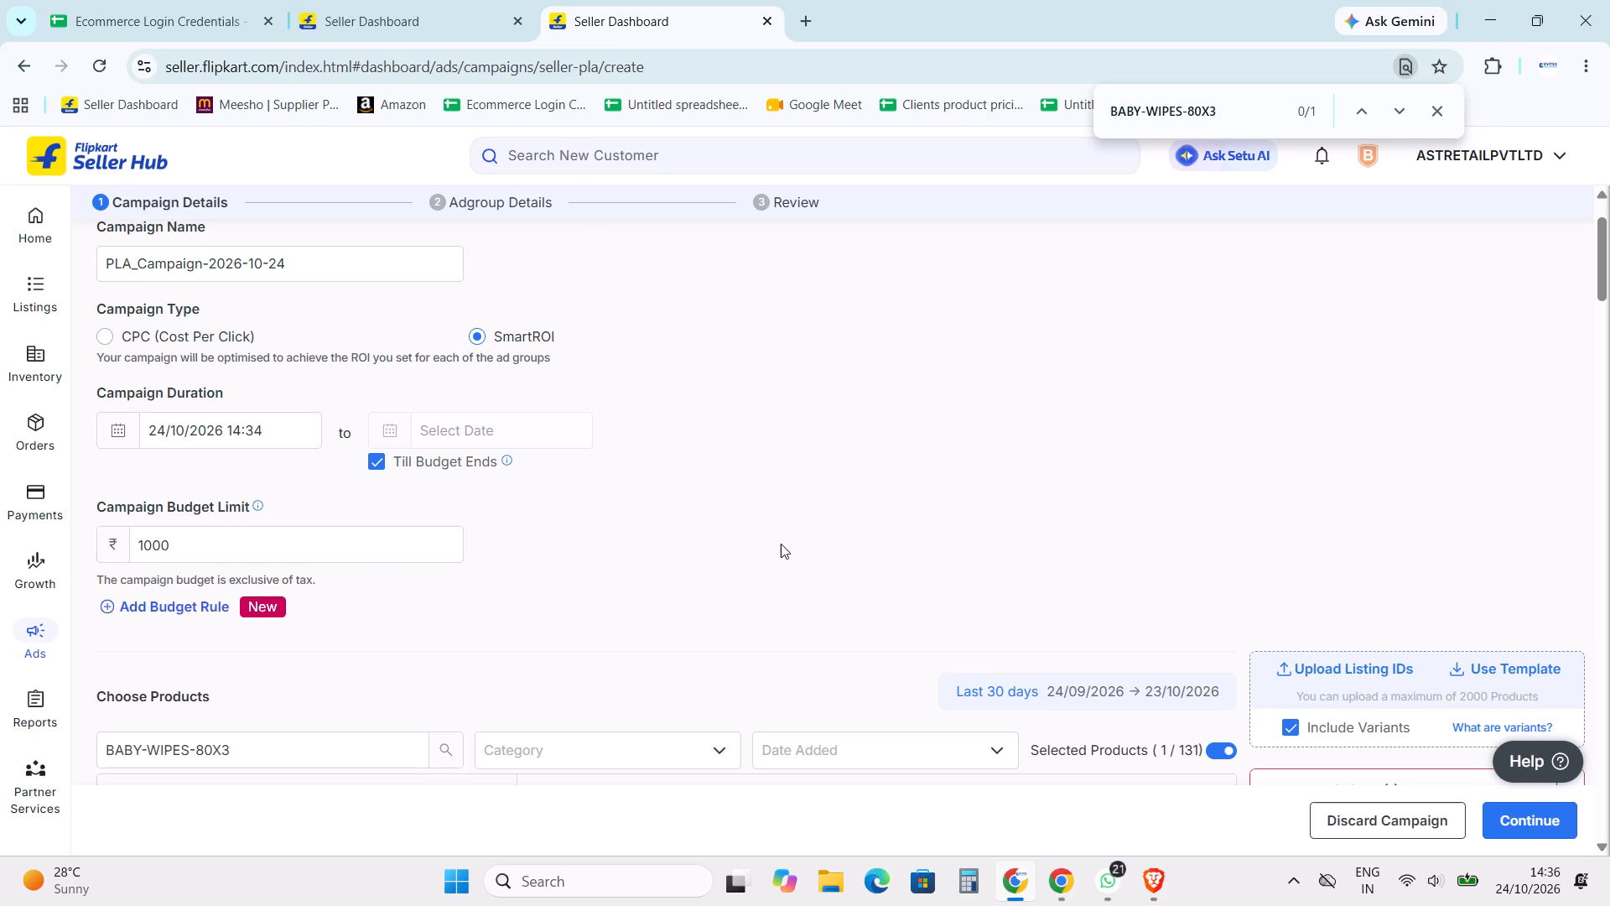
scroll(828, 548, "down", 8)
left_click(1551, 819)
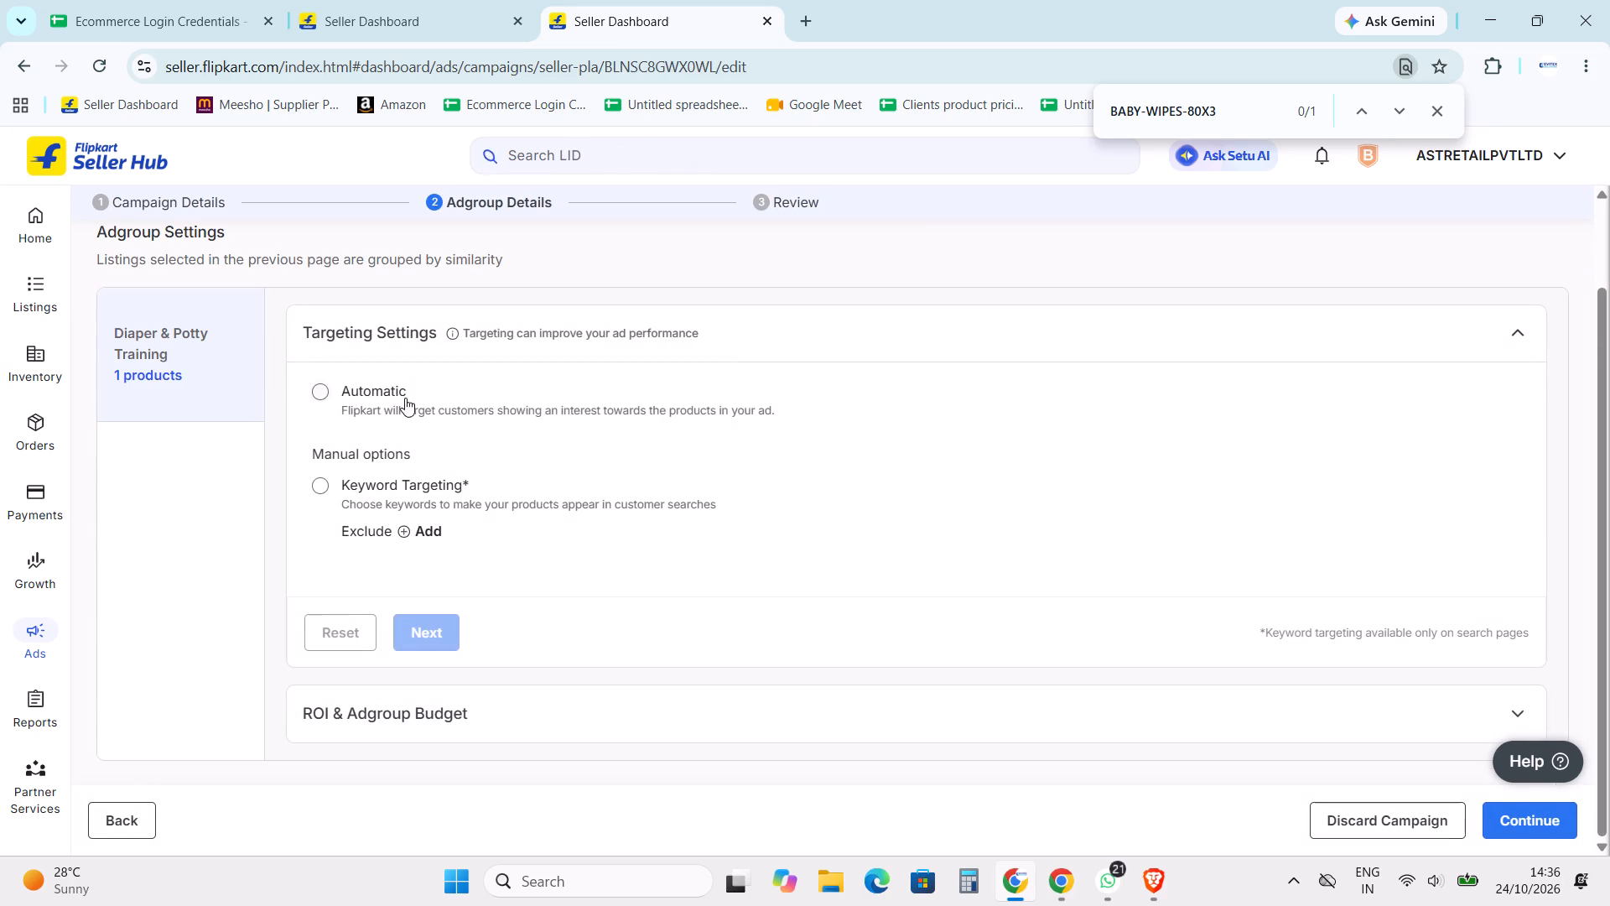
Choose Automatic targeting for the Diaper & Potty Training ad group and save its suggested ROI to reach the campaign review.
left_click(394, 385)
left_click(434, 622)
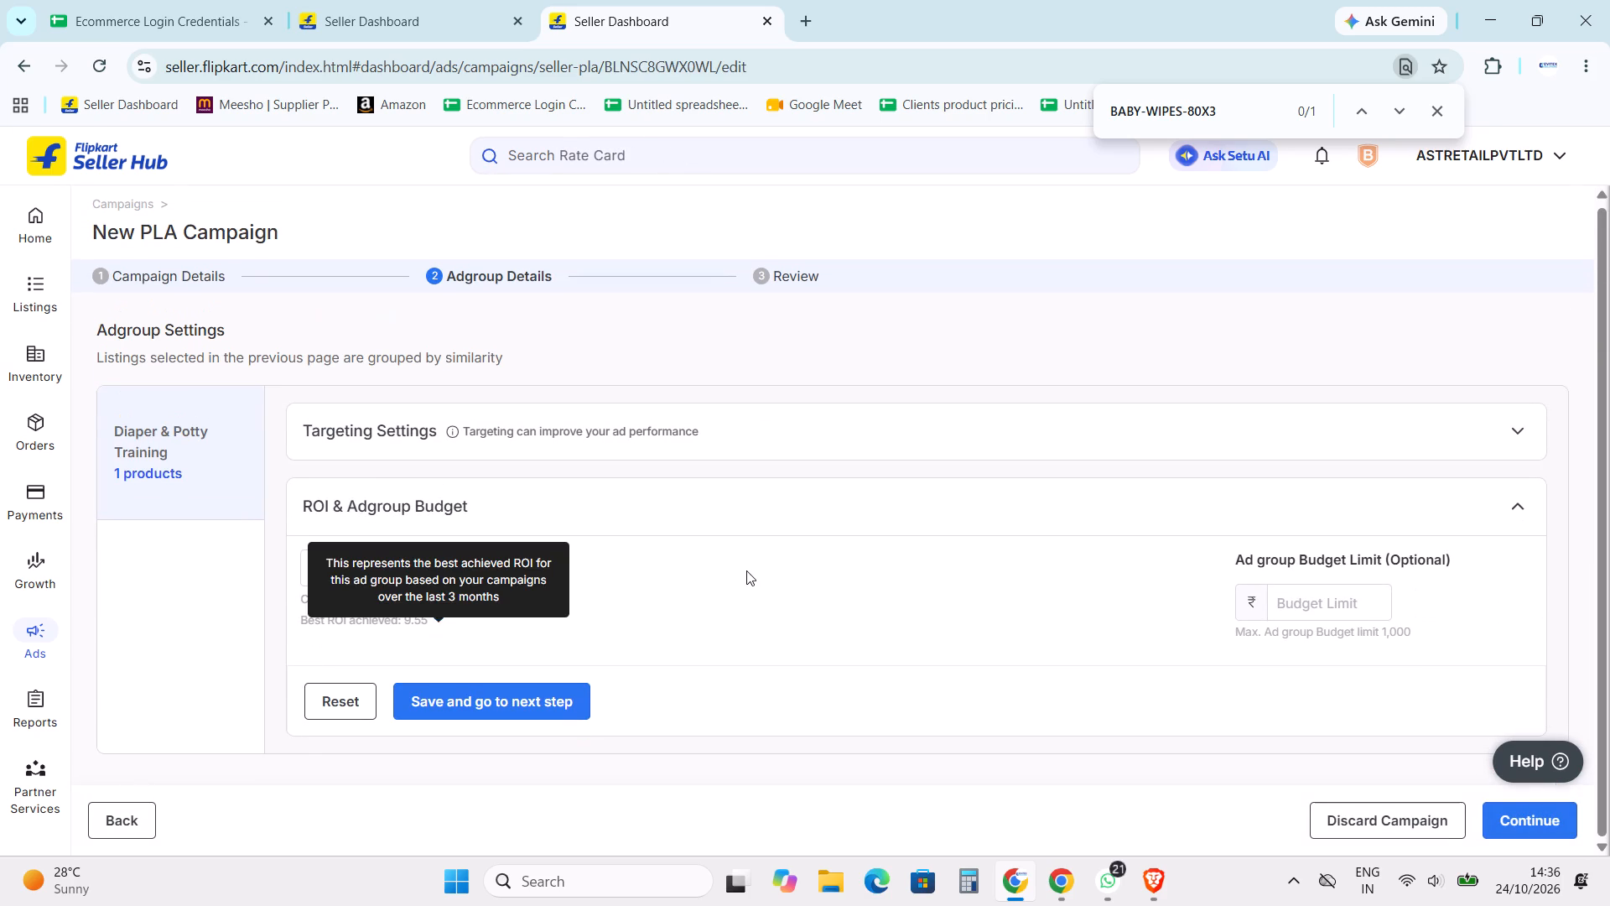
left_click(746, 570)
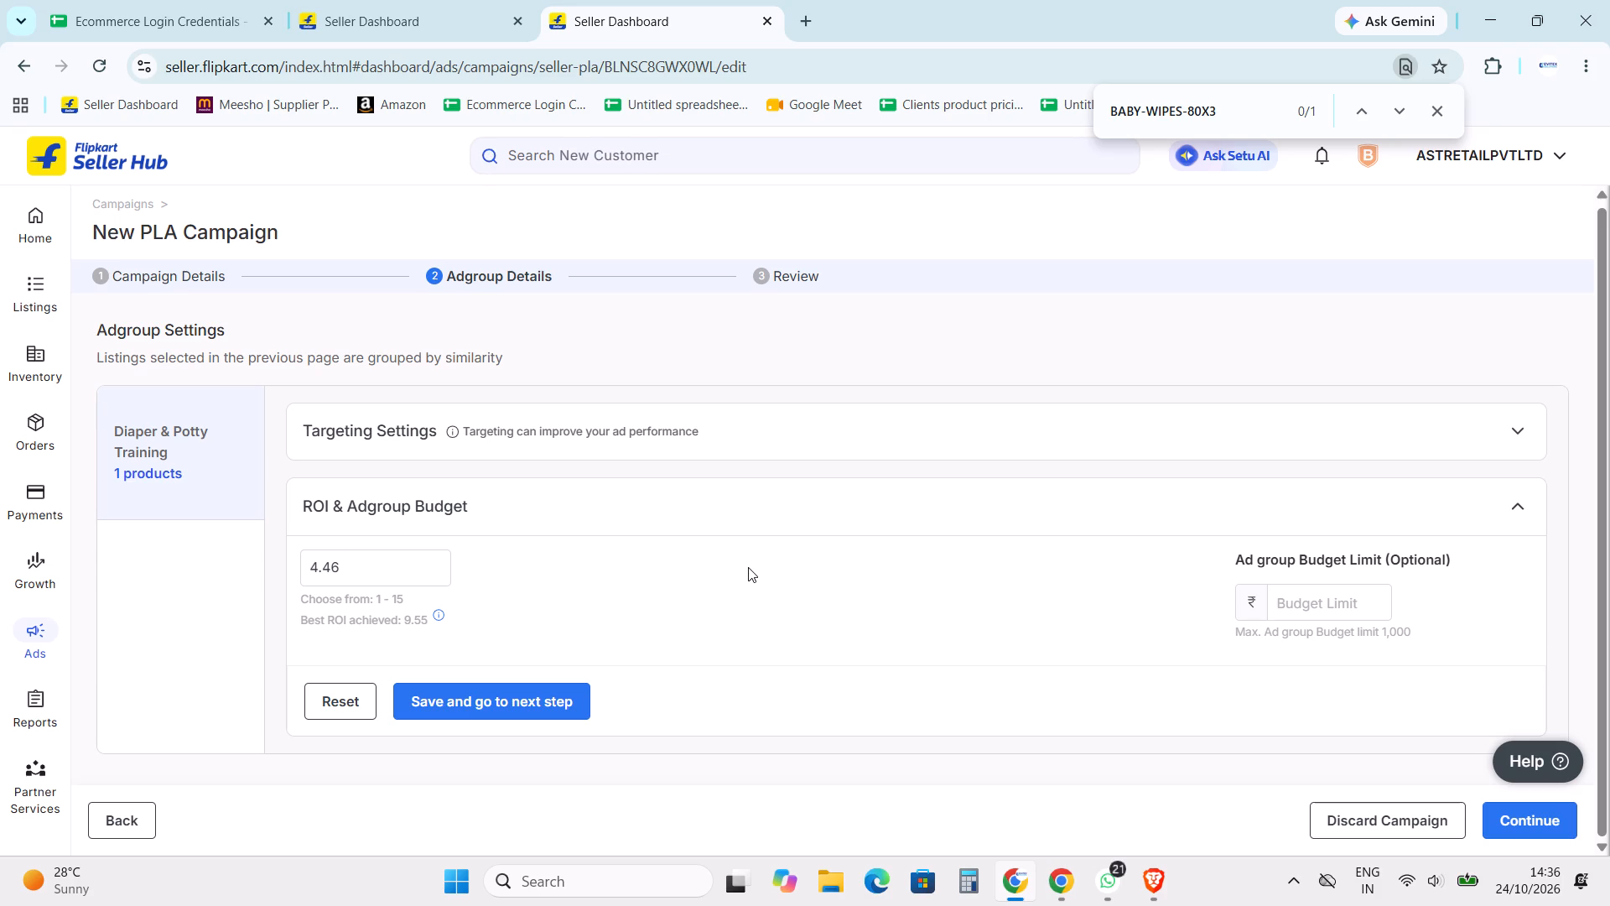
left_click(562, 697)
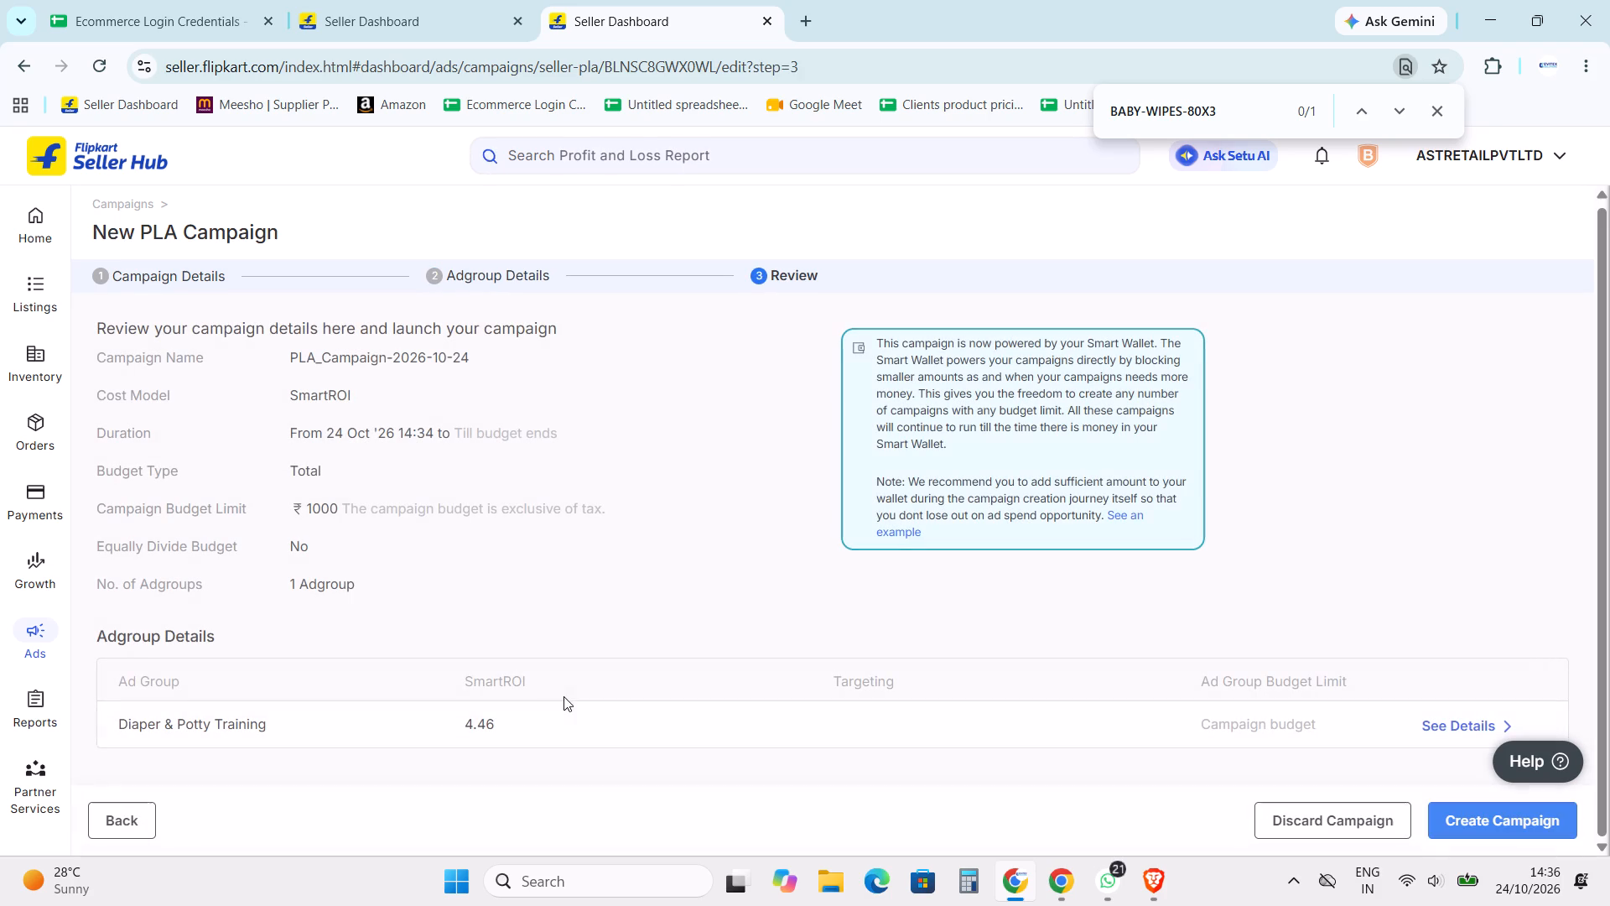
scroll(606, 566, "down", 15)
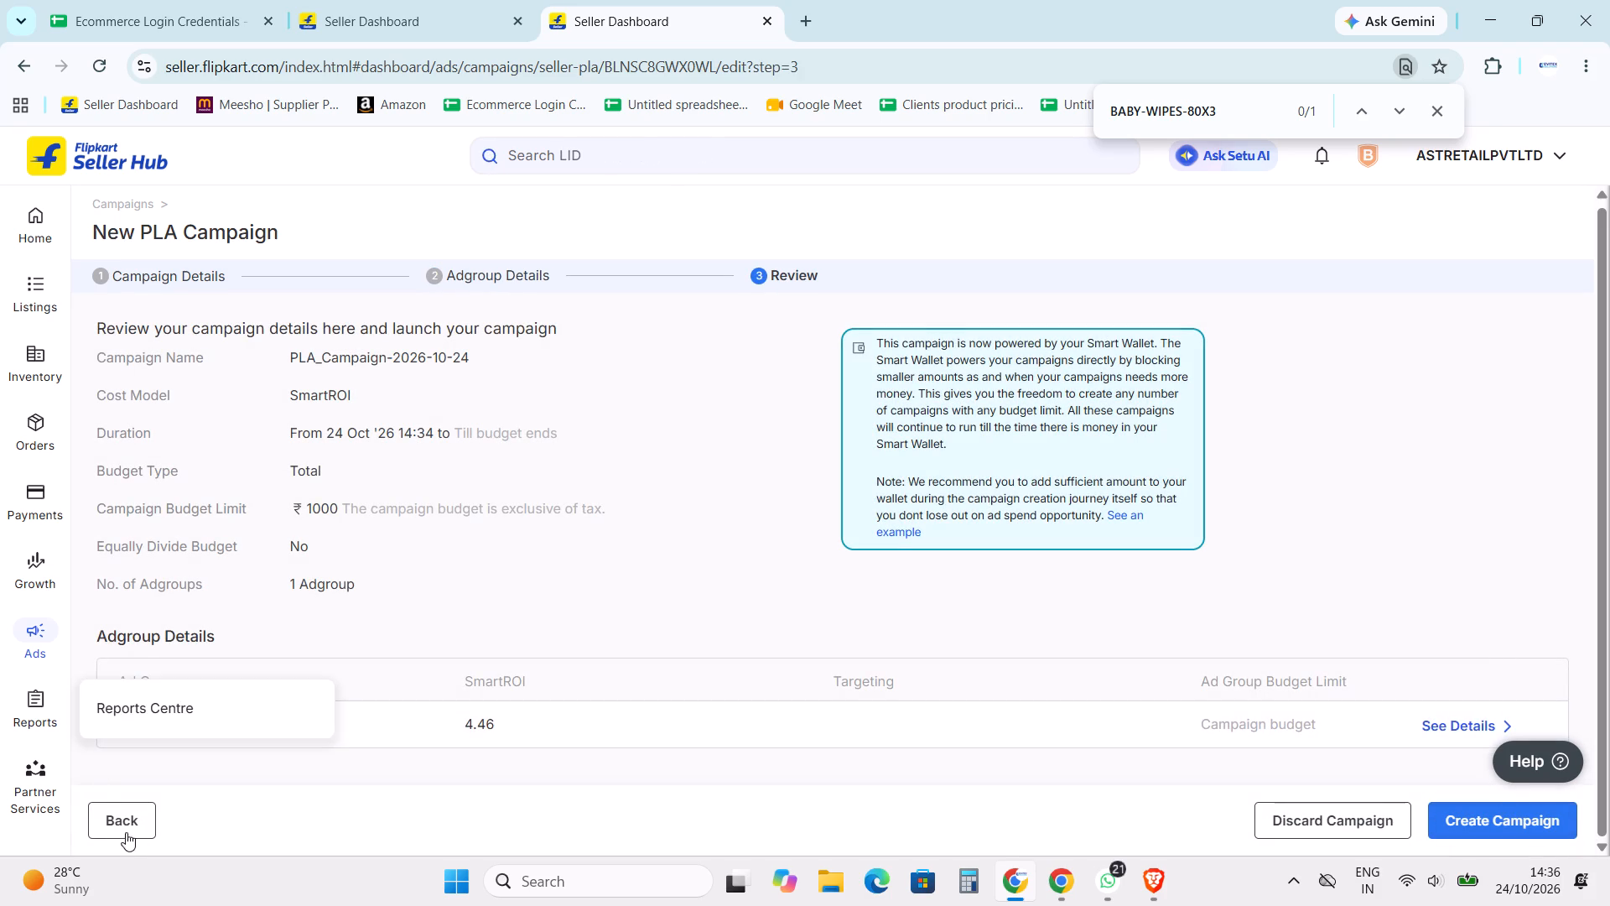
Go back to the campaign details, rename the campaign BBWIPEROI-2026-10-24, and proceed to the ad group details again.
left_click(135, 822)
left_click(135, 819)
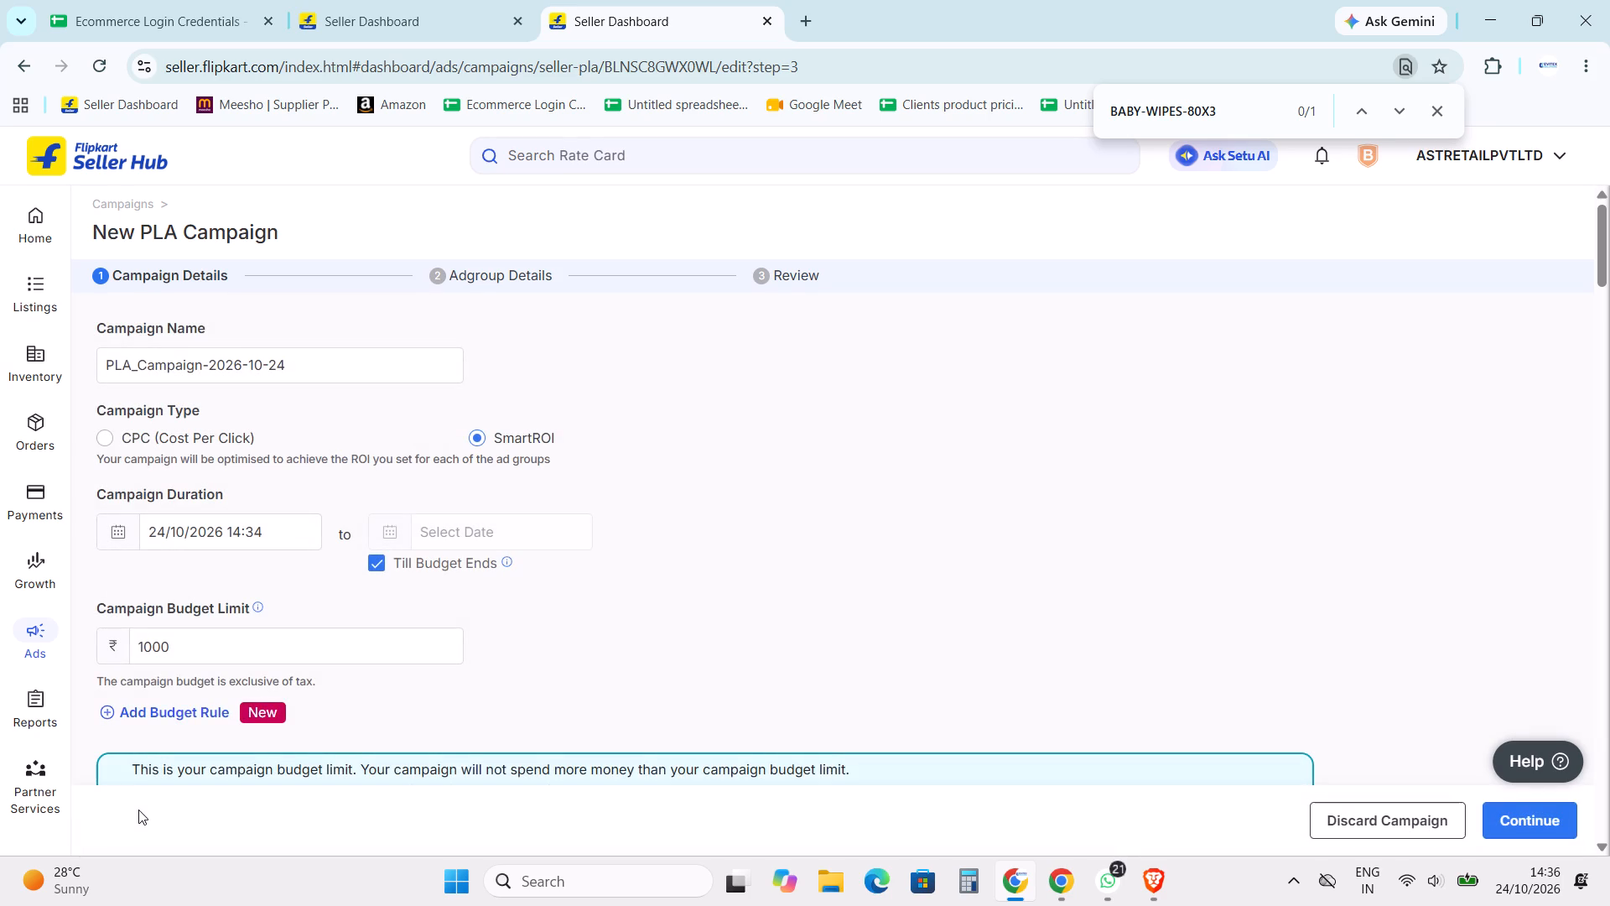
left_click_drag(200, 359, 51, 359)
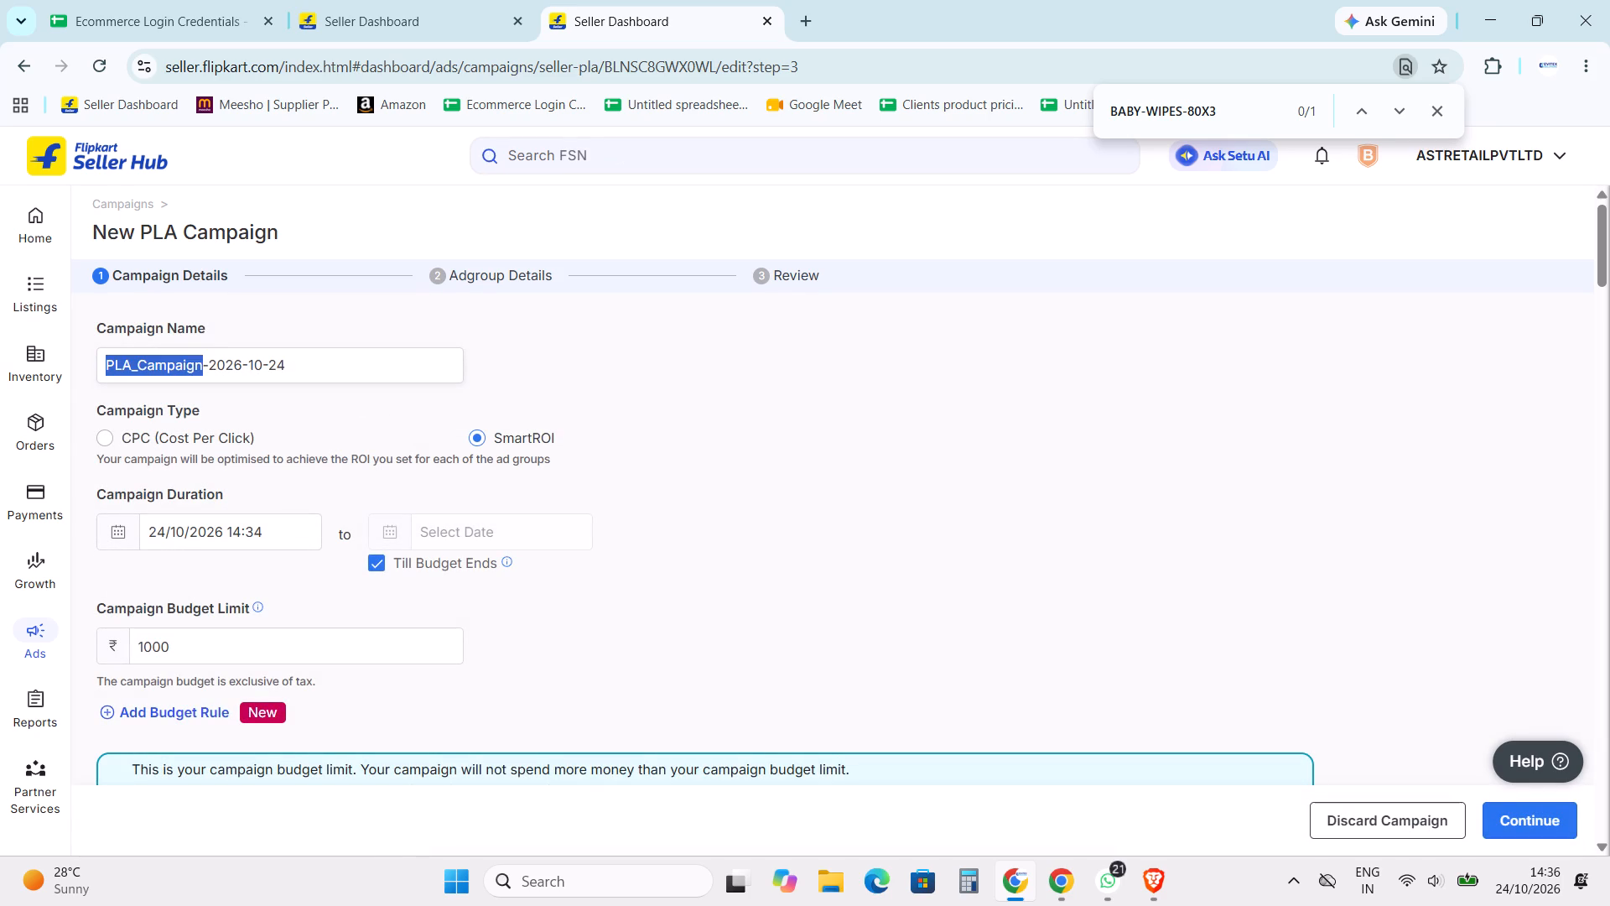
left_click_drag(51, 359, 8, 359)
type("WIPES")
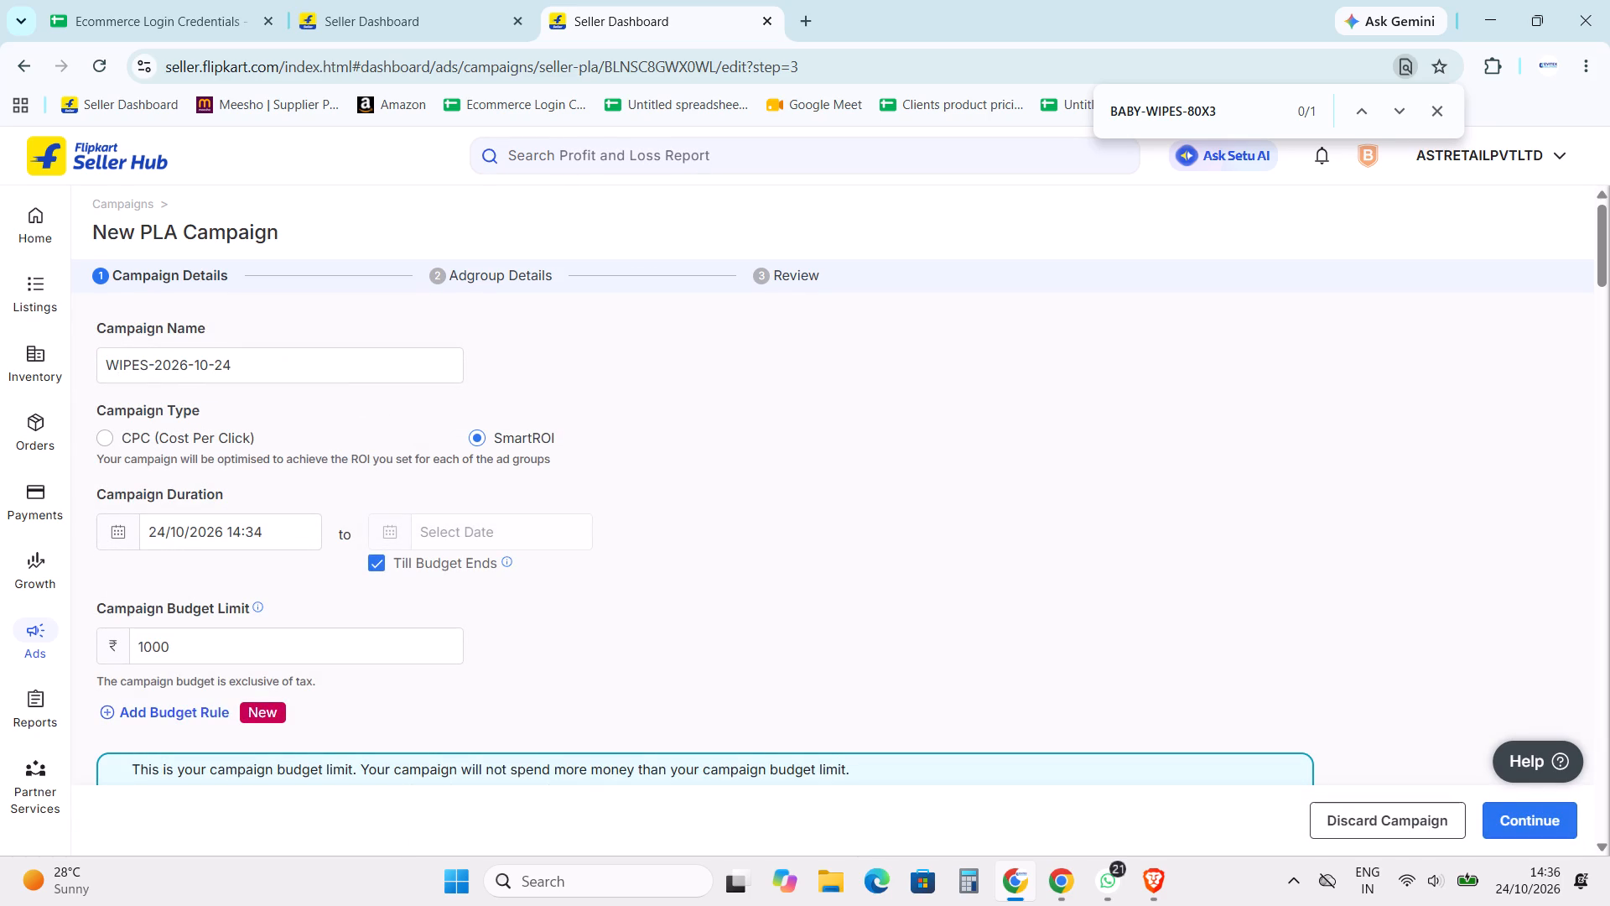
type("ROI")
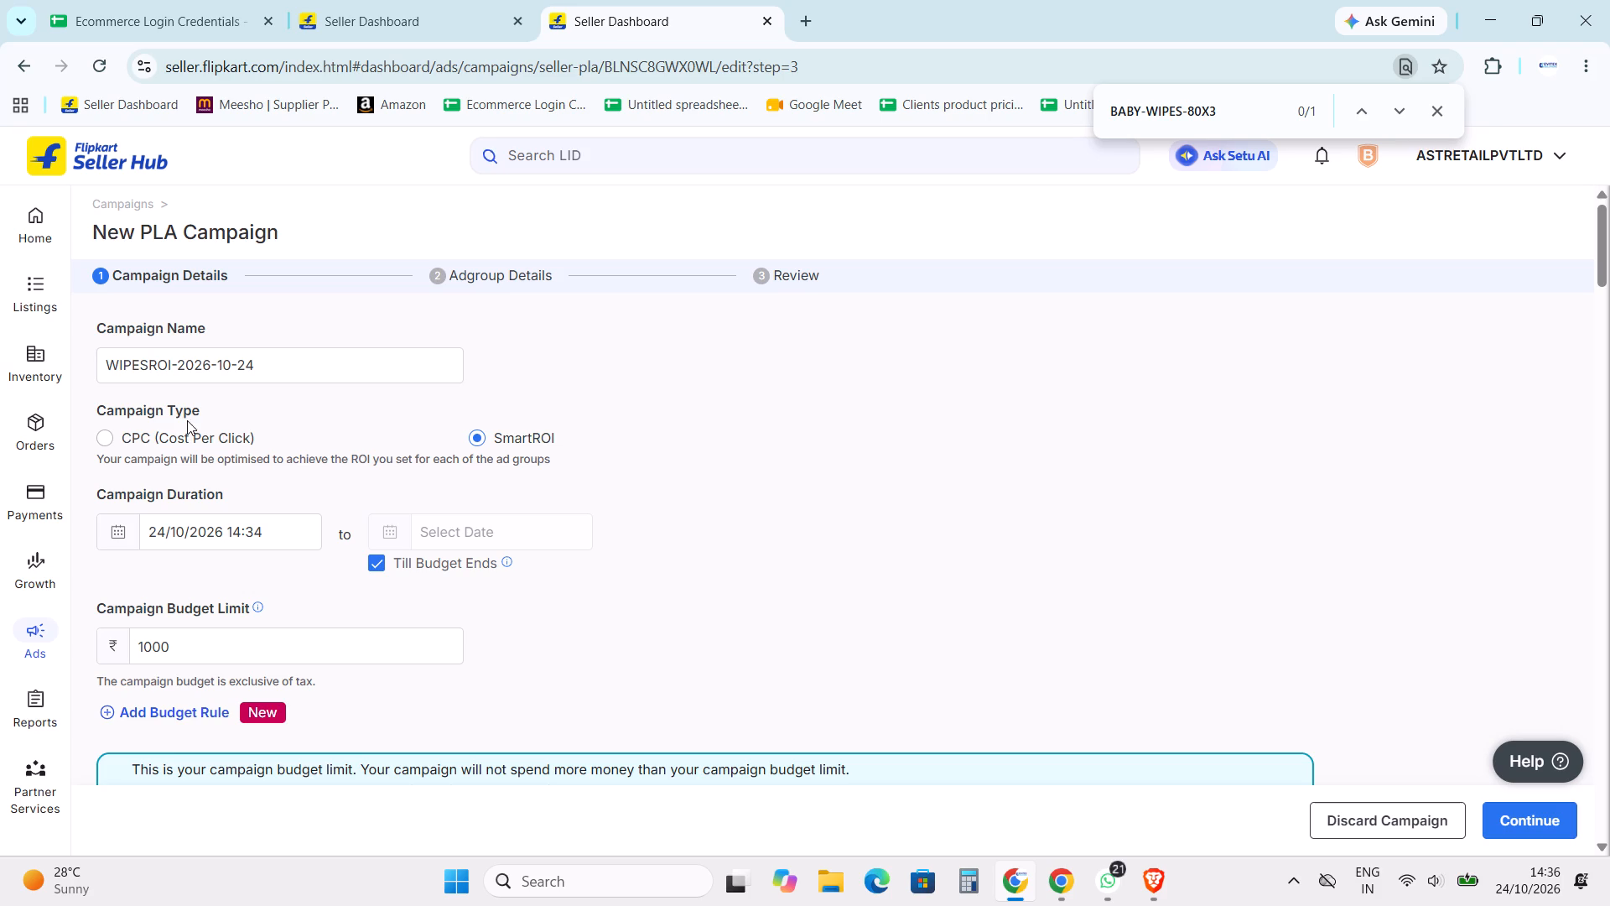
left_click(145, 353)
key("BackSpace")
key("ctrl+Left")
type("BB")
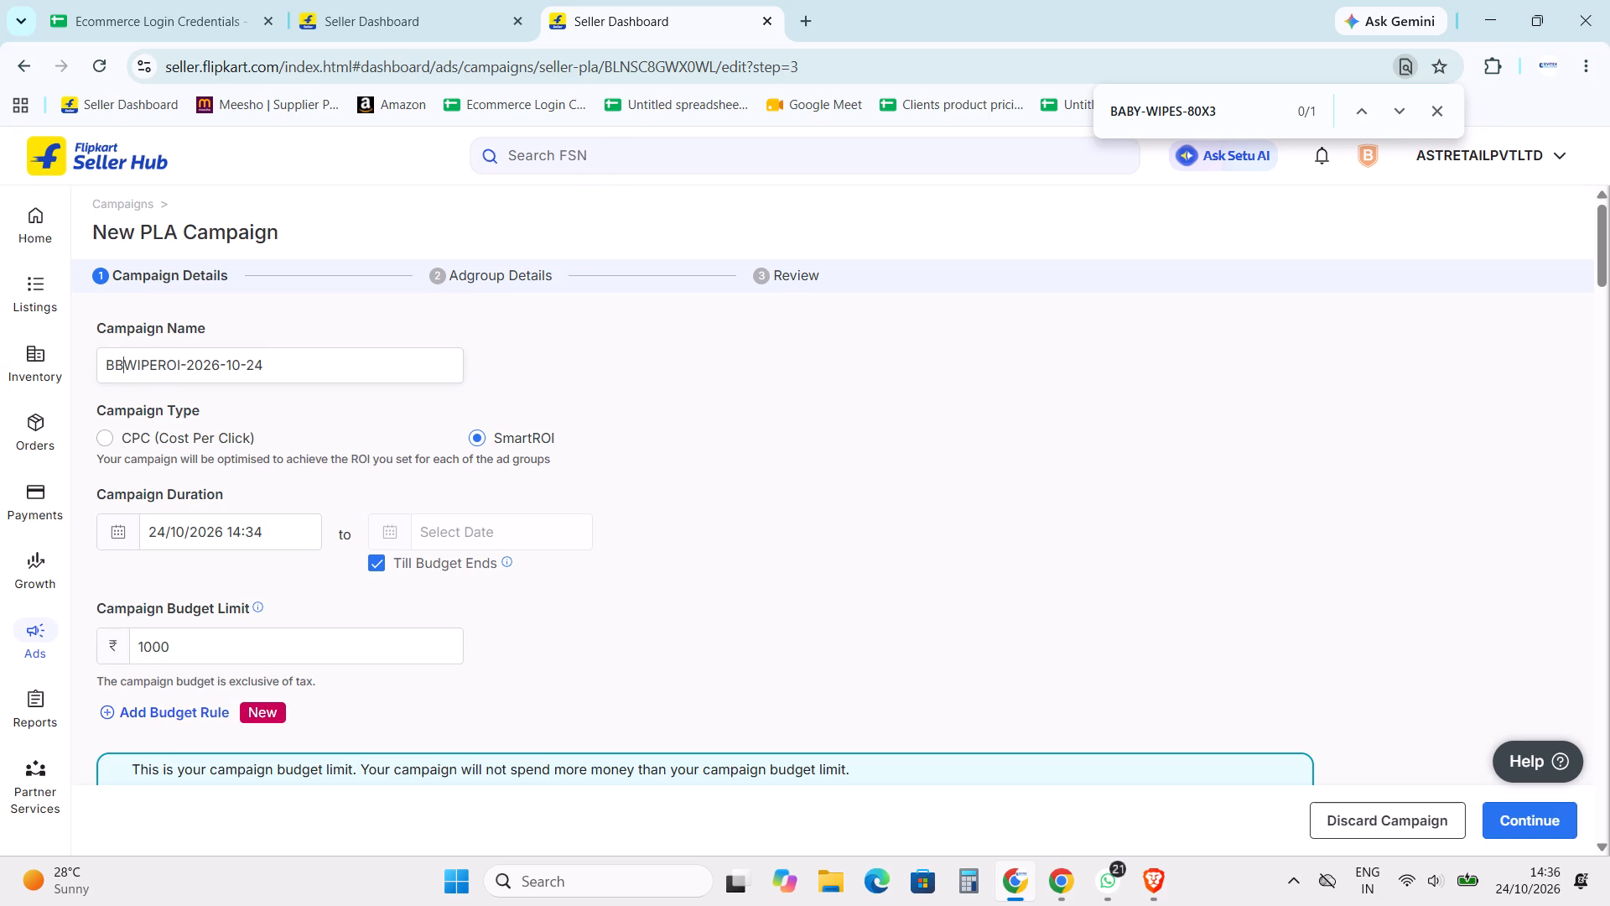
left_click(636, 456)
scroll(662, 485, "down", 8)
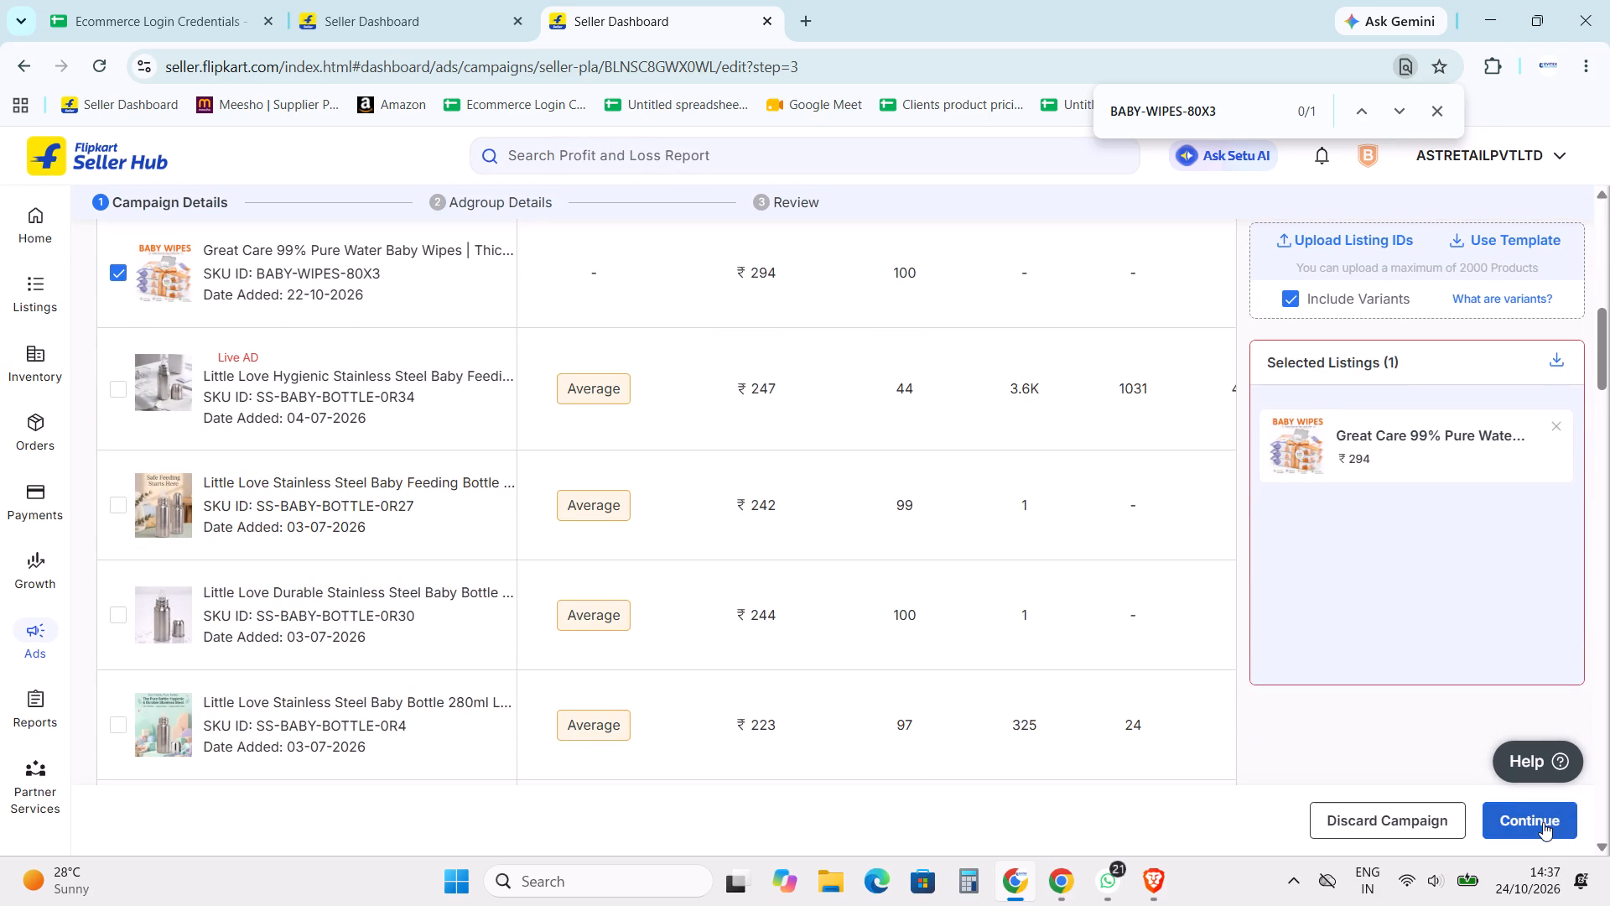
left_click(1543, 822)
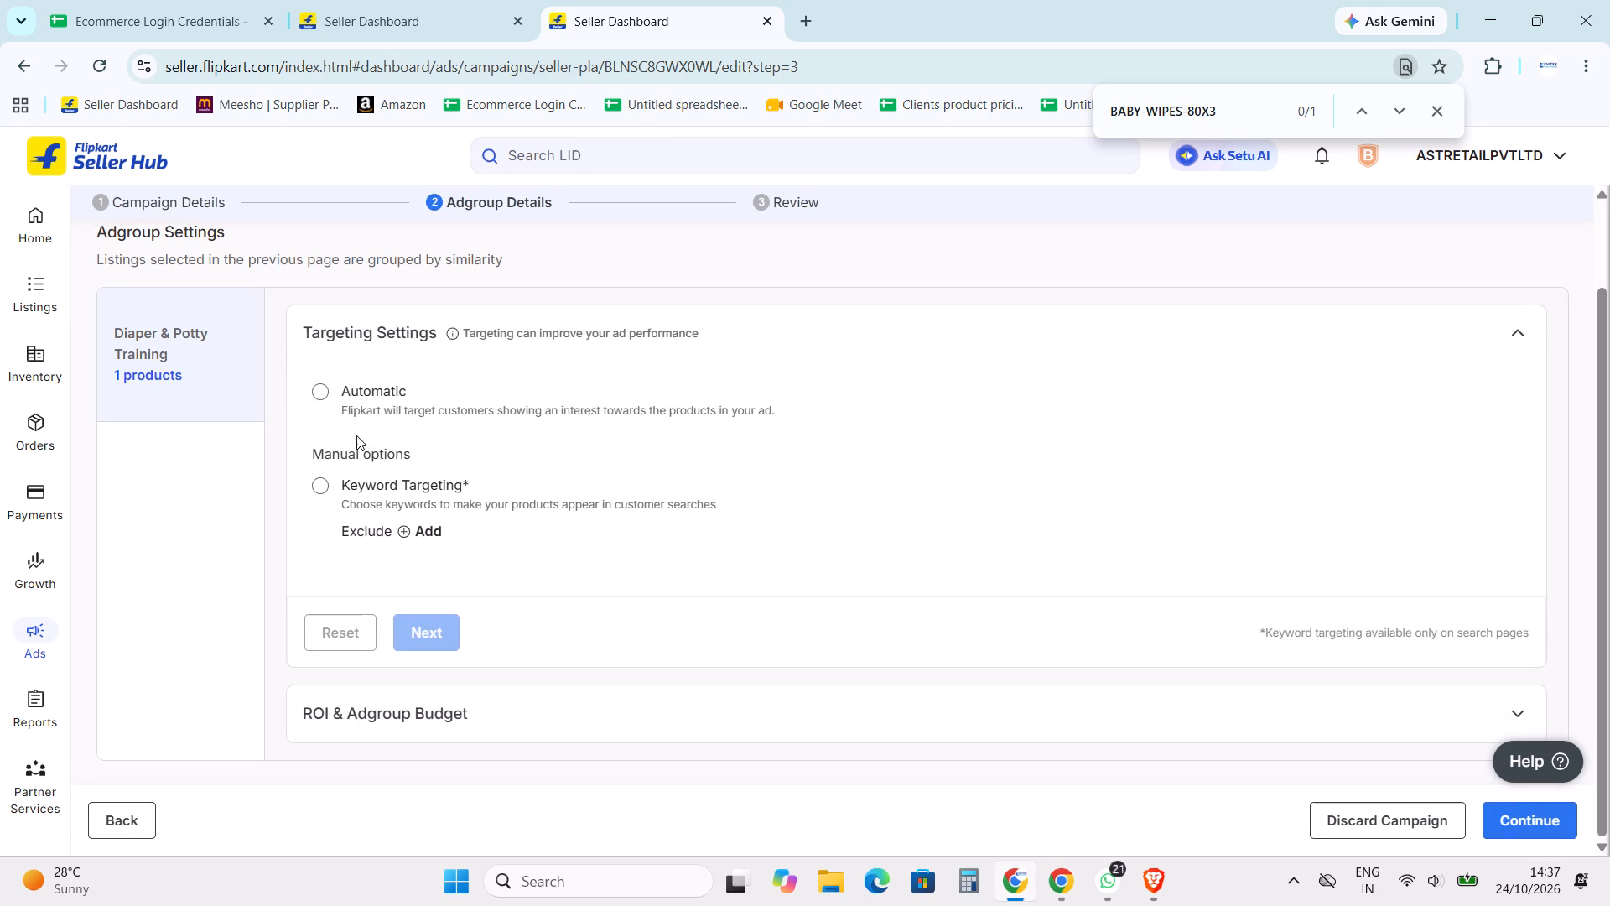
Set the Diaper & Potty Training ad group to Automatic targeting and save it with the suggested ROI of 4.5.
left_click(339, 383)
left_click(406, 621)
scroll(420, 609, "down", 1)
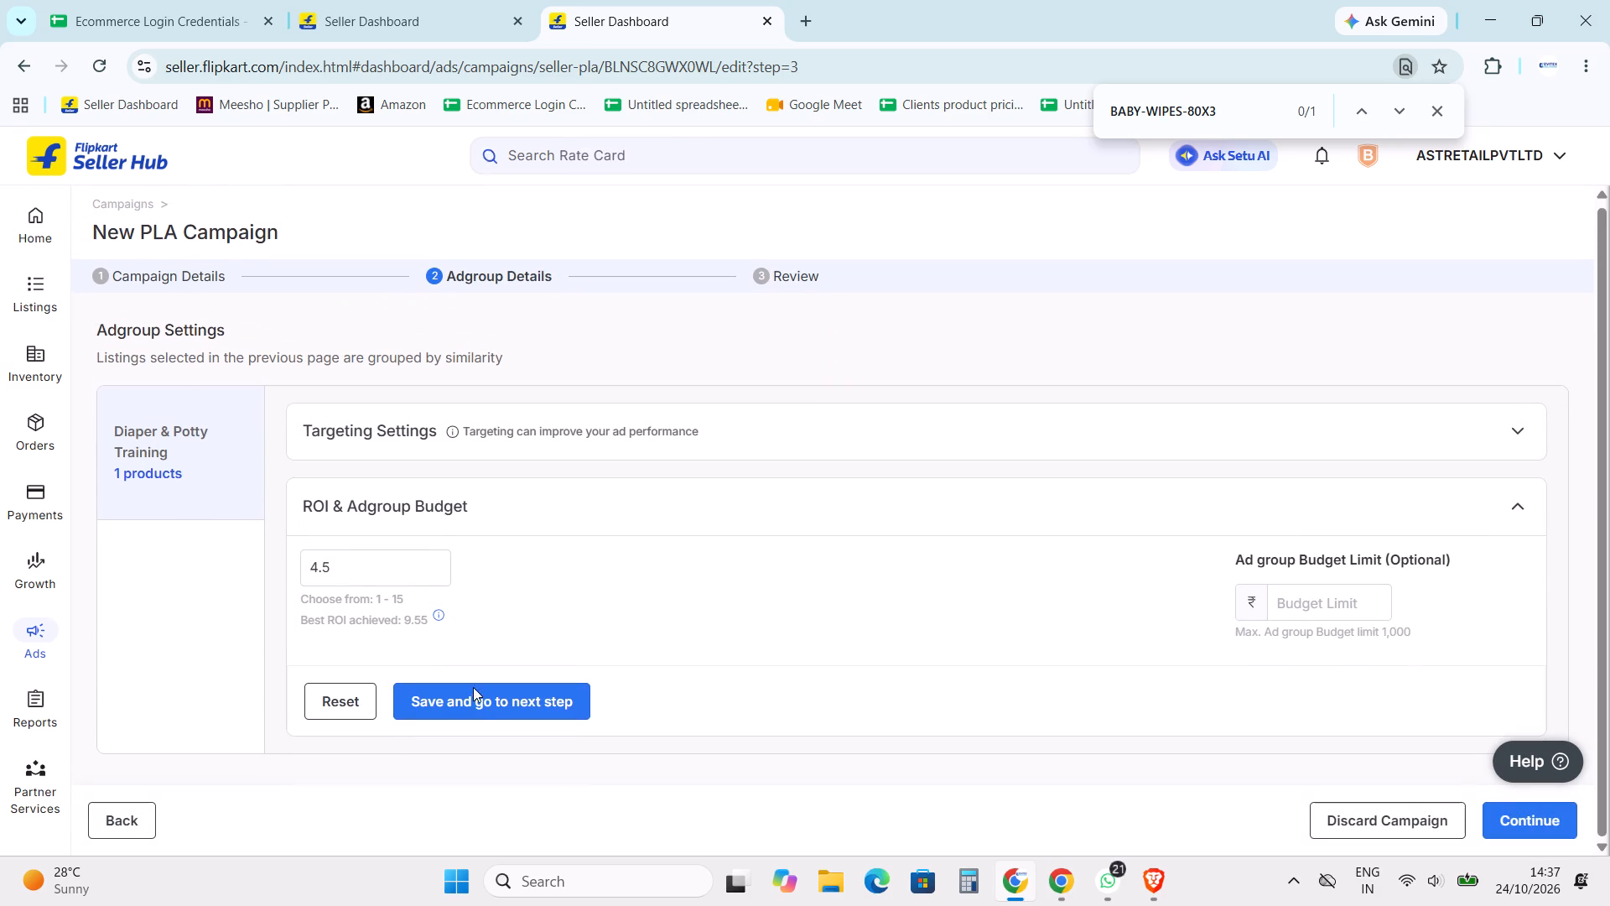
left_click(483, 691)
Create the BBWIPEROI-2026-10-24 campaign from the review stage.
scroll(916, 693, "down", 20)
scroll(916, 693, "down", 4)
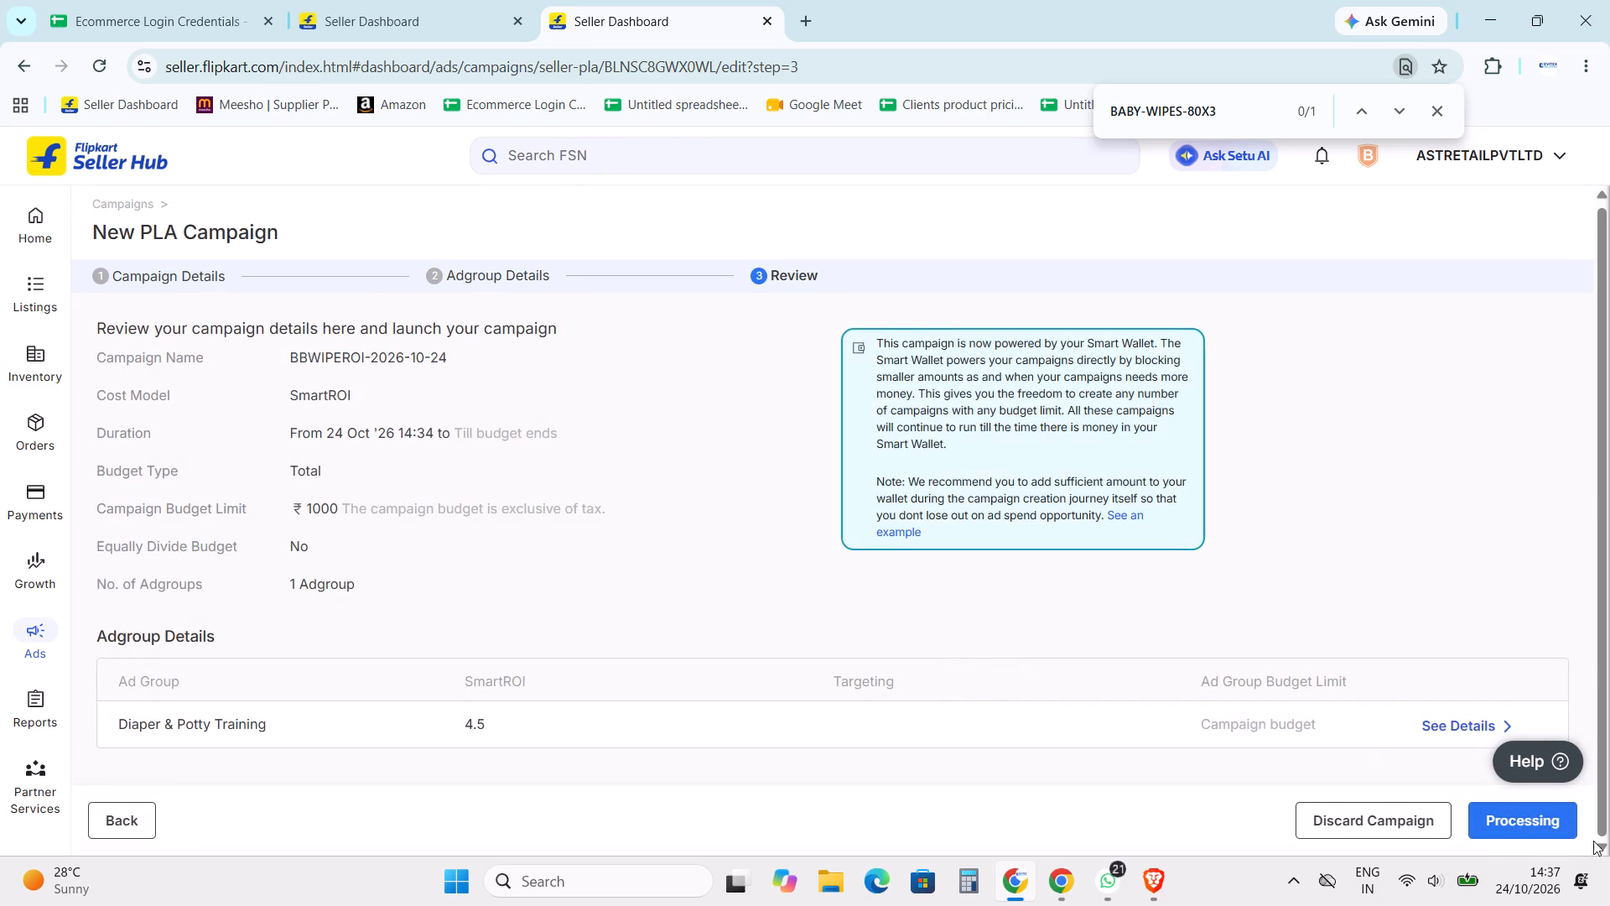
left_click(1565, 826)
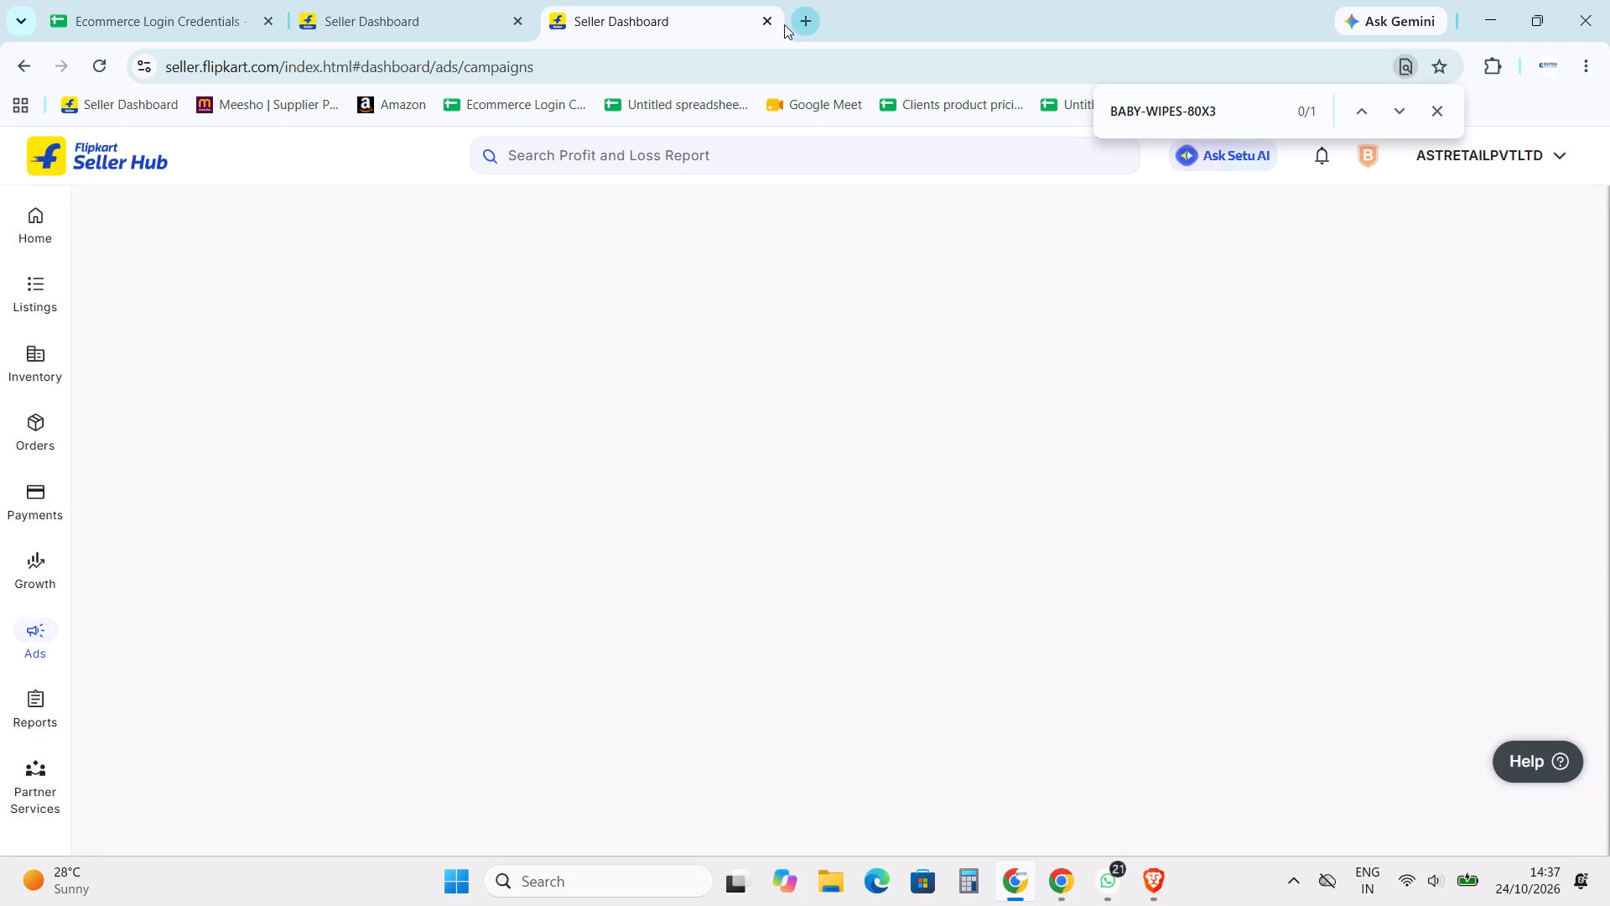
Copy the SKU BABY-WIPES-80X3 from the listings in progress and search My Listings for it.
left_click(383, 0)
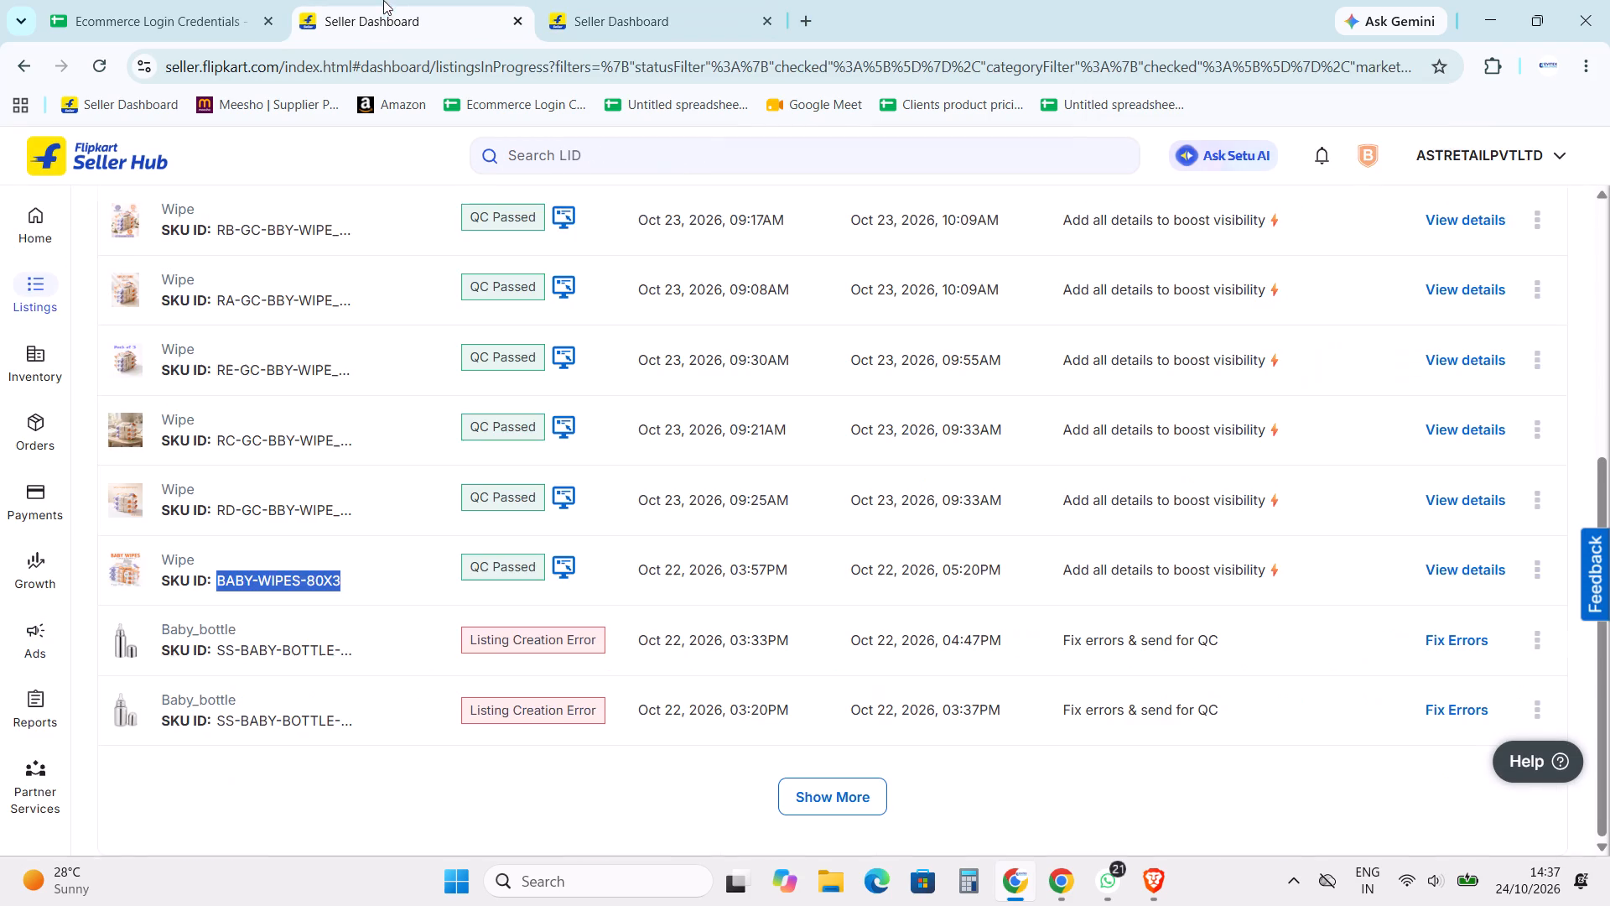
right_click(247, 570)
triple_click(267, 578)
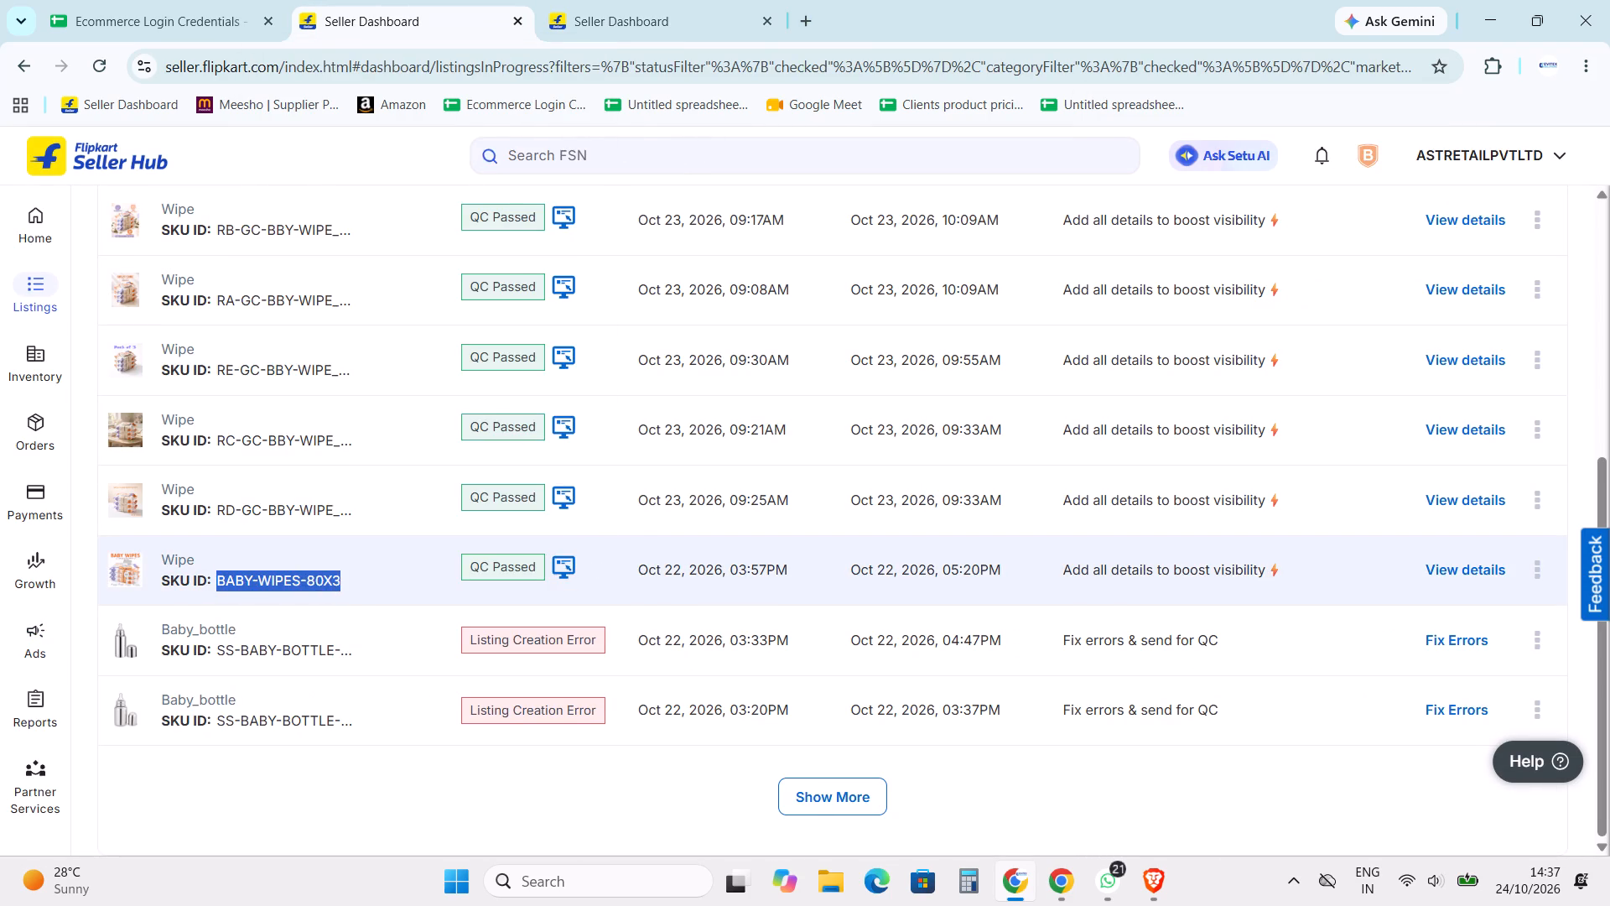
right_click(266, 578)
left_click(356, 334)
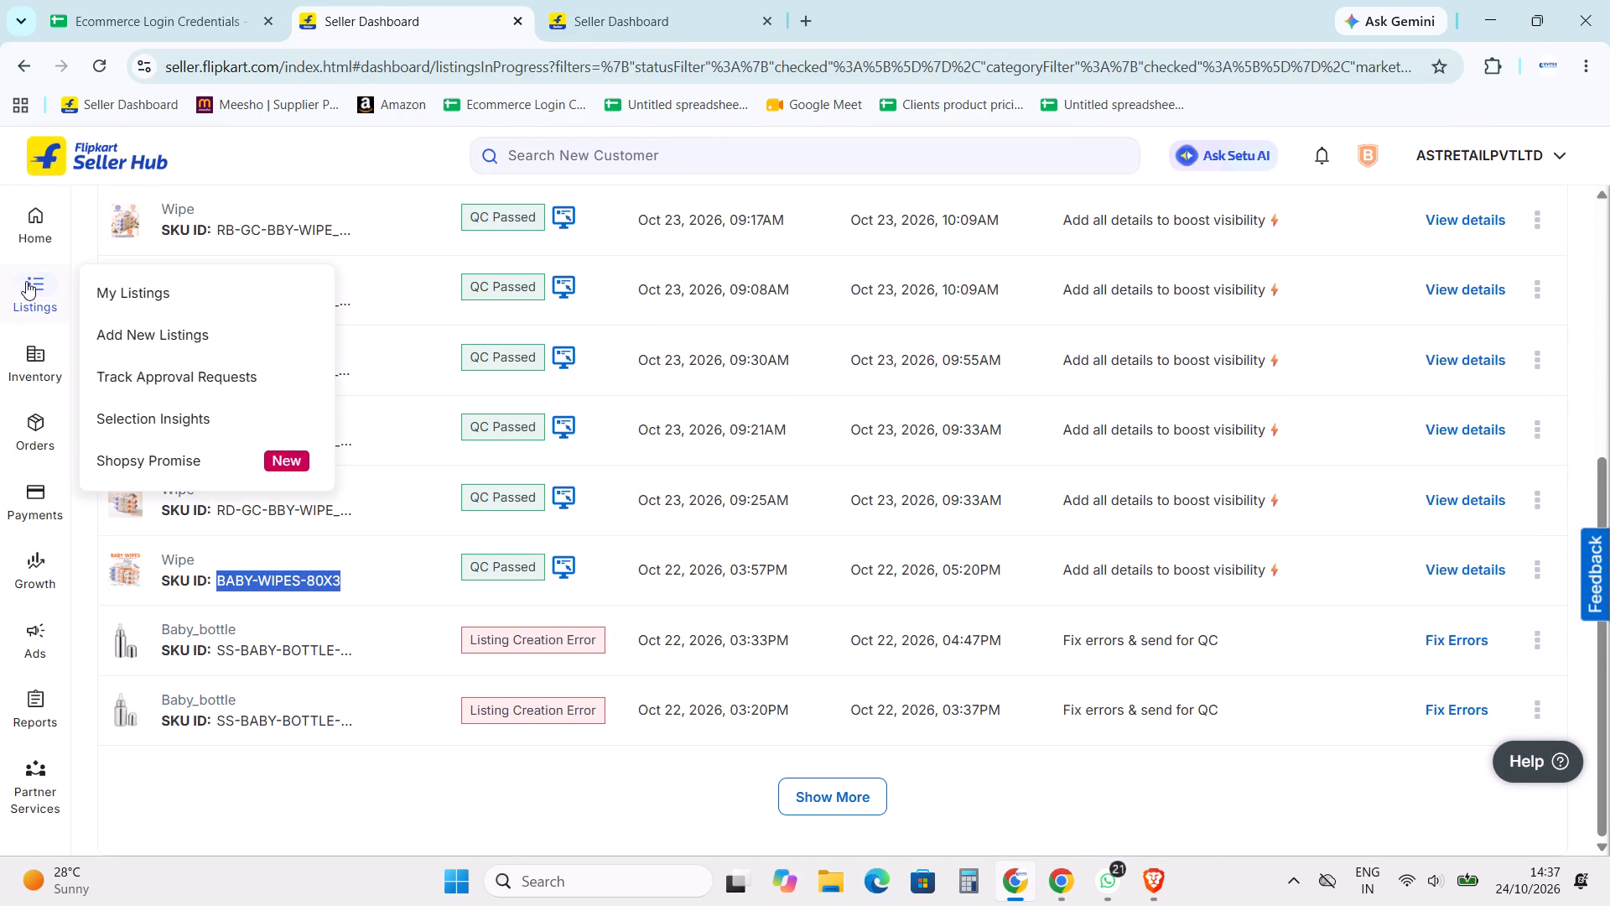
left_click(26, 281)
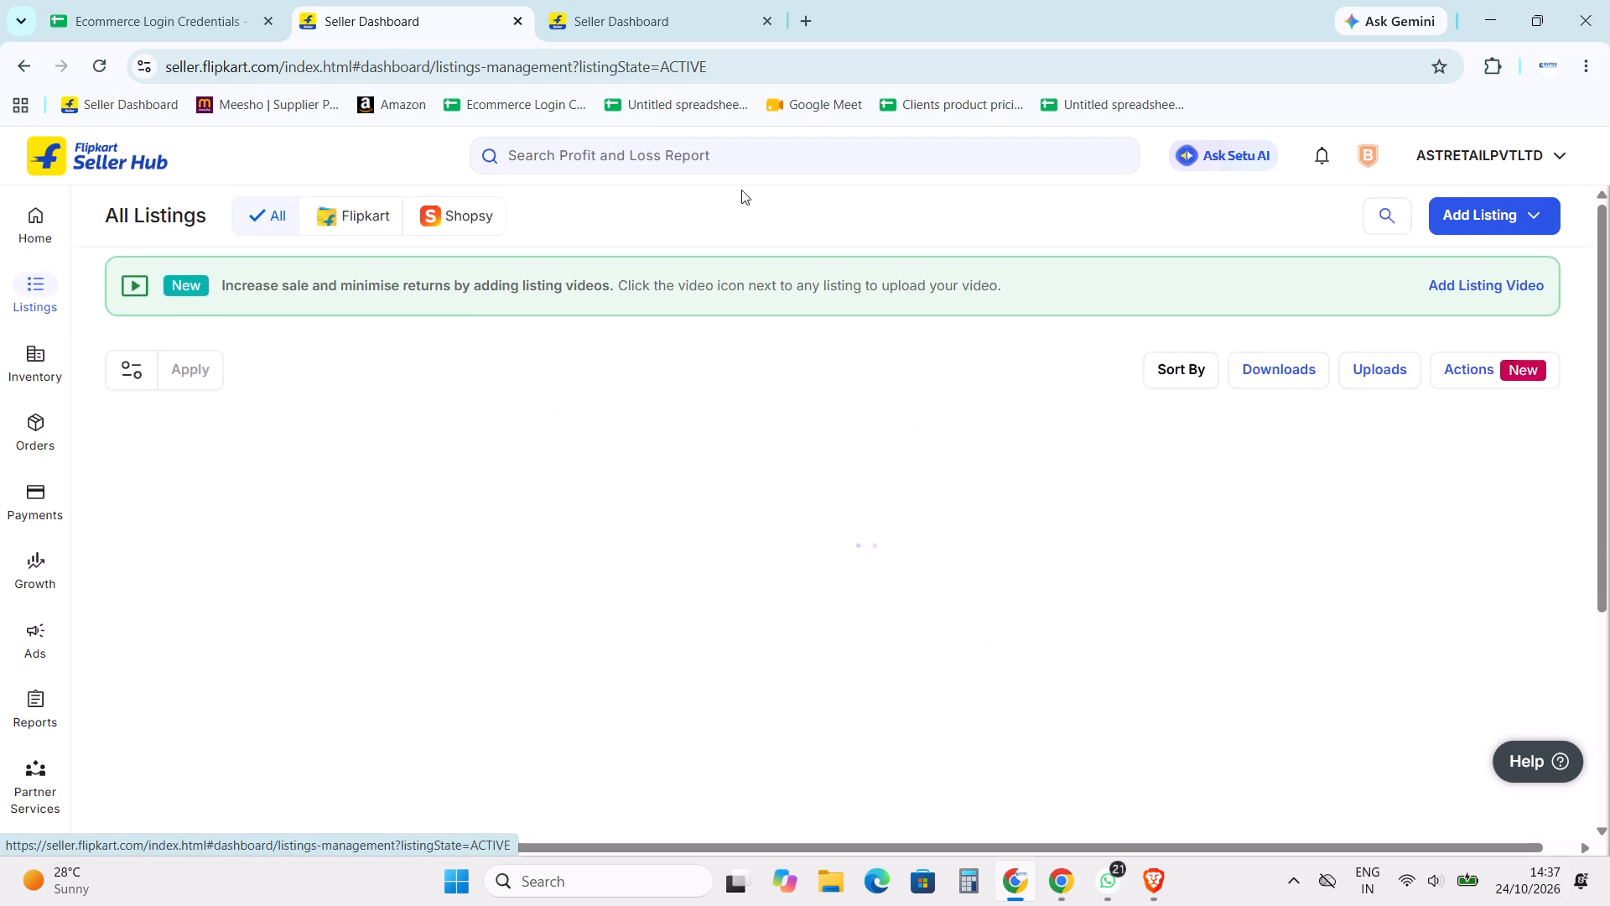
left_click(741, 158)
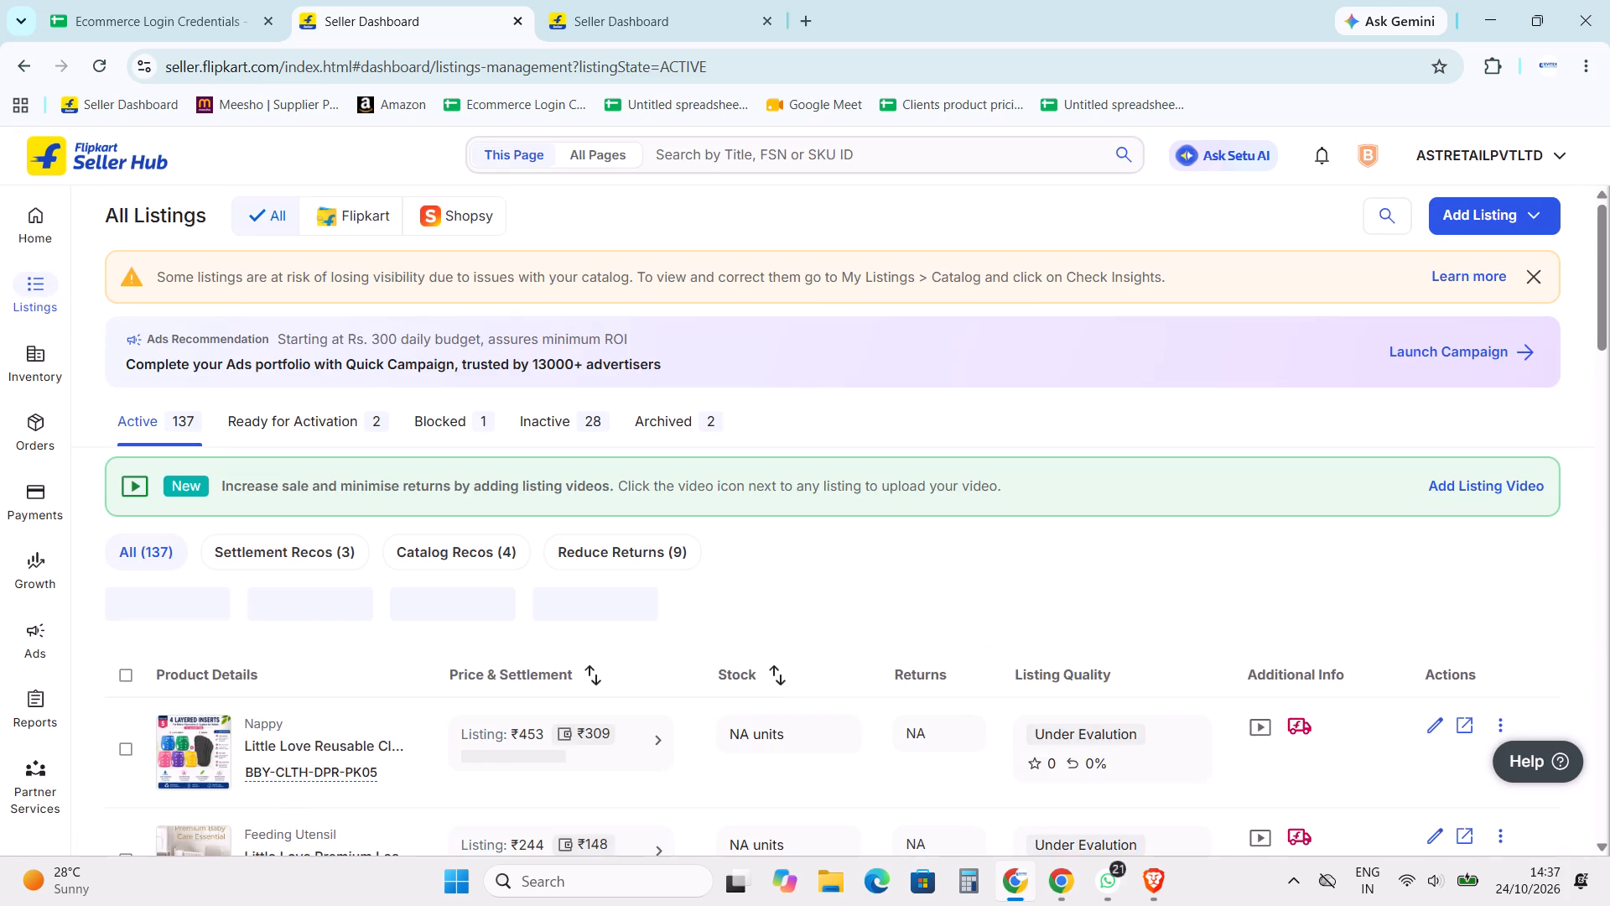
left_click(762, 153)
key("ctrl+v")
key("Return")
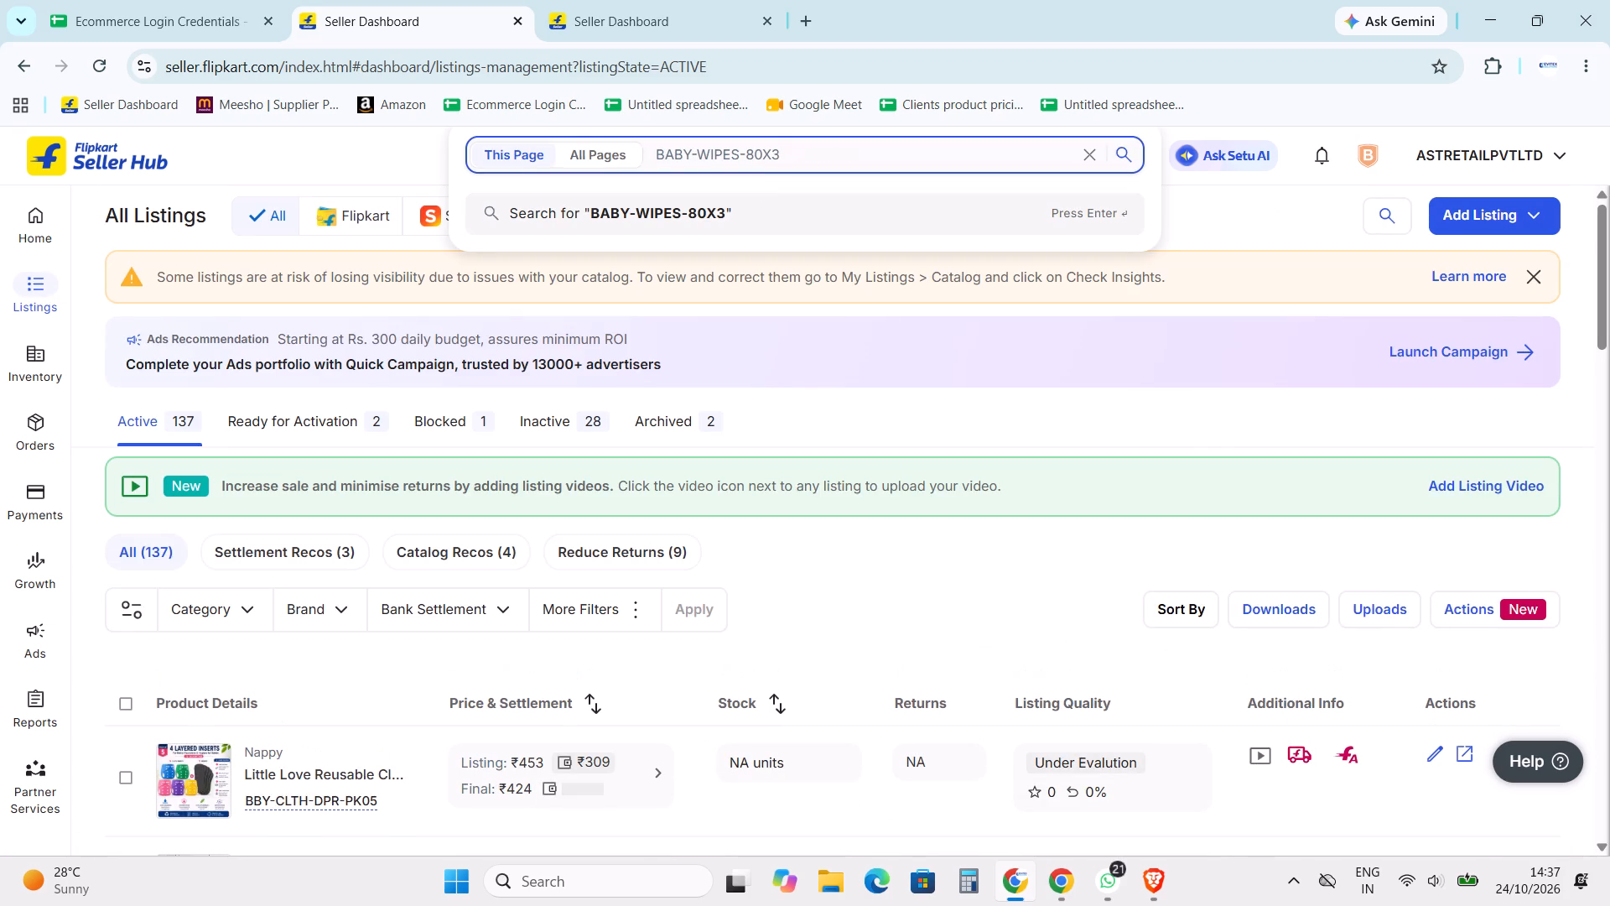
left_click(750, 211)
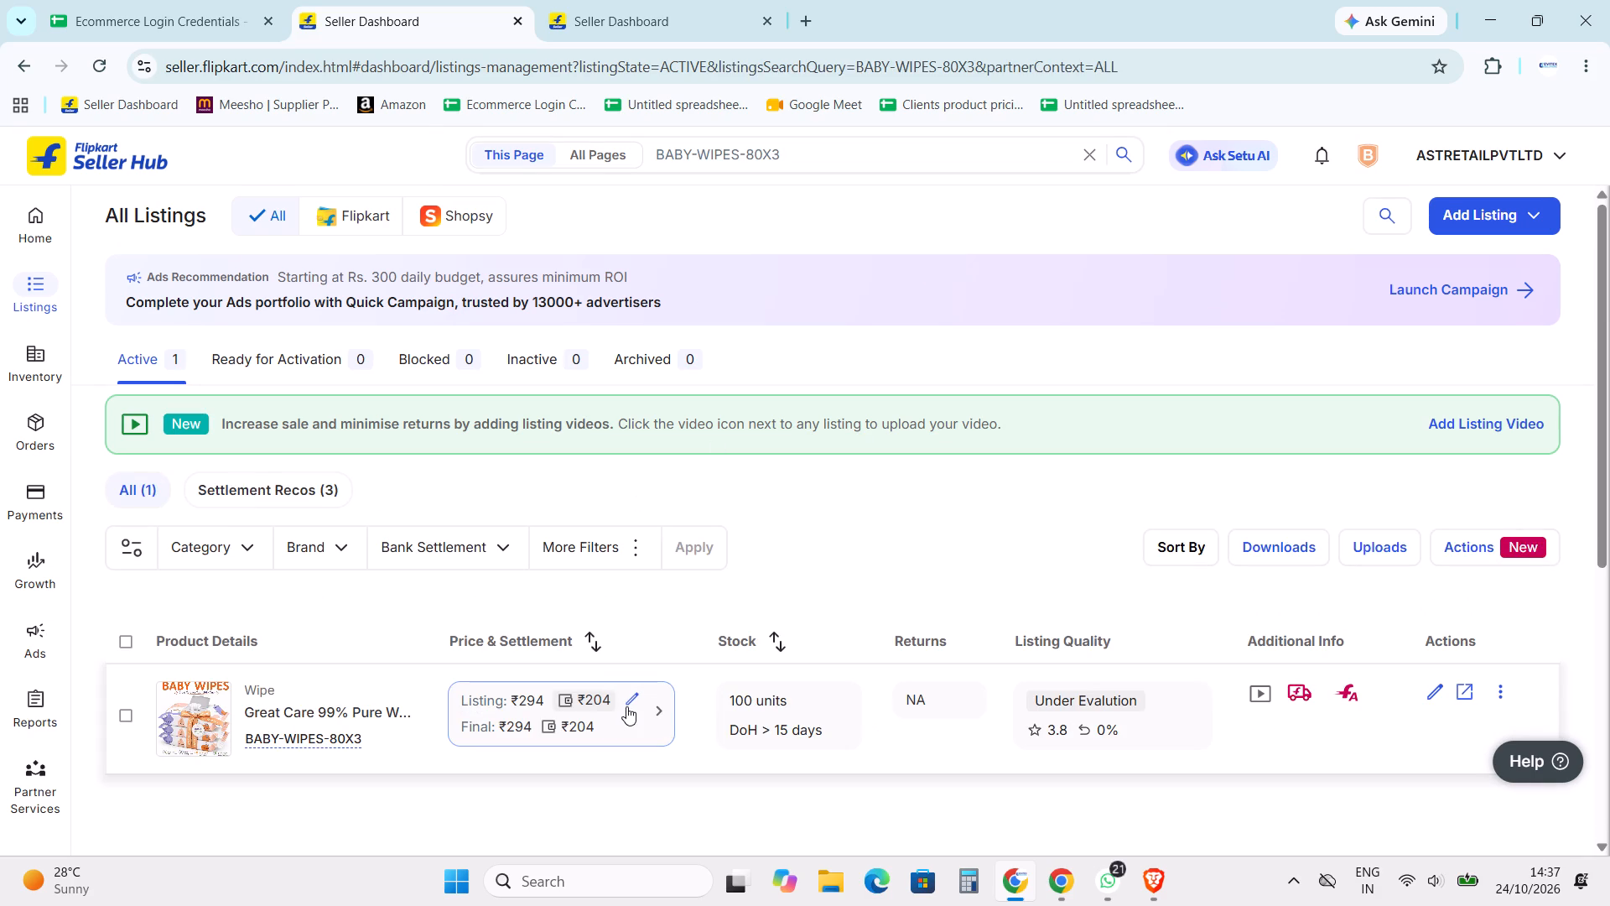
Open the bank settlement breakdown of the BABY-WIPES-80X3 listing to examine its fees and listing price.
left_click(629, 699)
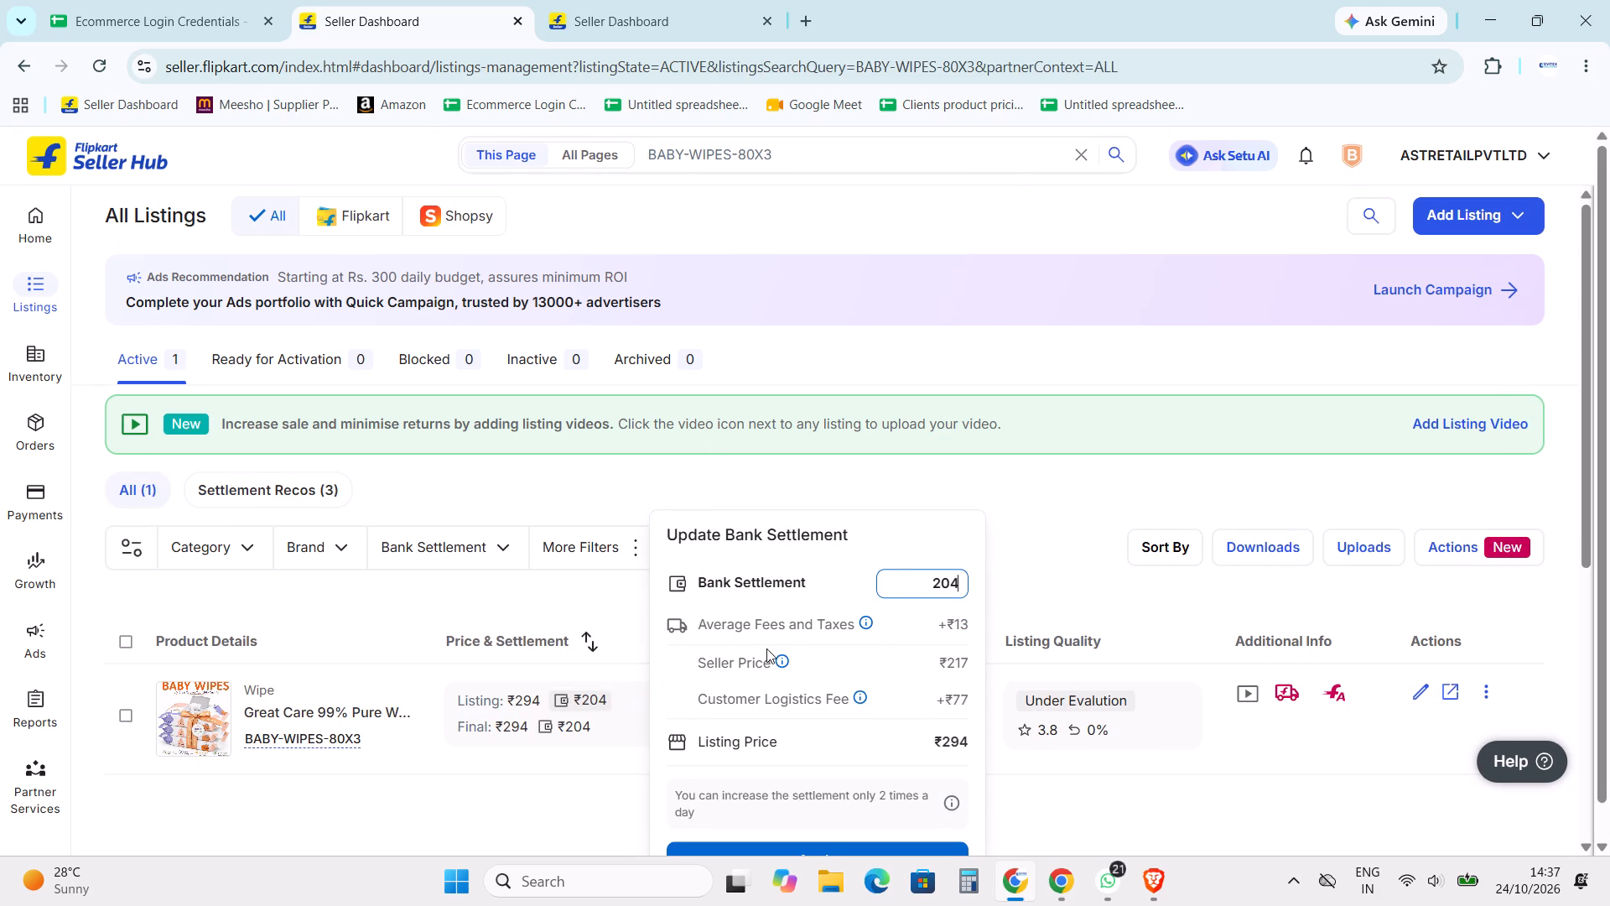
scroll(766, 648, "down", 2)
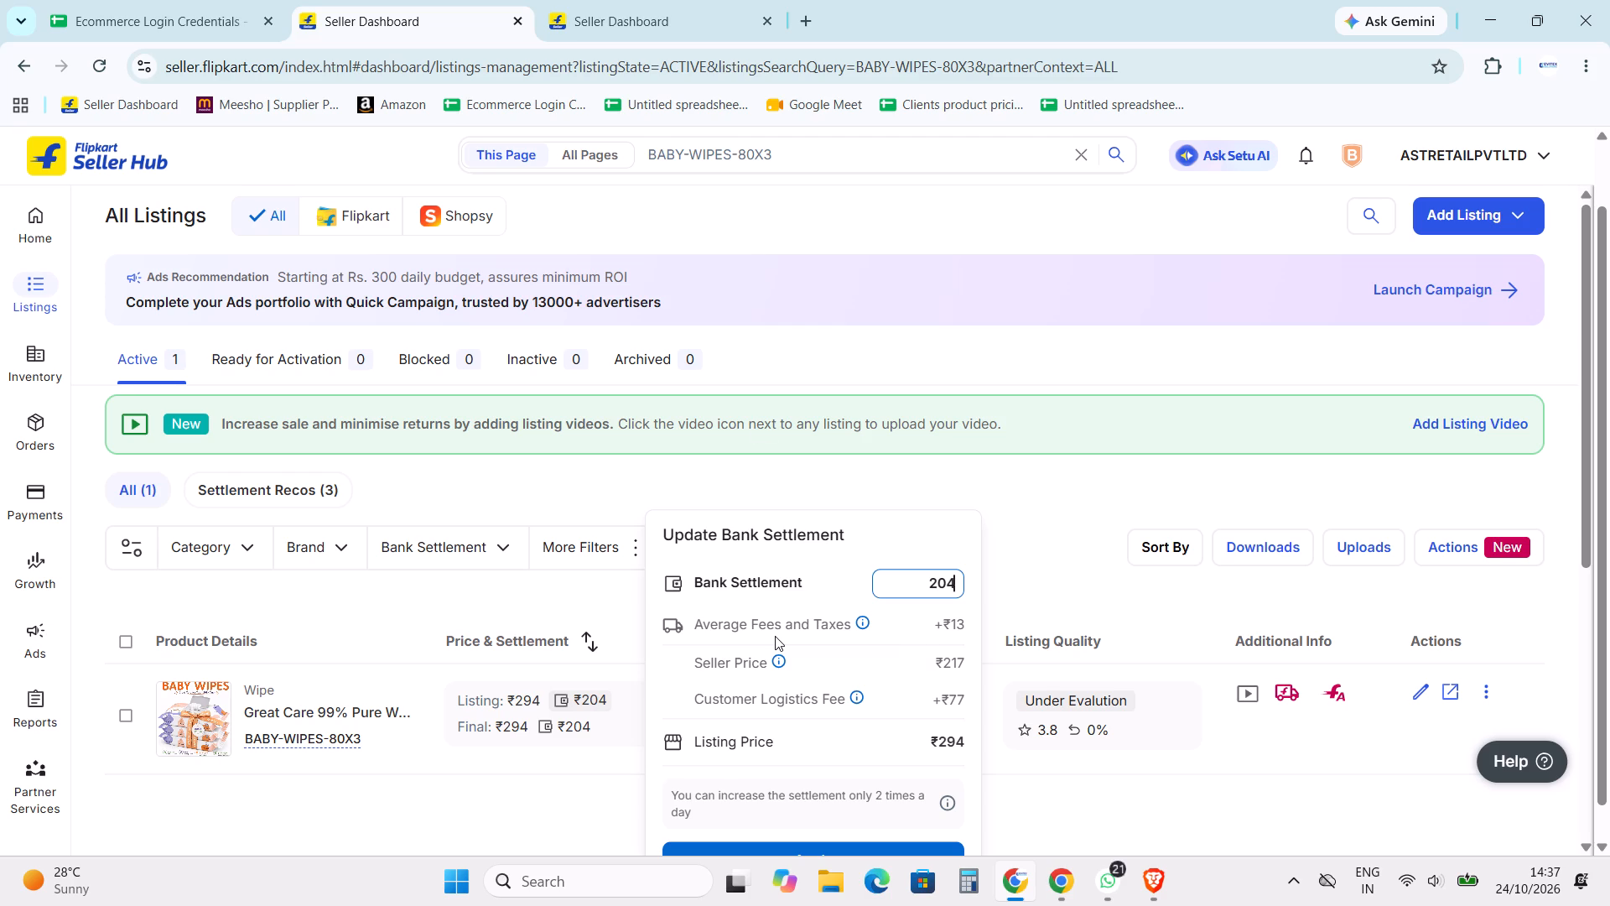
Open the spreadsheet SG & AST-ECommerce_Product Listing_Pricings from Google Sheets in a new browser tab.
left_click(801, 18)
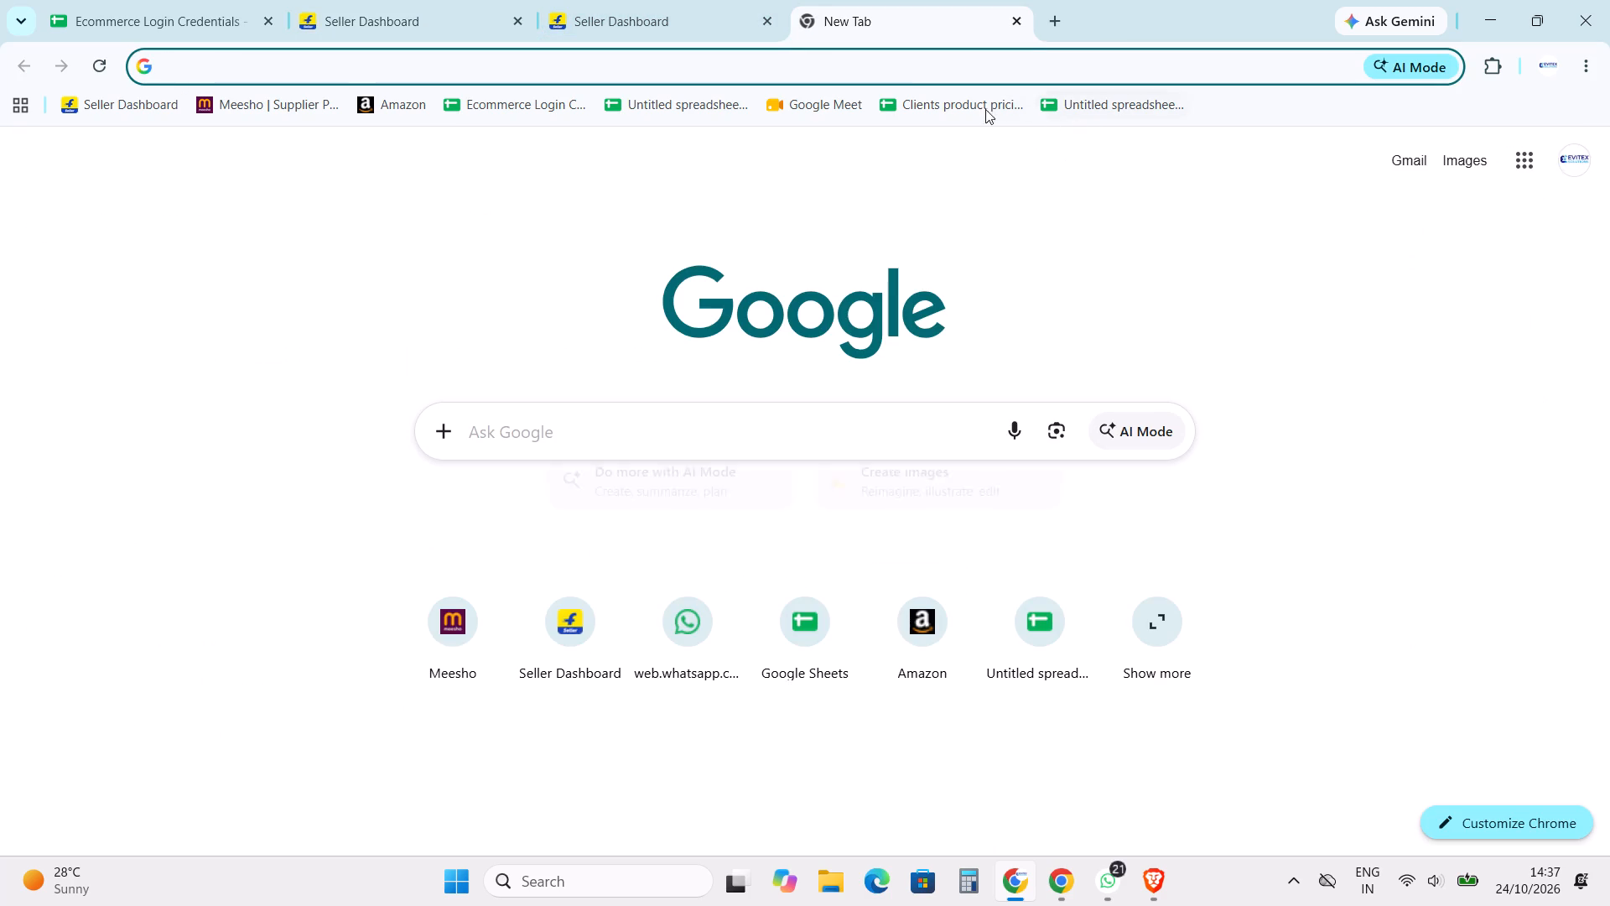
left_click(1519, 155)
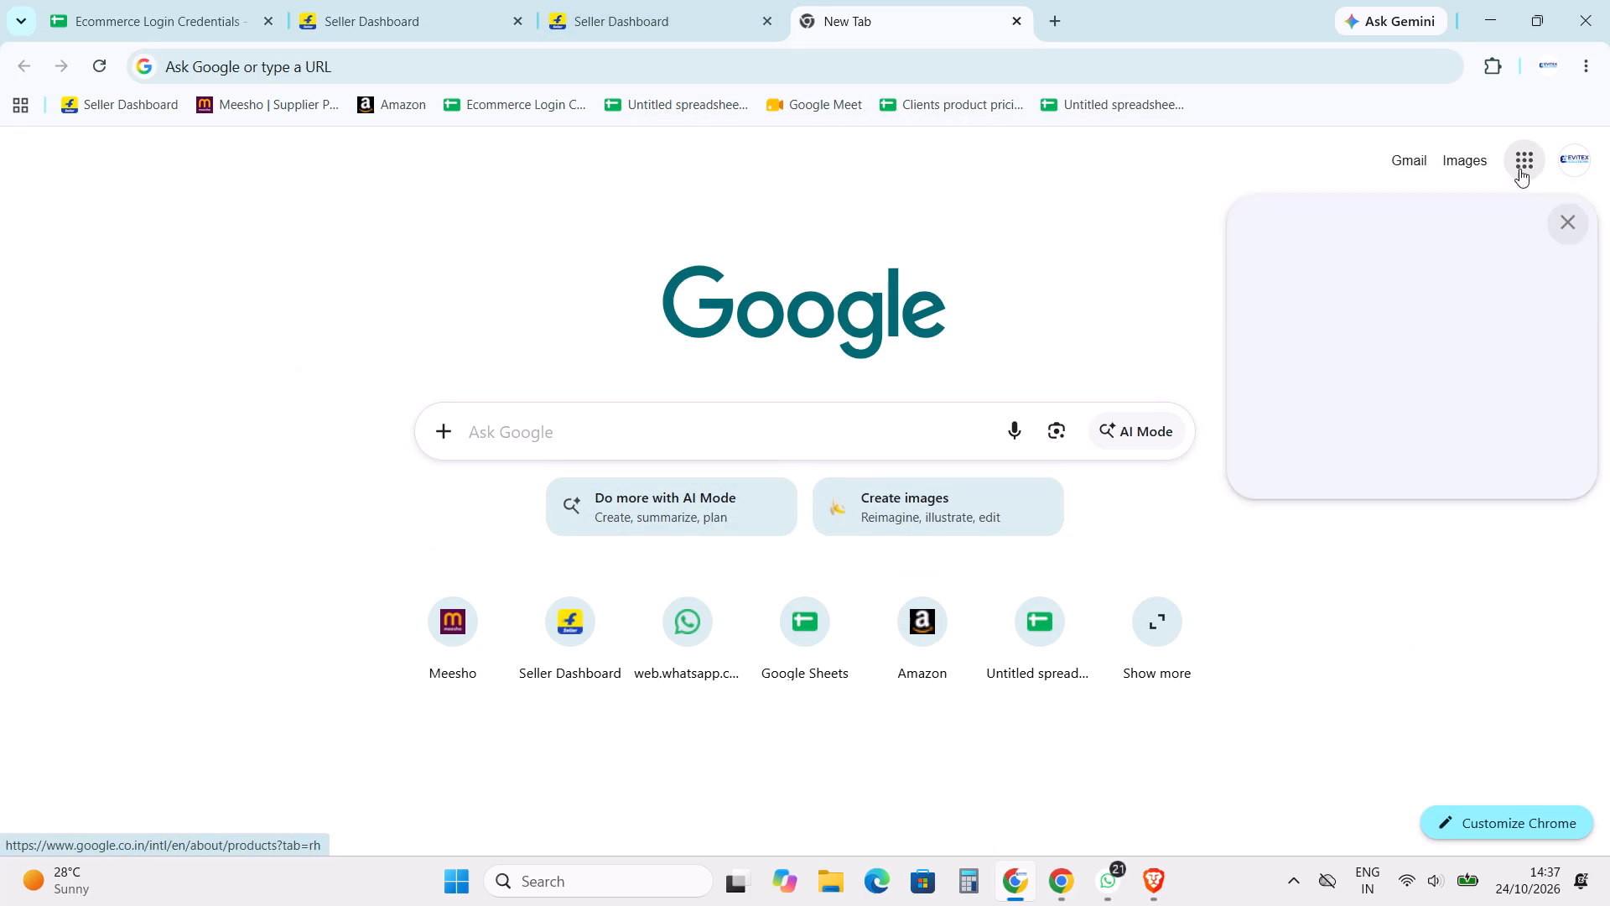
scroll(1452, 534, "down", 3)
left_click(1530, 445)
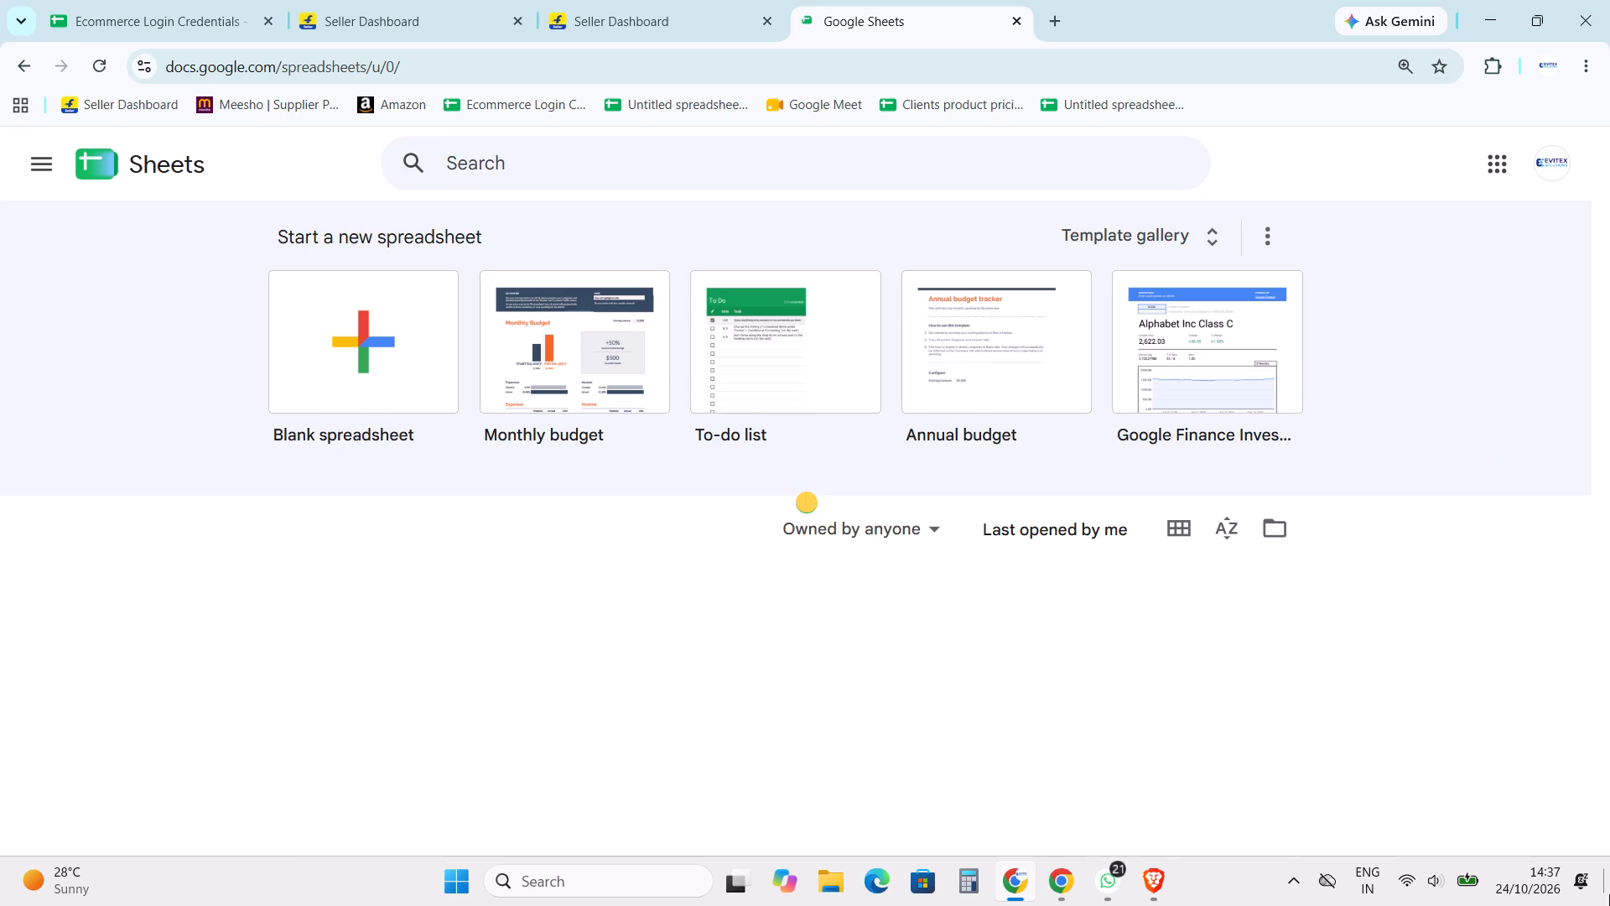
scroll(1135, 612, "down", 1)
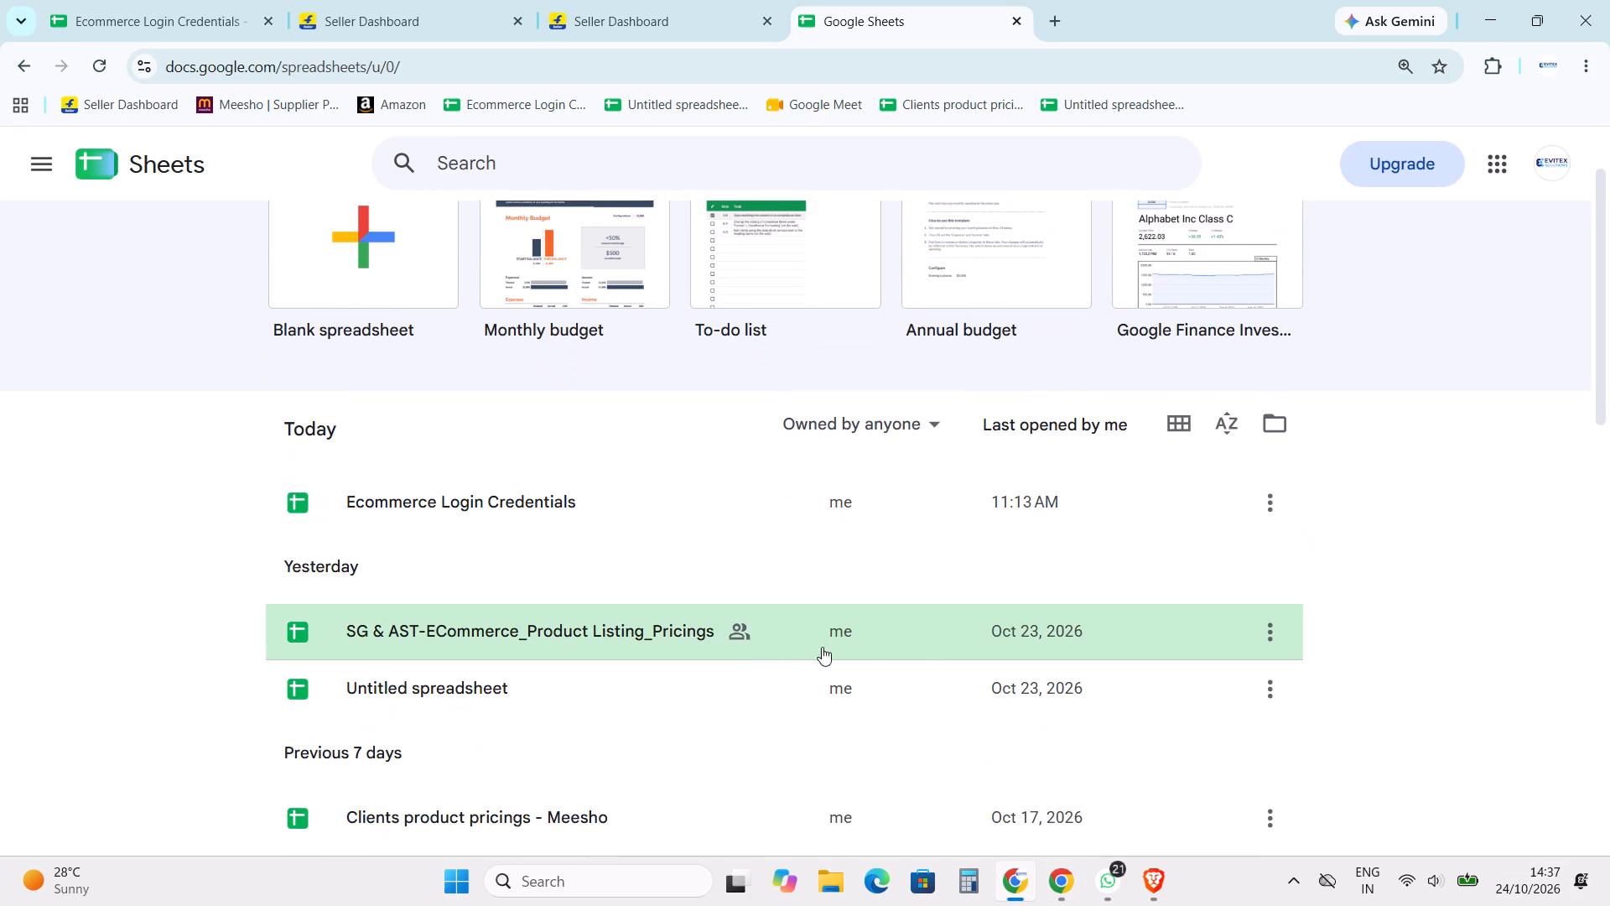
left_click(776, 649)
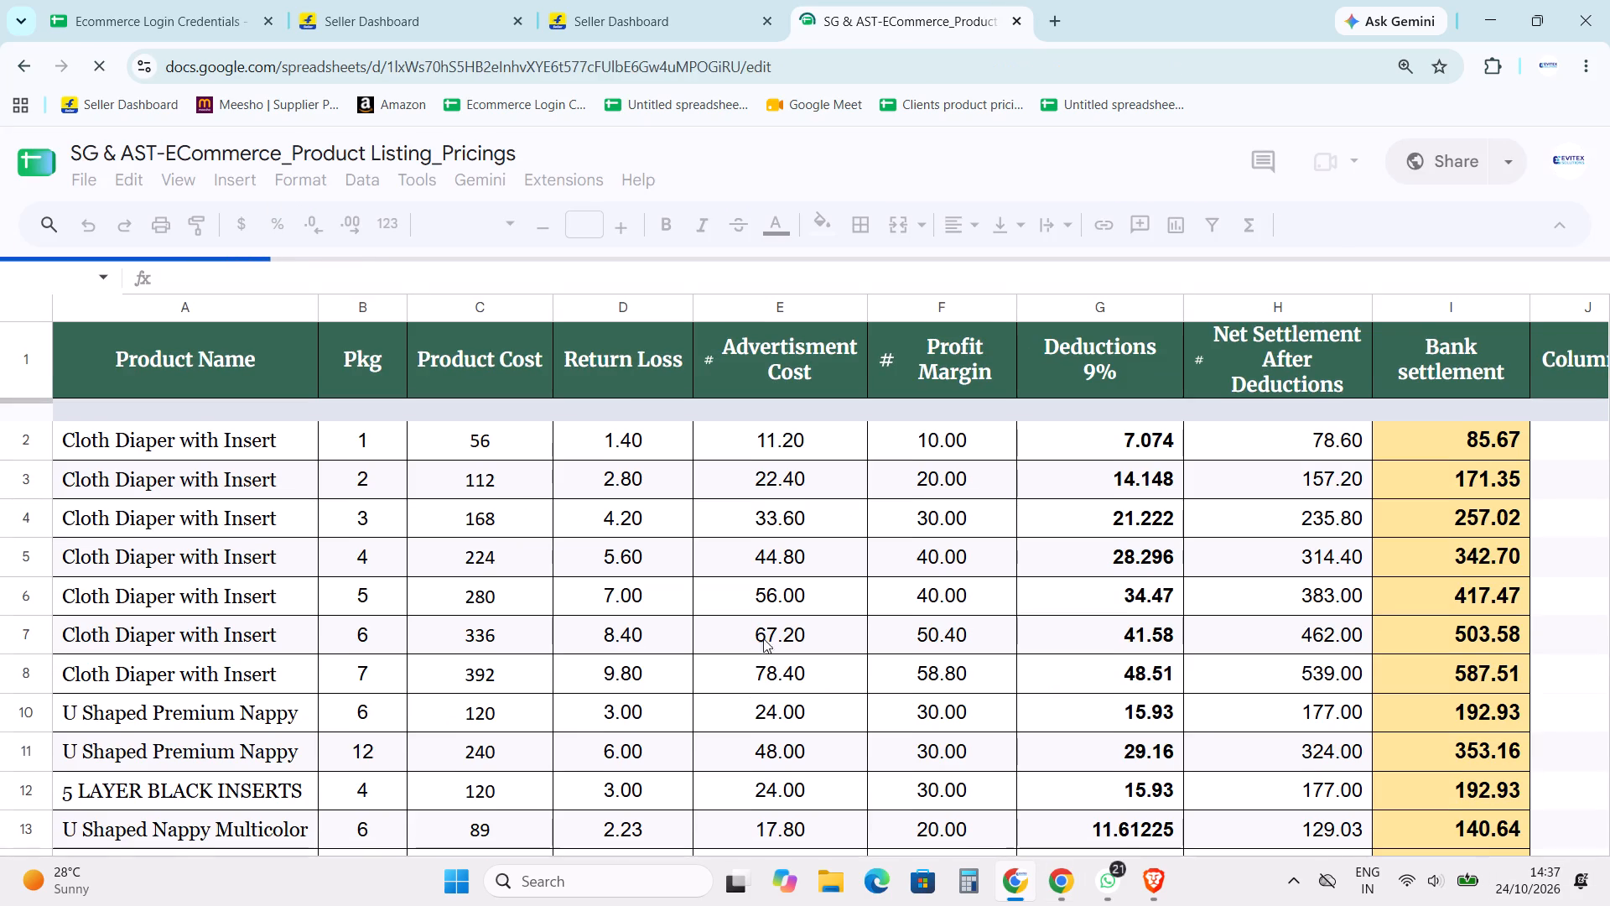
Examine the Great Care Baby Wipes pack-of-3 row on the Flipkart Pricing sheet, covering cost, profit margin, deductions and bank settlement.
scroll(657, 626, "down", 5)
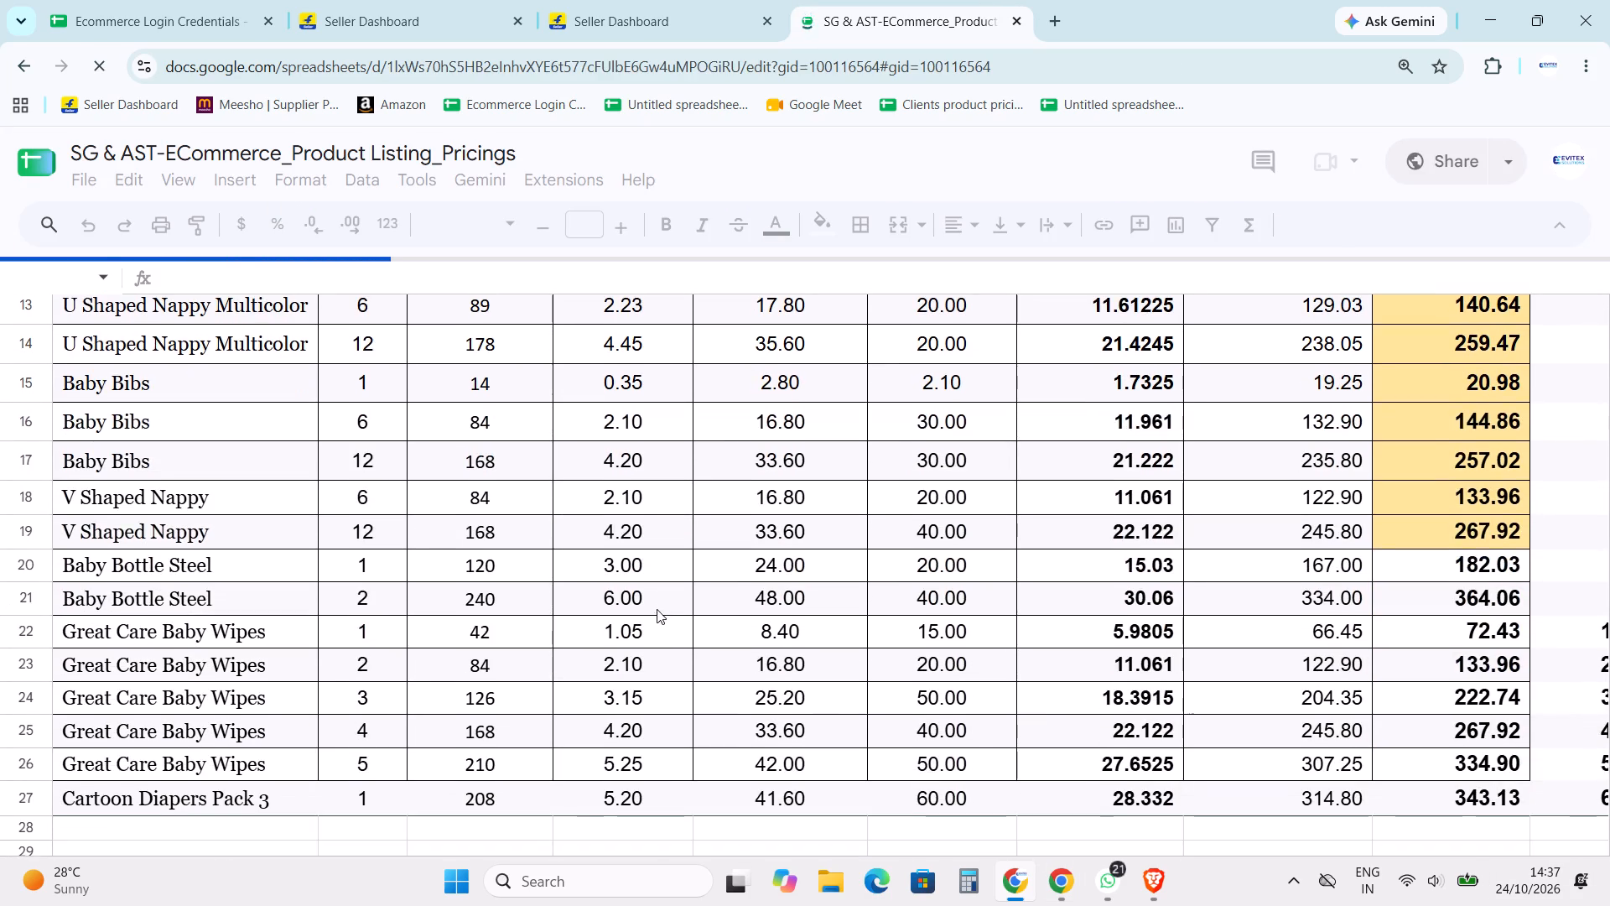
scroll(395, 695, "down", 6)
scroll(394, 683, "up", 4)
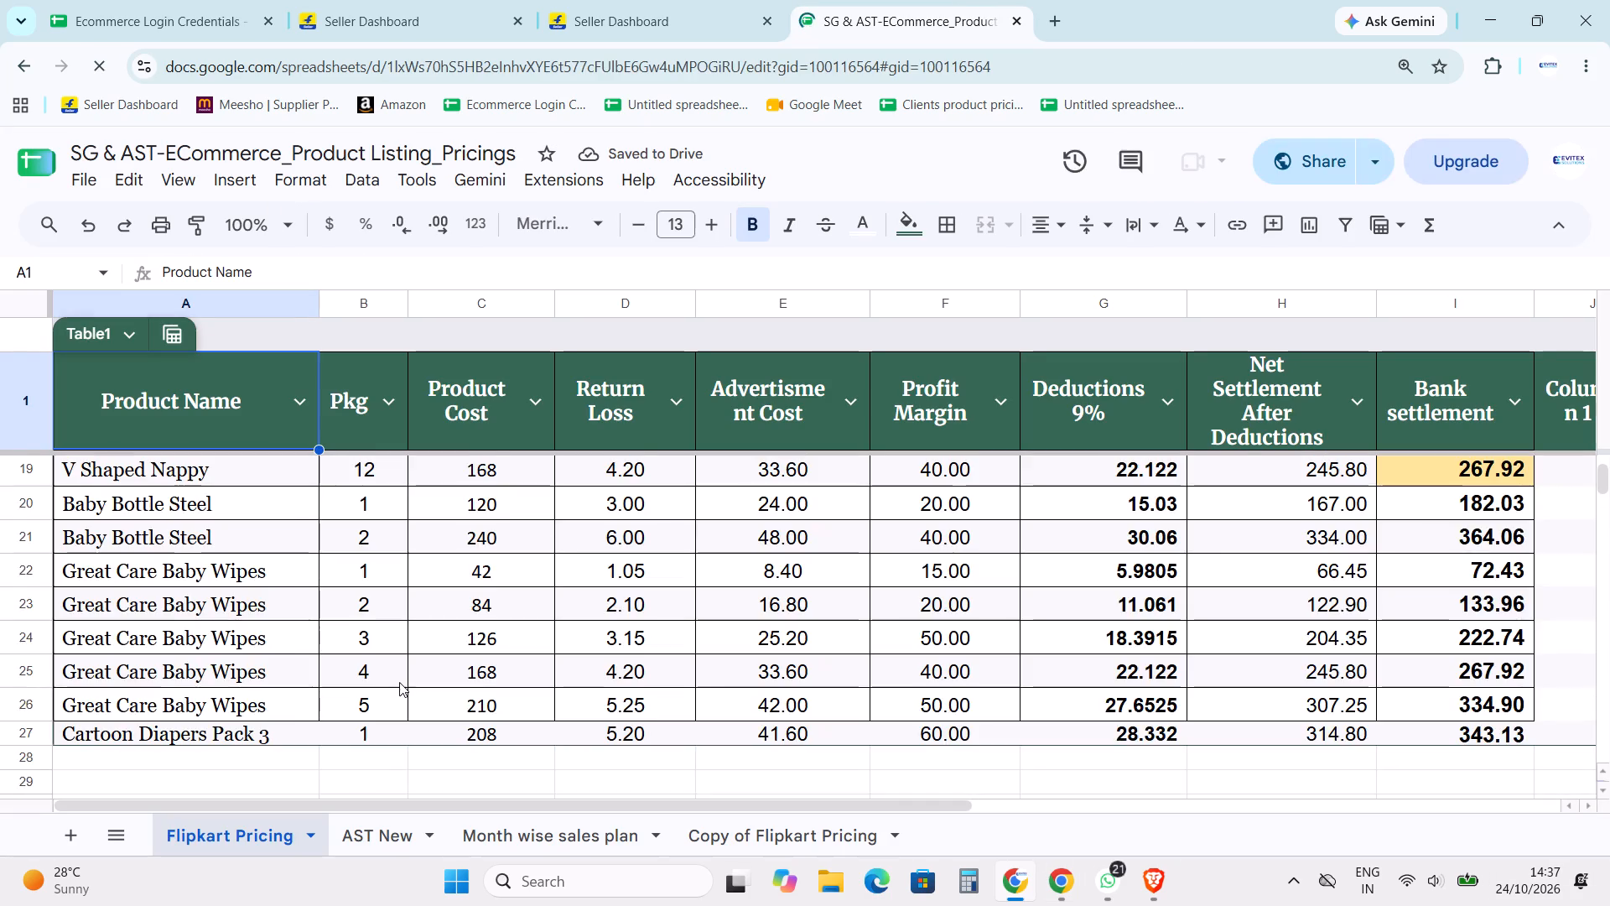
left_click(361, 629)
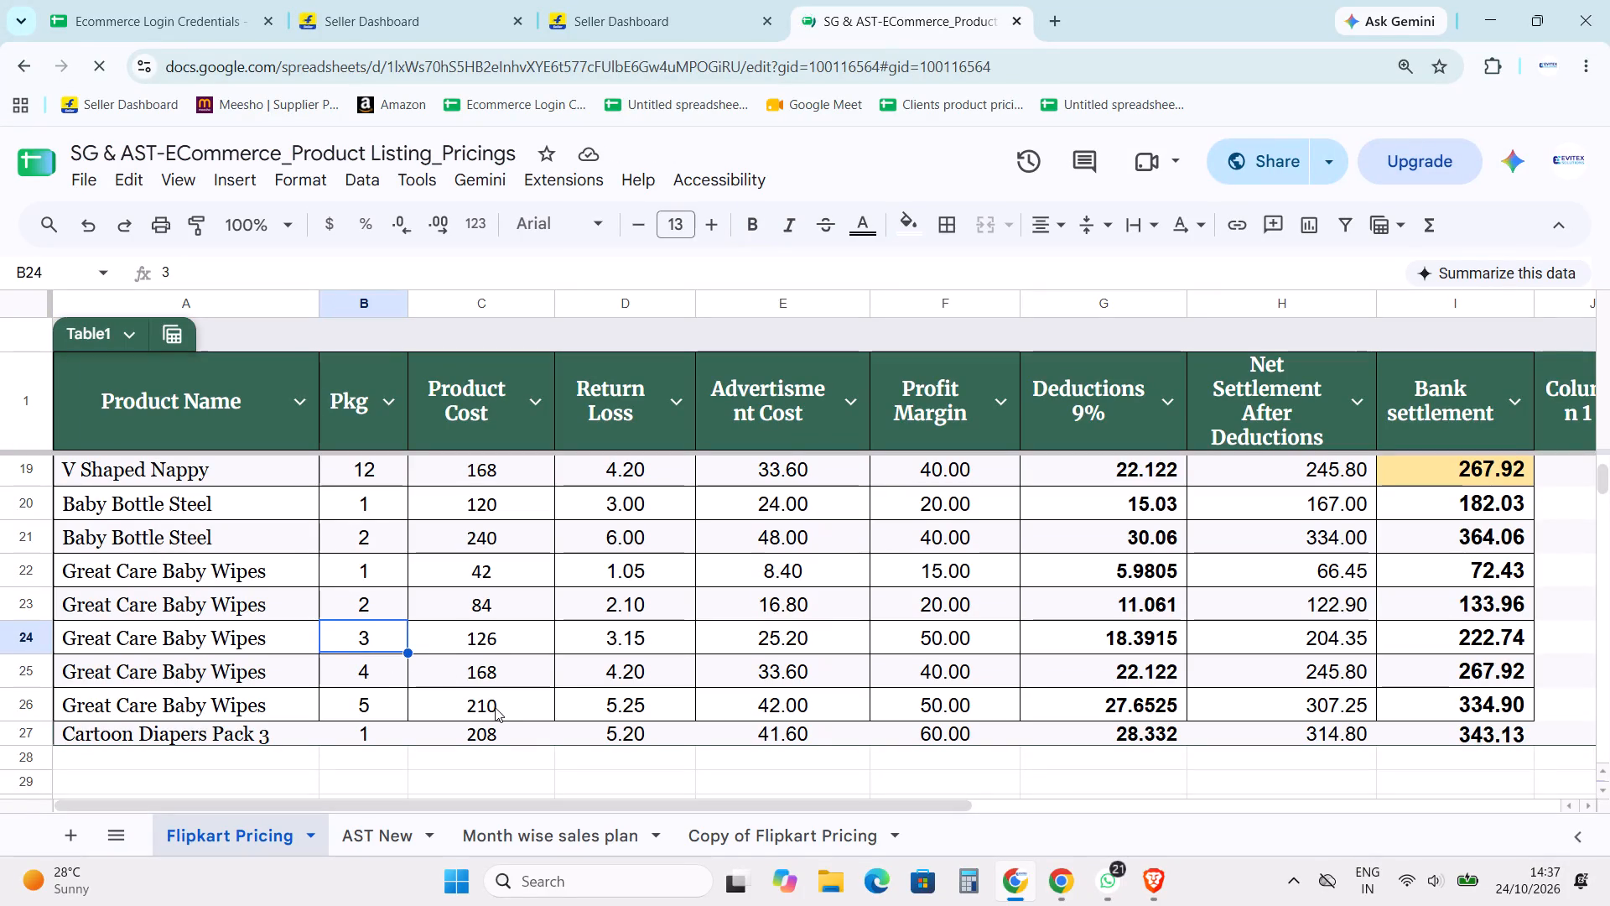
key("Right")
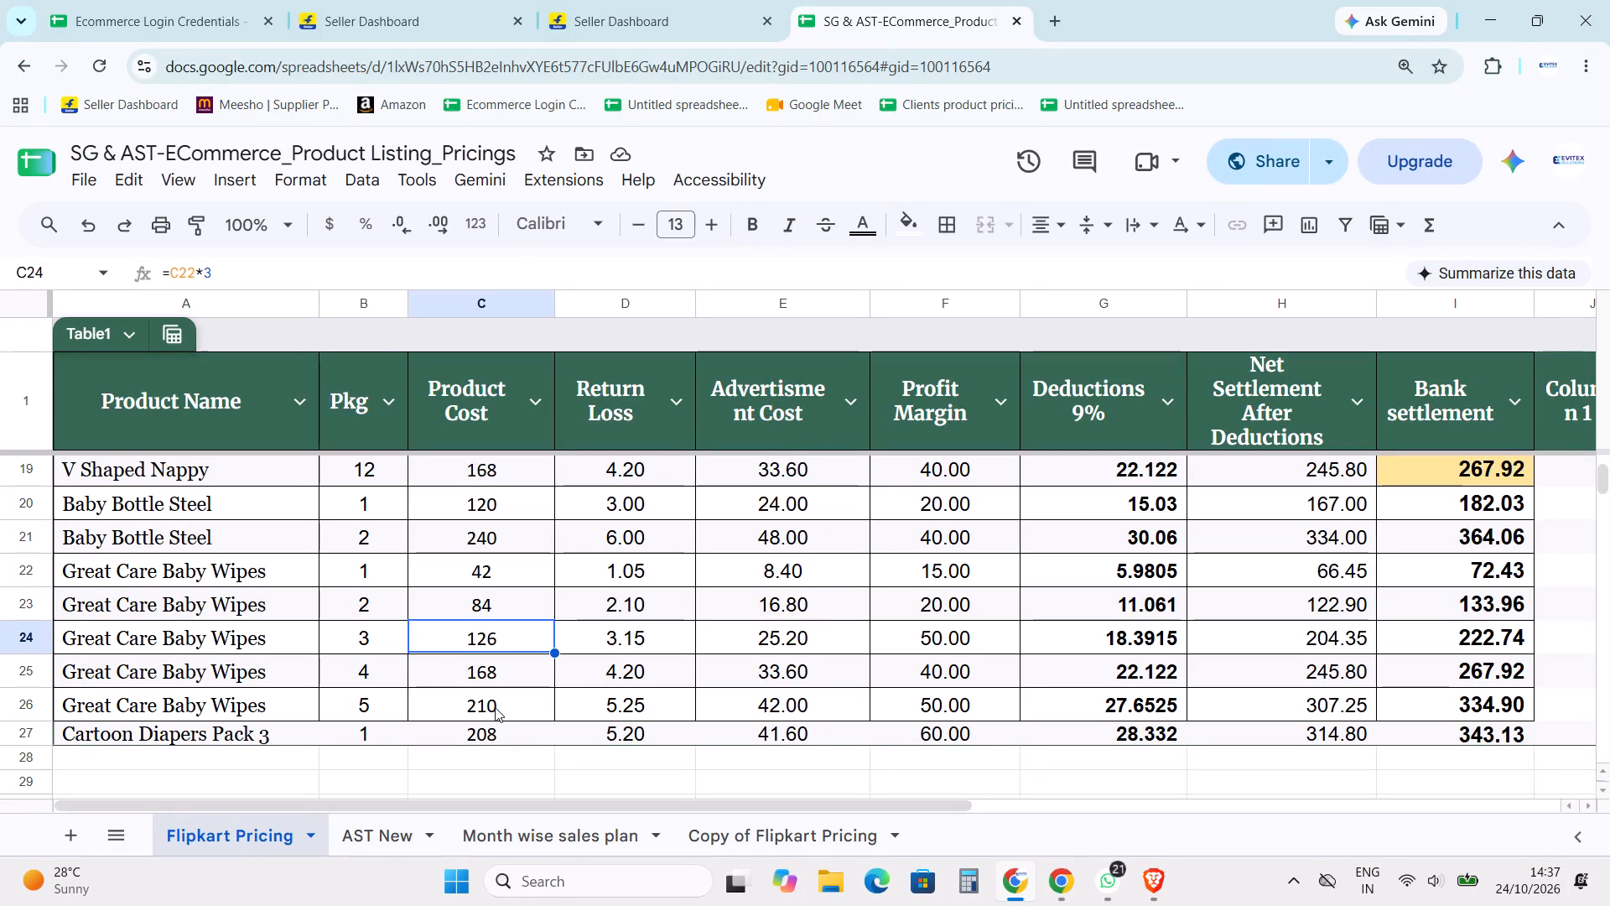
key("Right")
key("Right")
key("Right")
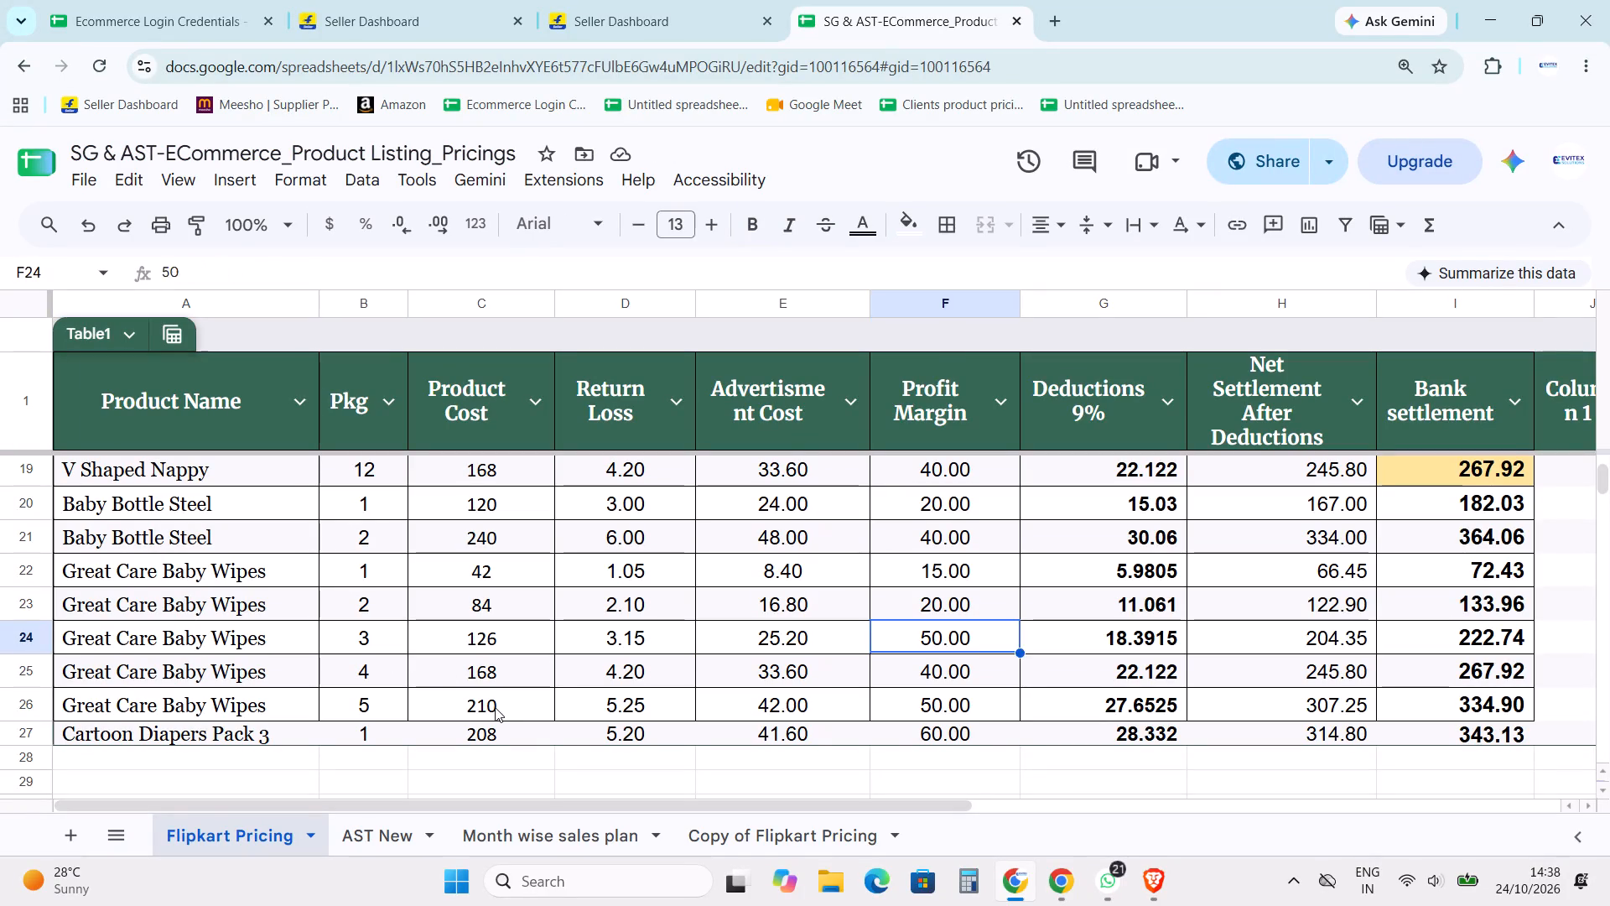
key("Right")
key("Right")
key("Left")
key("Left")
key("Right")
key("Right")
key("Right")
key("Right")
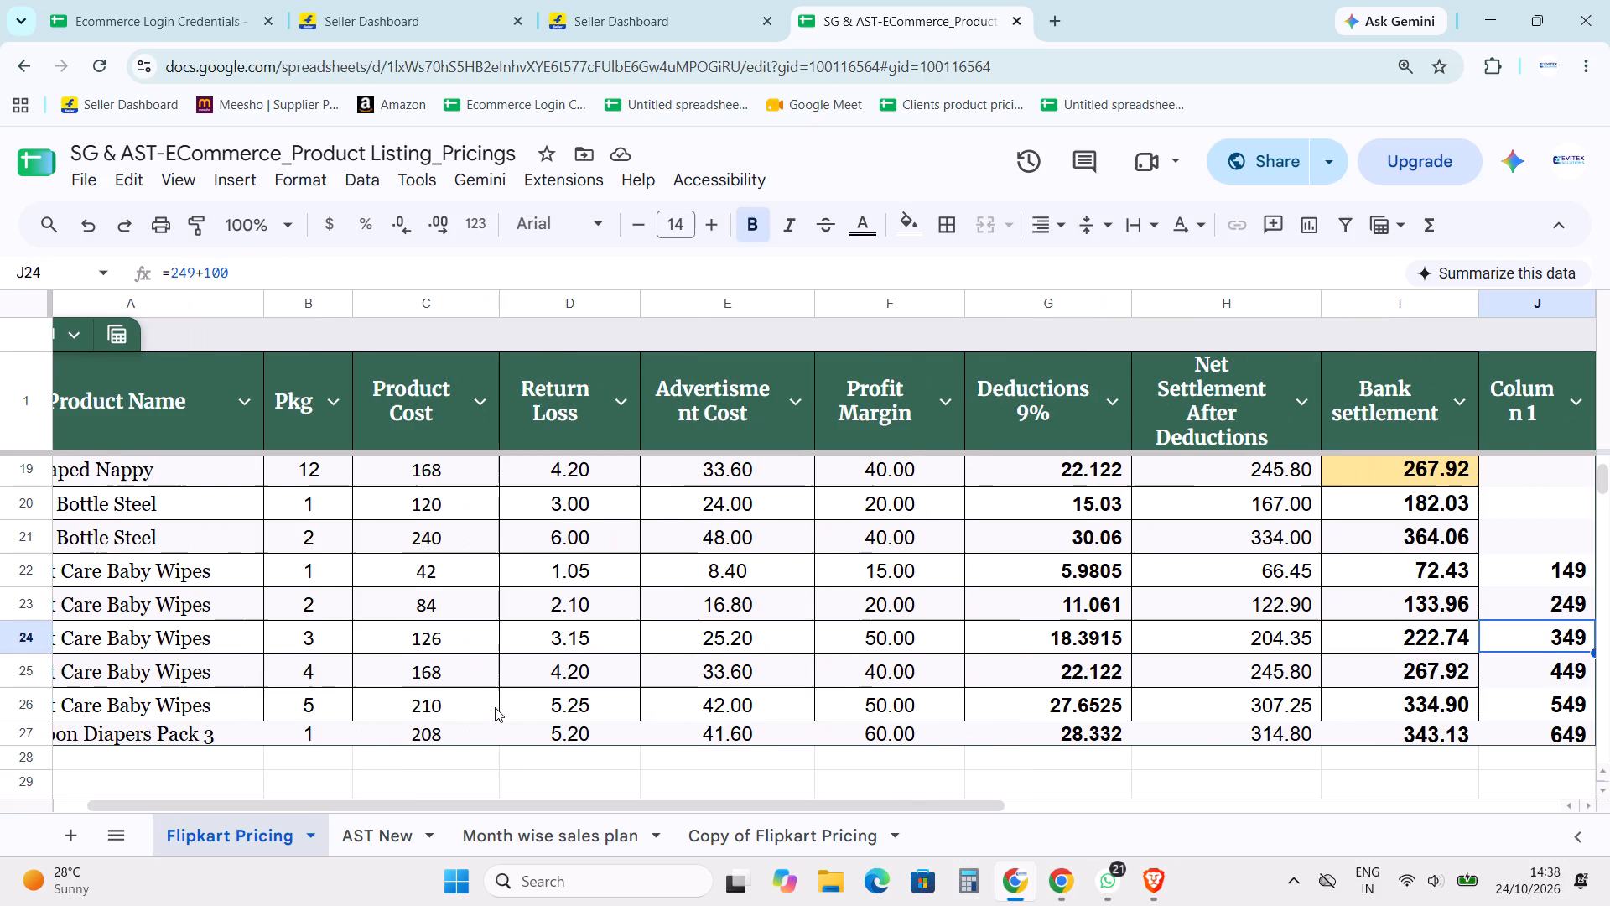
key("Left")
key("Left")
key("Left")
key("Left")
key("Left")
key("Left")
key("Left")
key("Left")
key("Left")
key("Left")
key("Left")
key("Right")
key("Right")
key("Right")
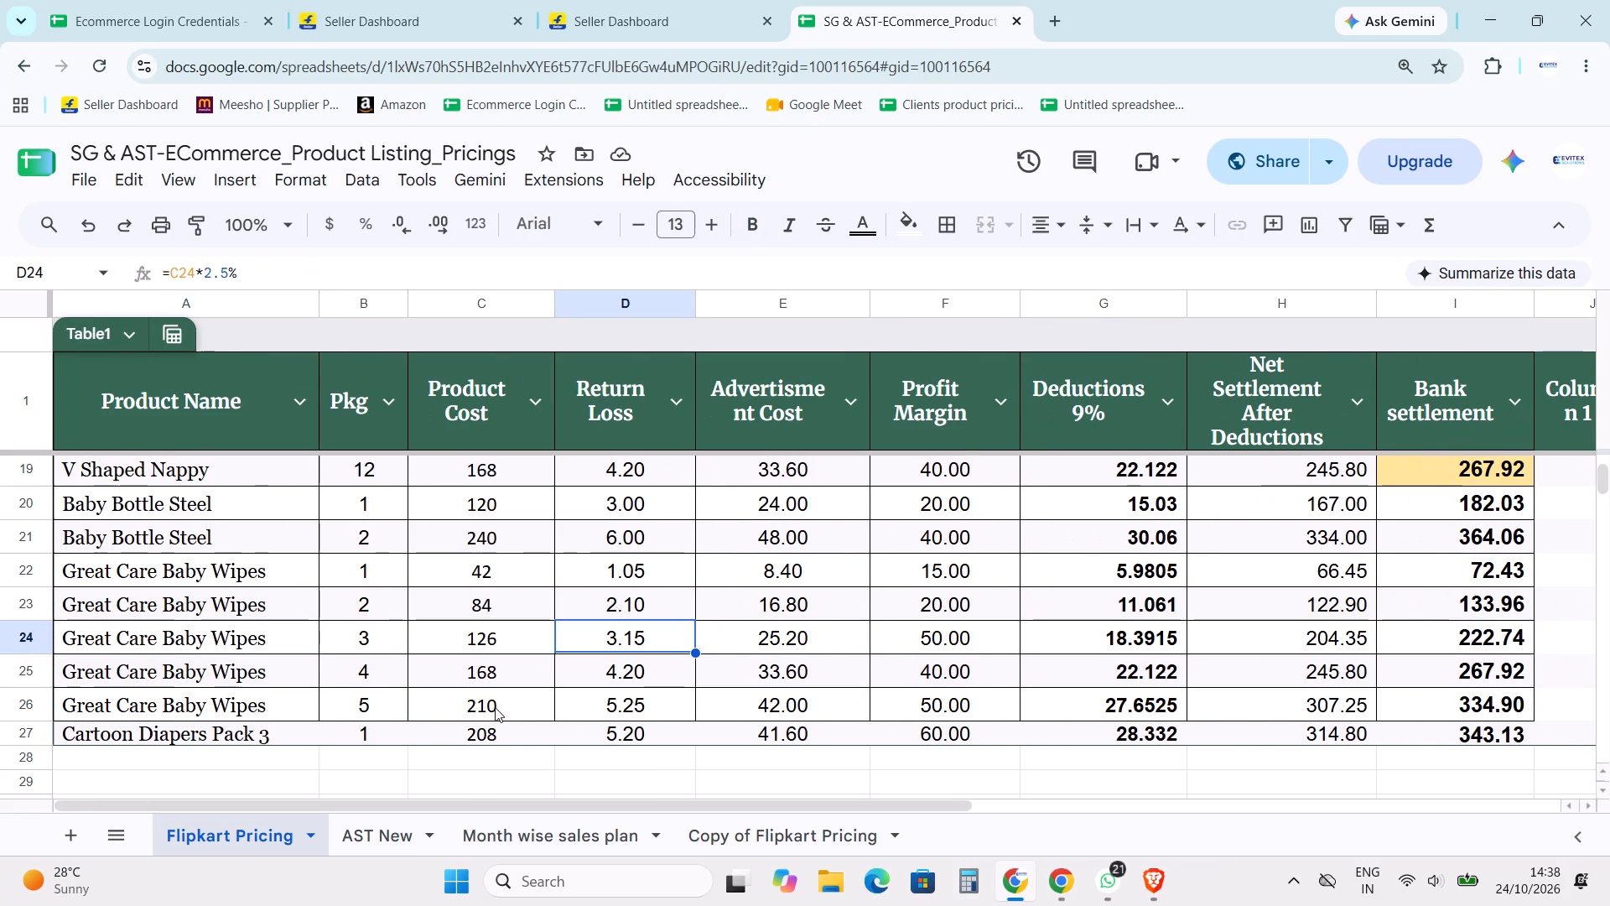
key("Left")
key("Left")
key("Left")
key("Left")
key("Left")
key("Right")
key("Right")
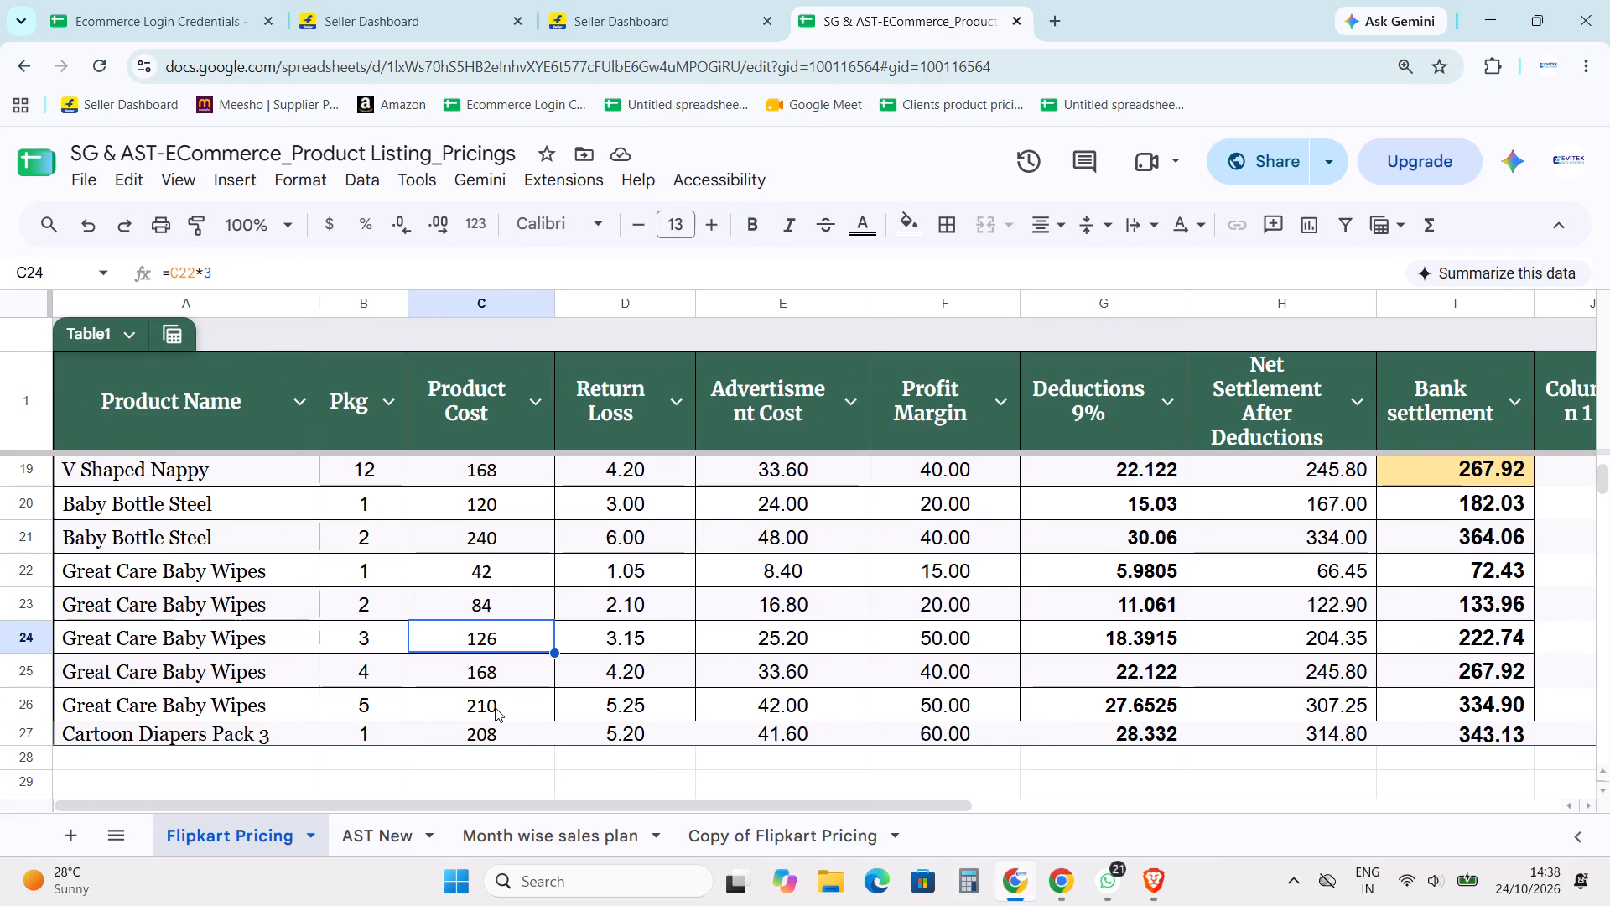
key("Right")
key("Right")
key("Right")
key("Right")
key("Right")
key("Right")
key("Right")
key("Right")
key("Right")
key("Left")
key("Left")
key("Left")
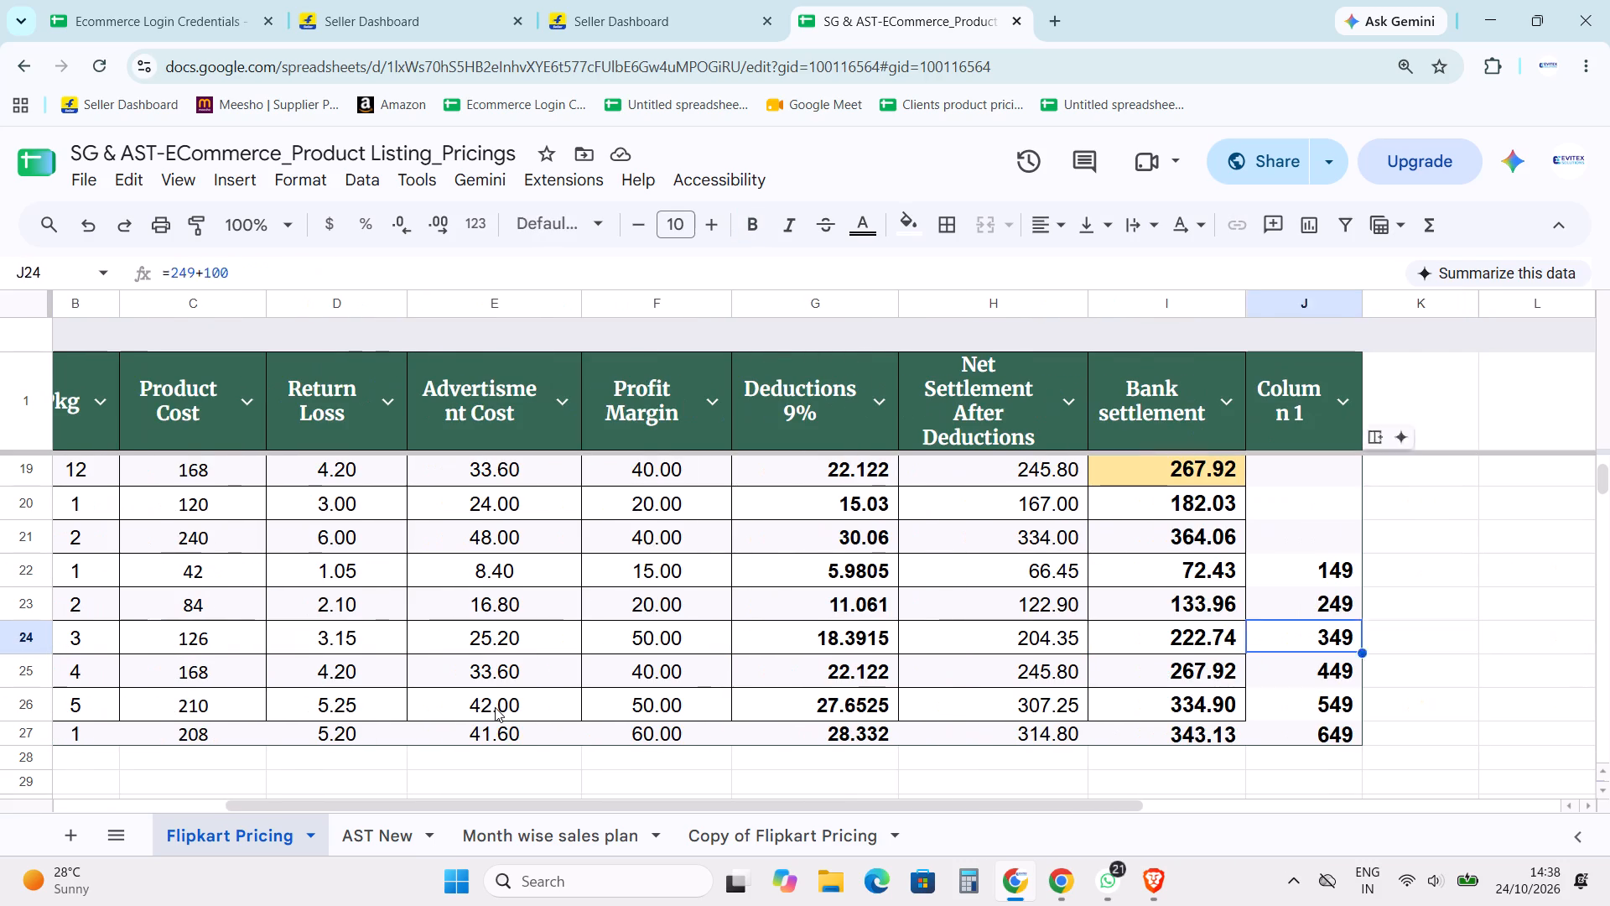
Switch to Calculator to add the 126 product cost and 50 profit margin, and close it when done.
key("super+r")
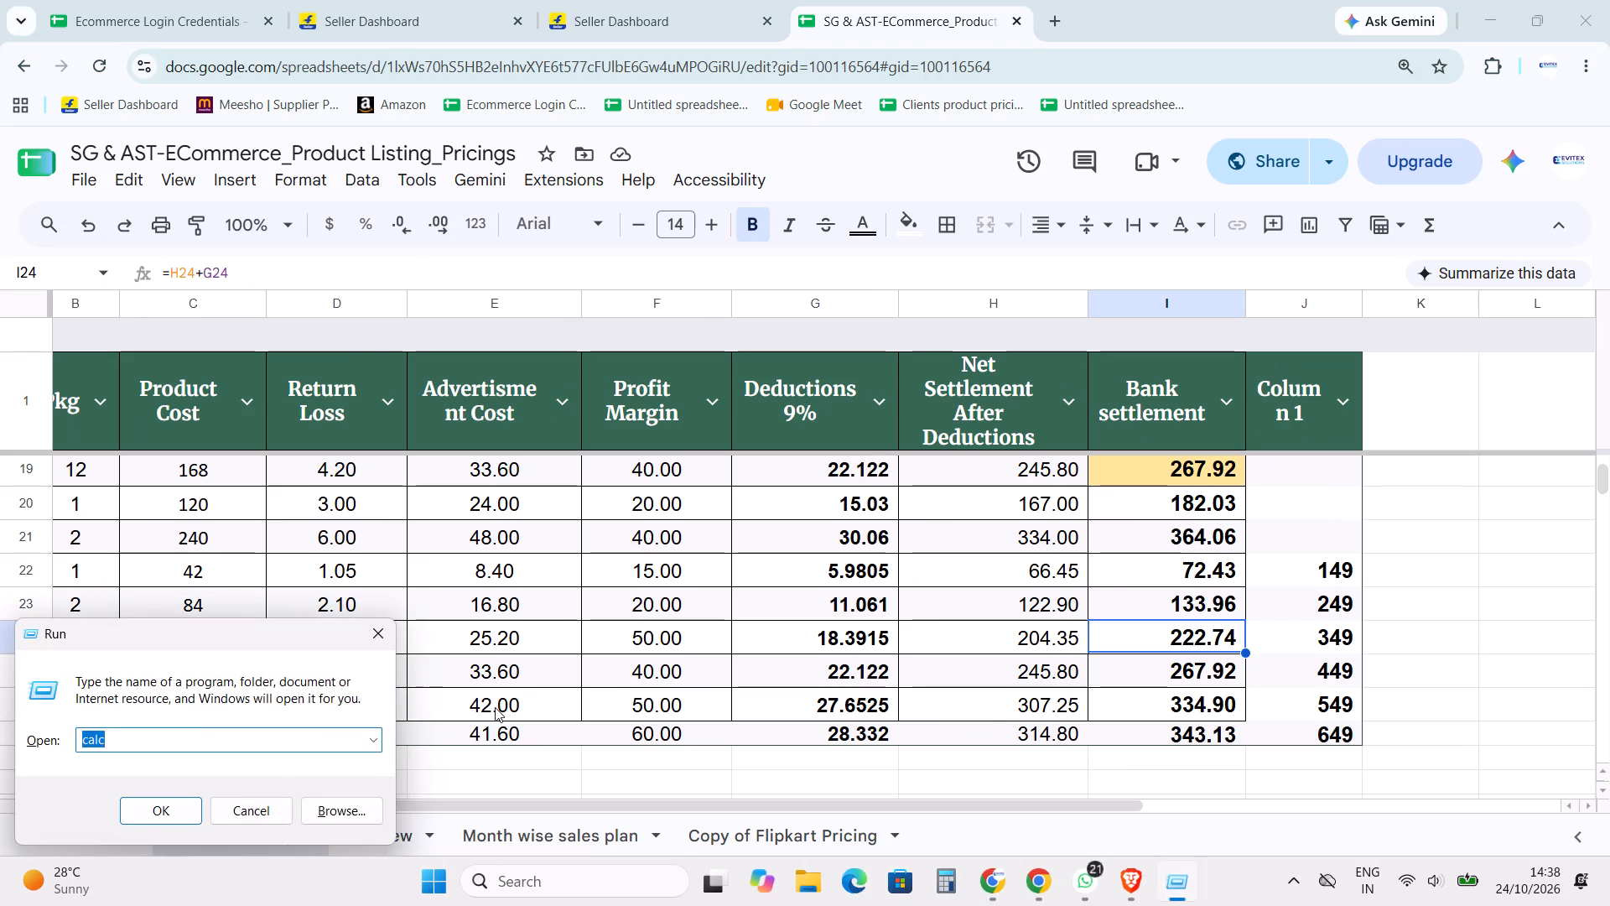
key("Return")
type("126+50")
key("Return")
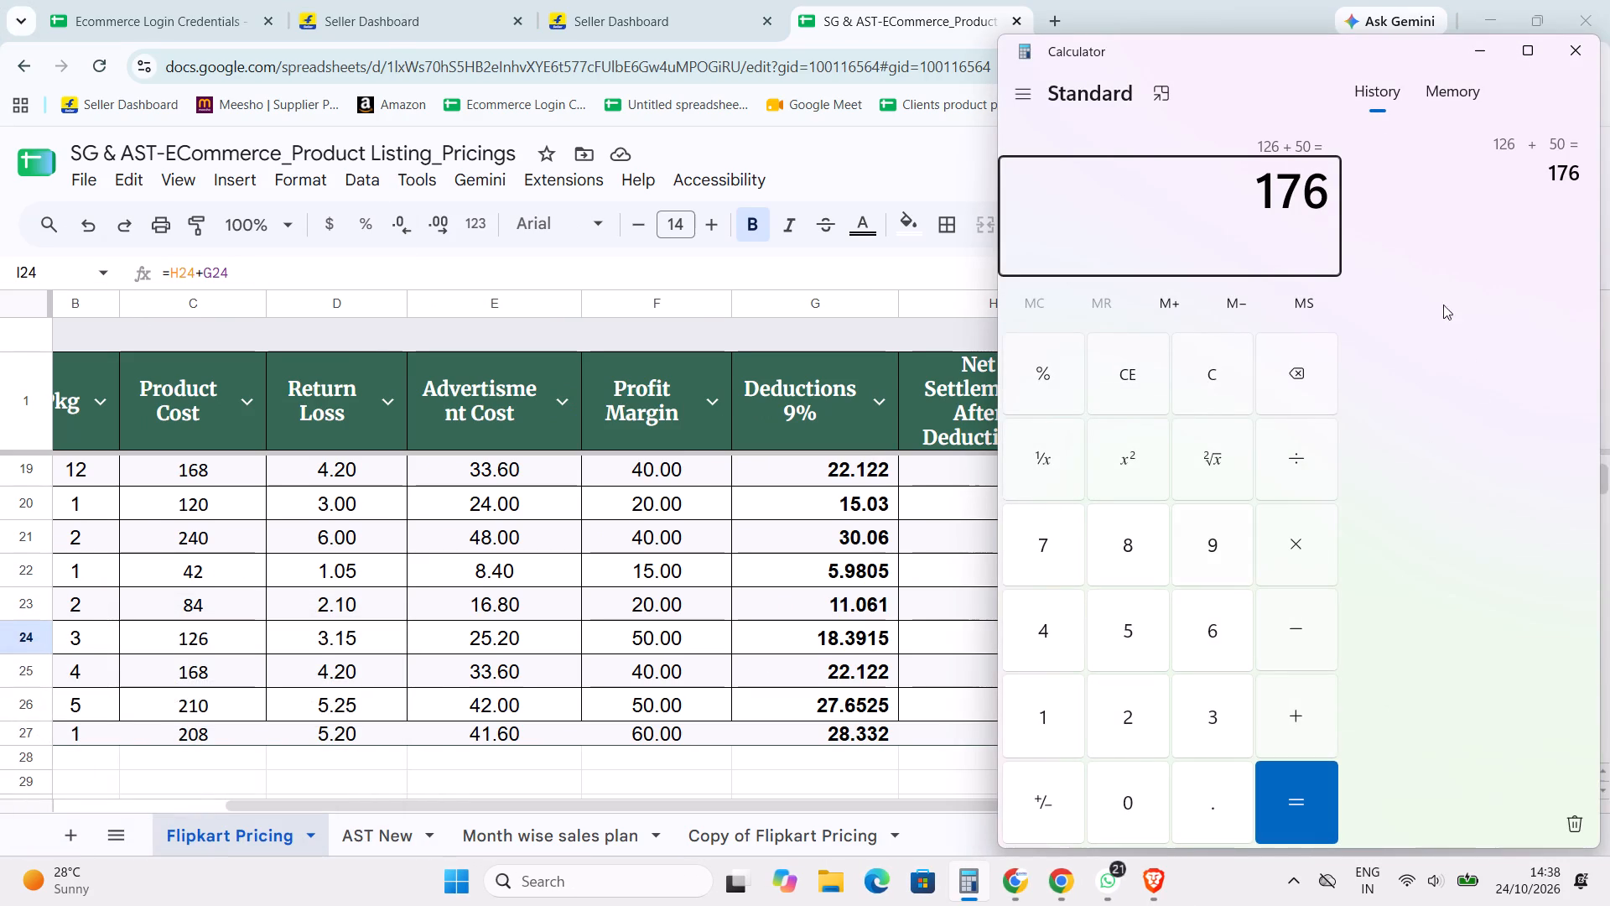
left_click(1577, 55)
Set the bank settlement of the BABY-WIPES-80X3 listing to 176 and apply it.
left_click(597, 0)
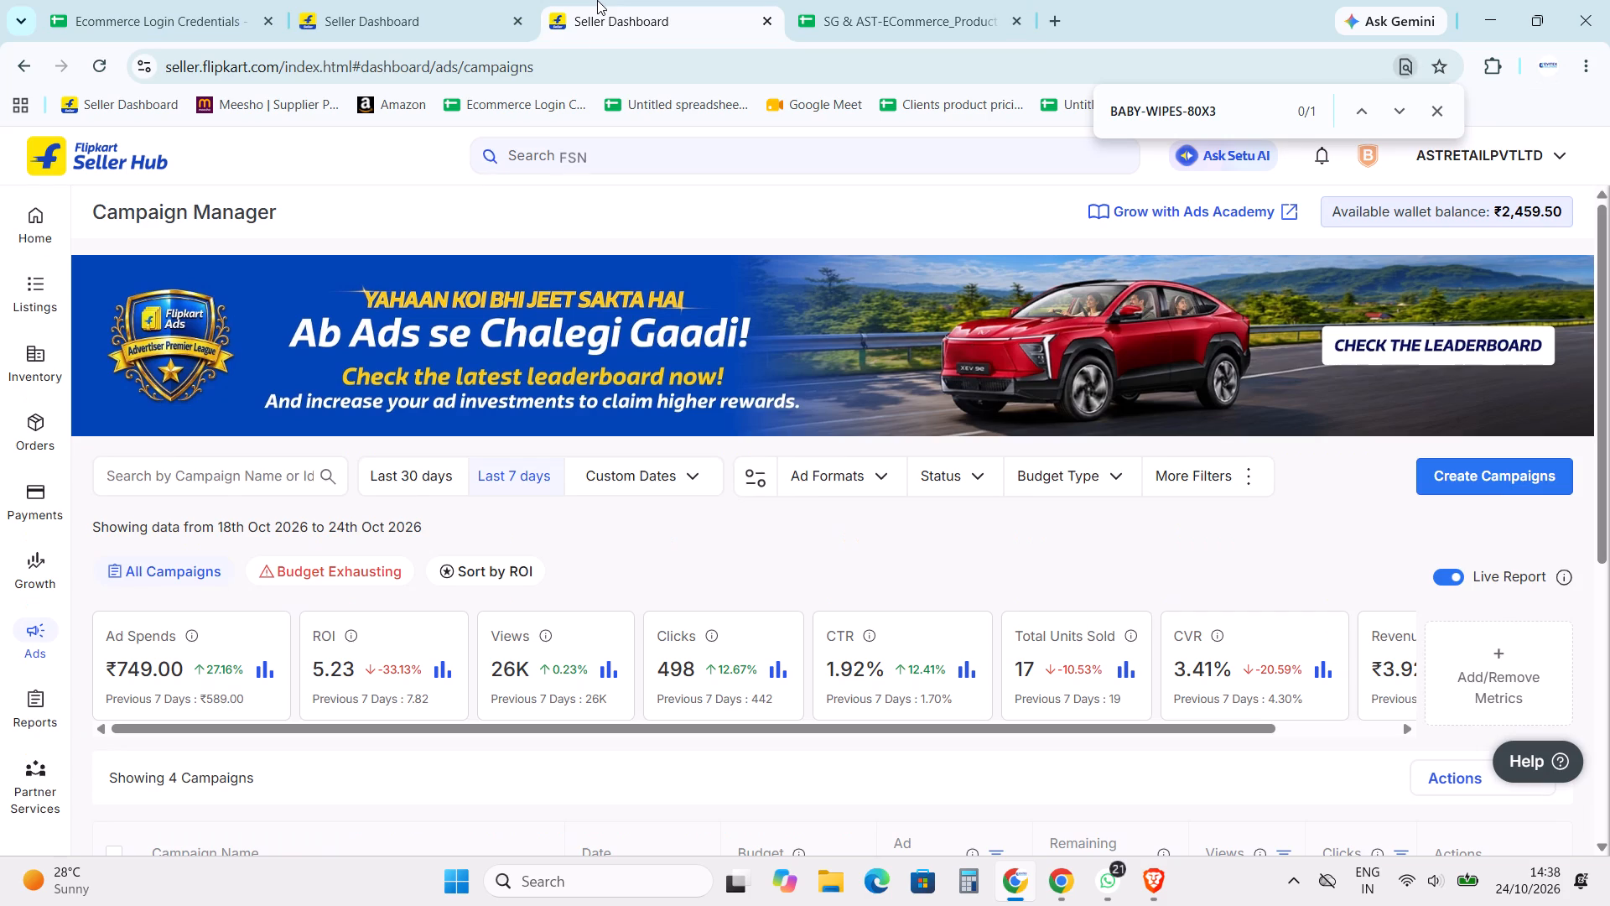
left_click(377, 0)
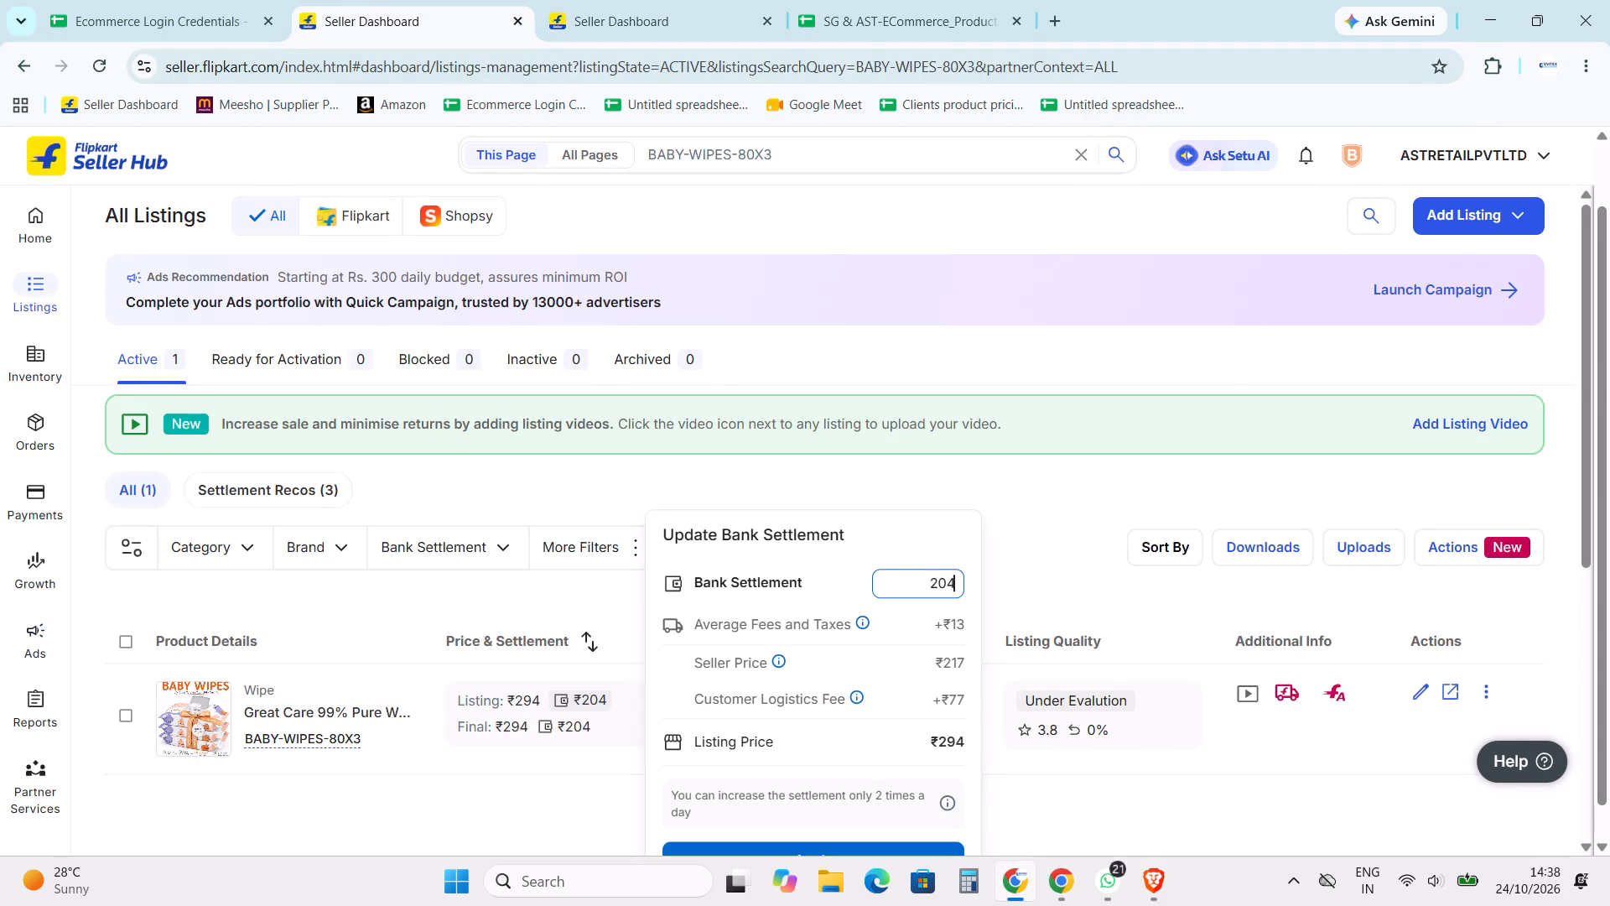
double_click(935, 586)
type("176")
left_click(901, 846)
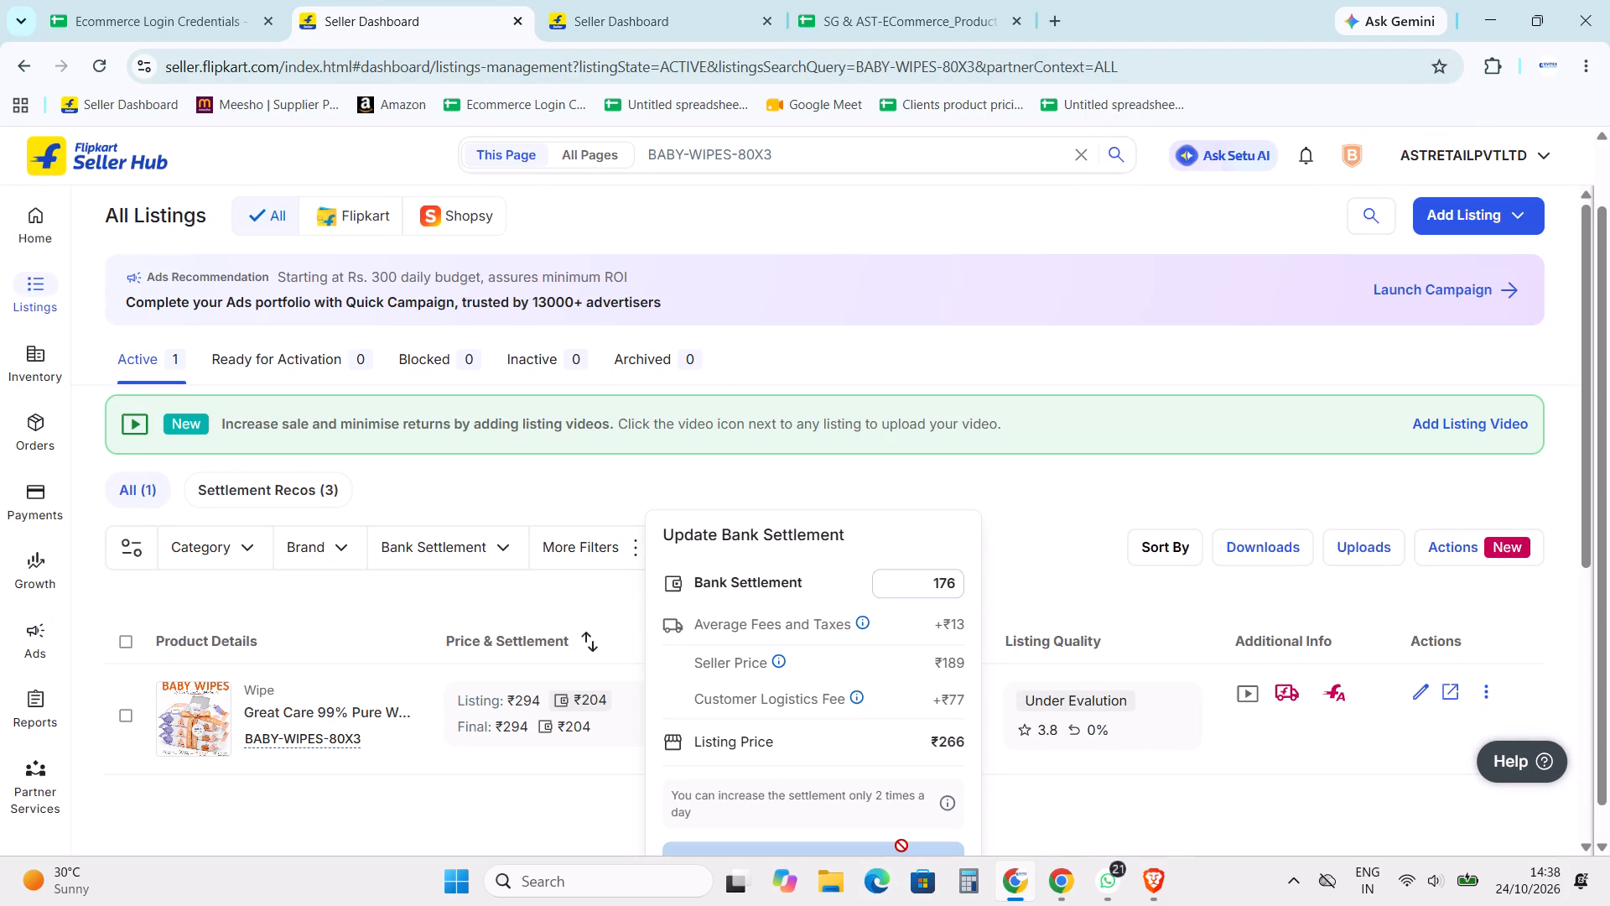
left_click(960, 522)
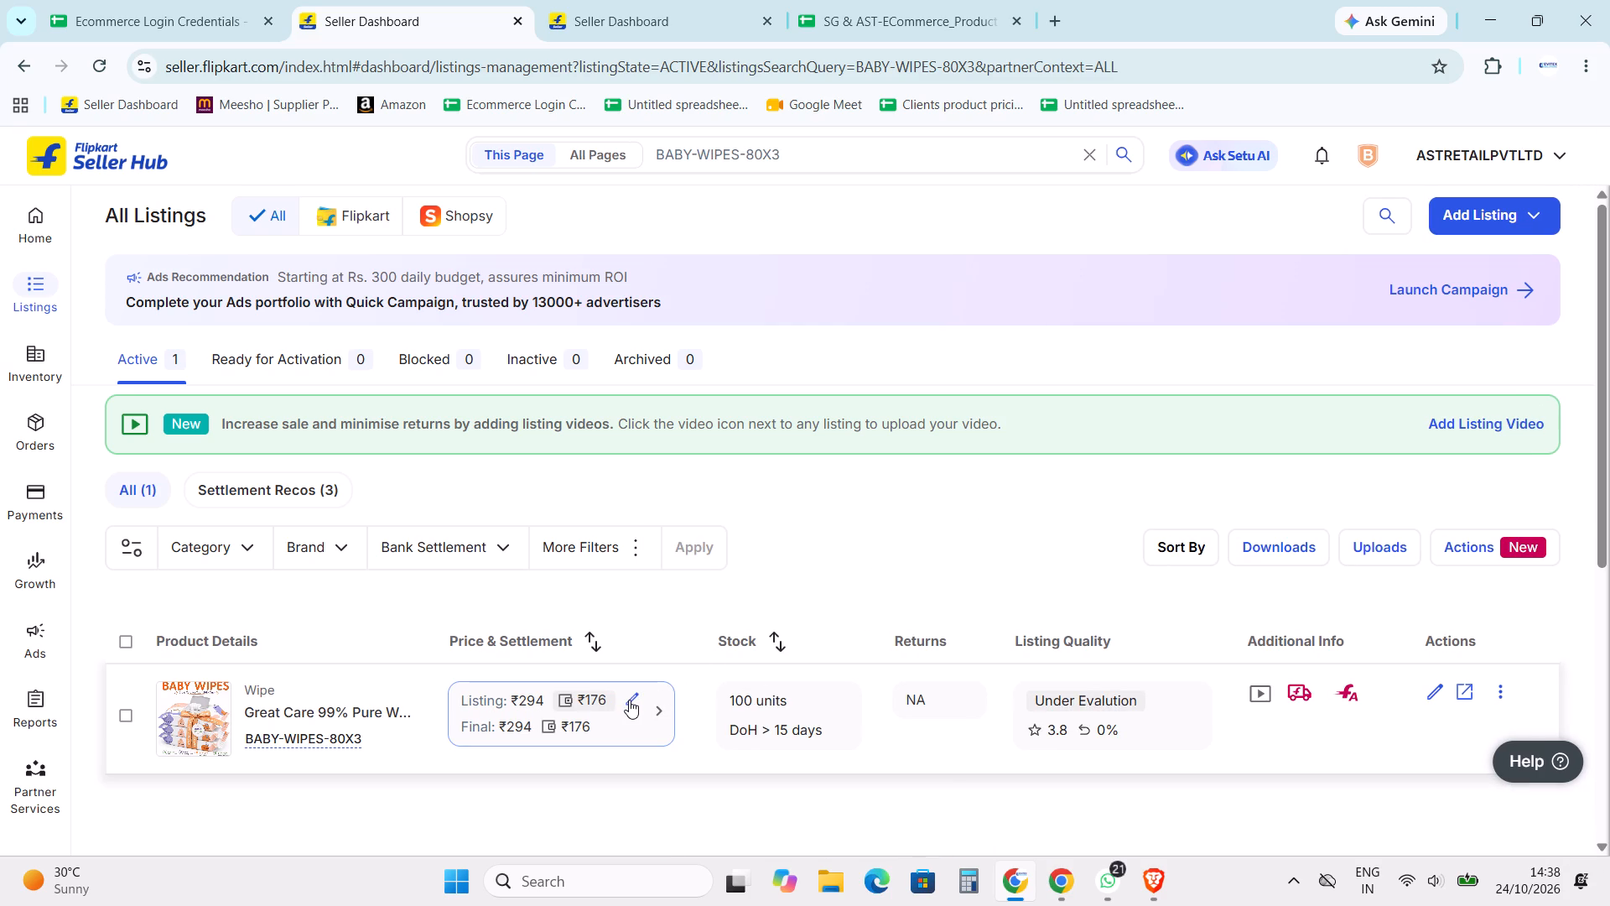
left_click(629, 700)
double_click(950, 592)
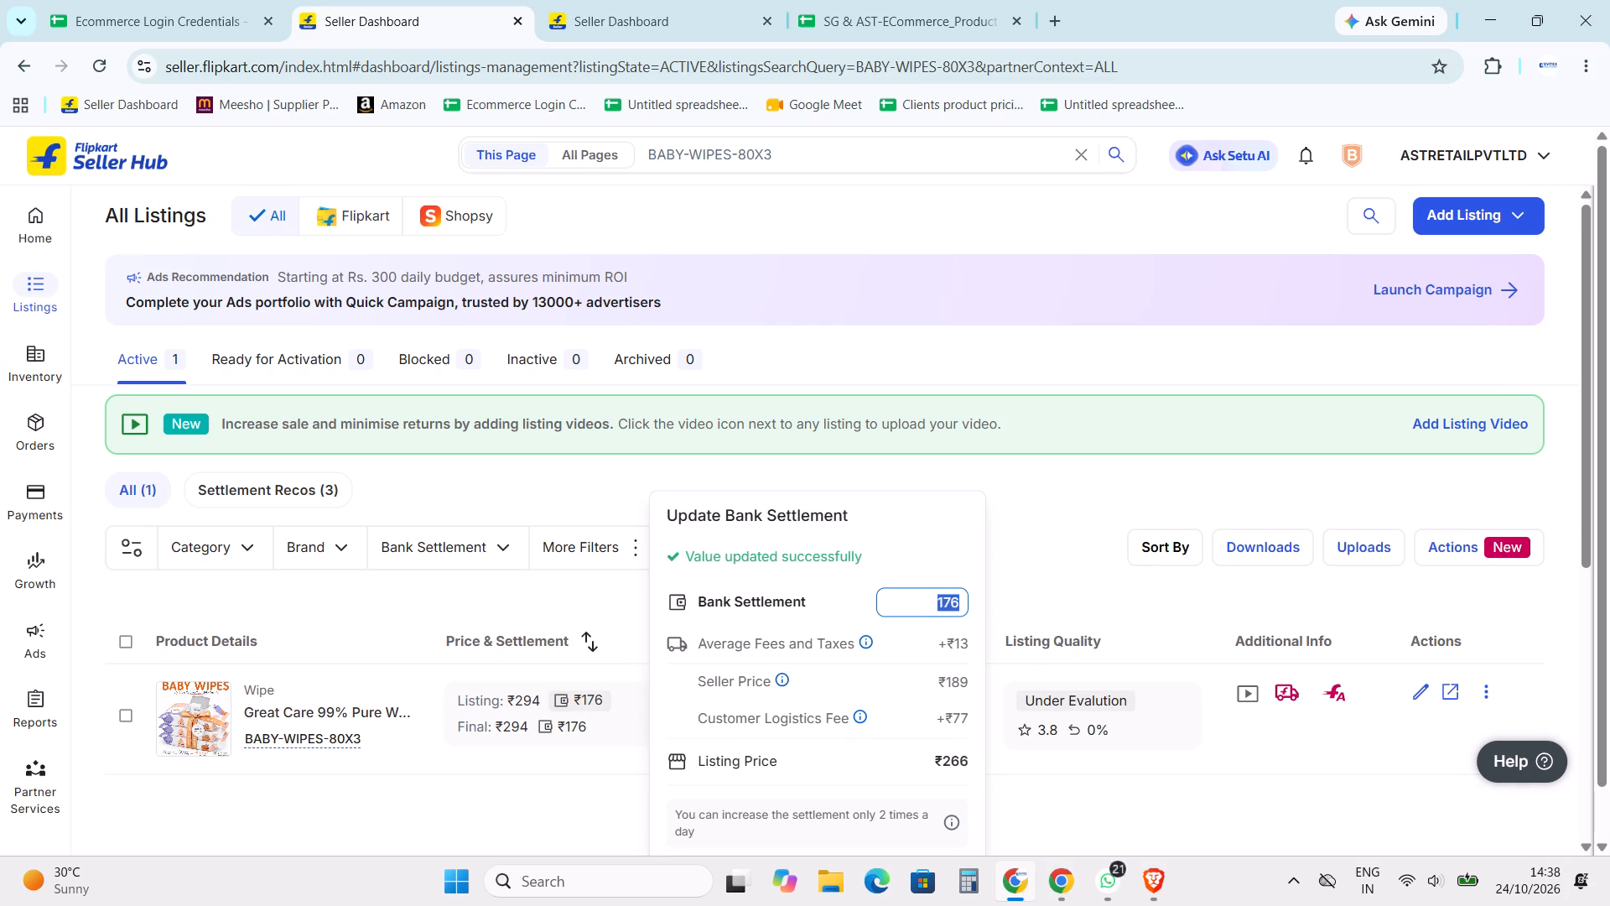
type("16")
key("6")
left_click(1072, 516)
Preview the BABY-WIPES-80X3 listing price for trial bank settlements of 166, 165, 164 and 160.
scroll(959, 511, "down", 3)
left_click(631, 378)
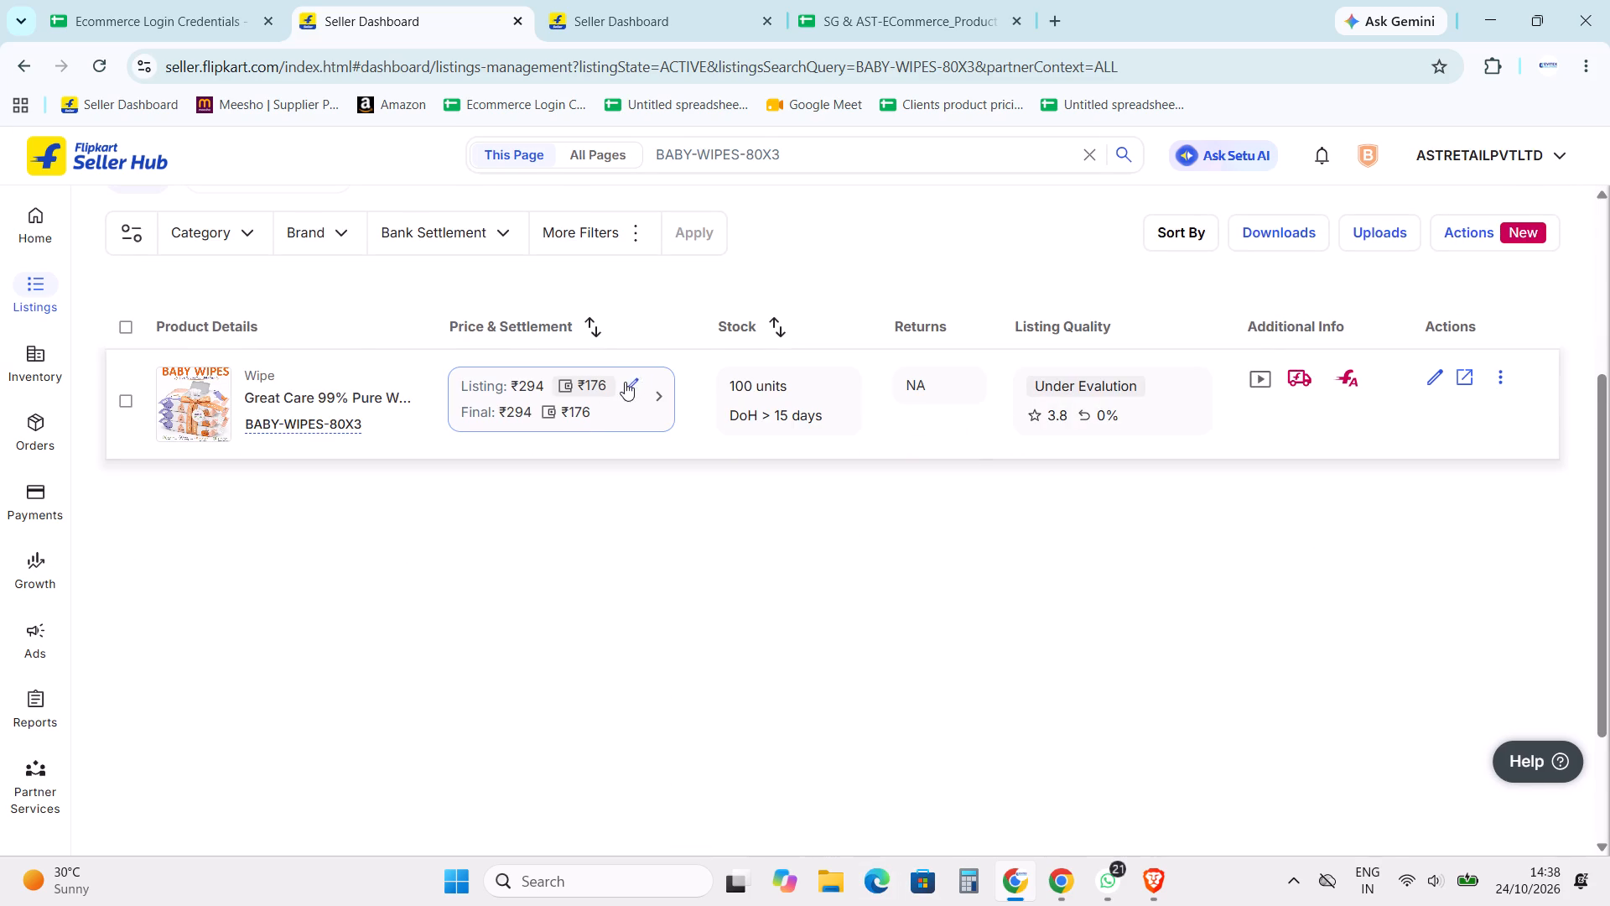
left_click(944, 263)
double_click(926, 273)
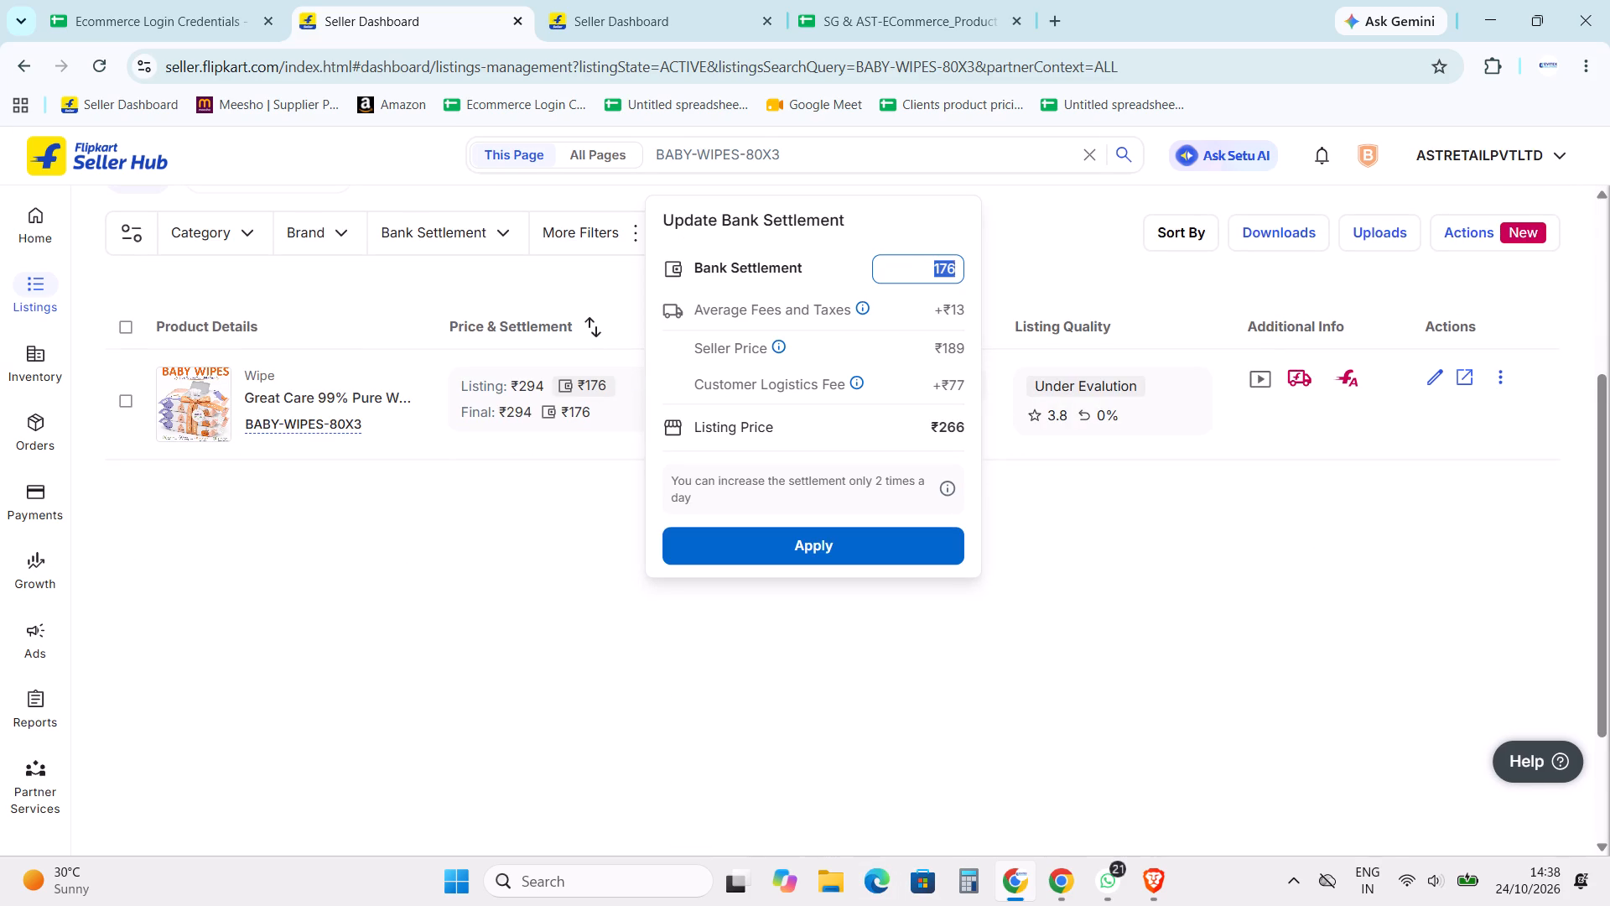
type("166")
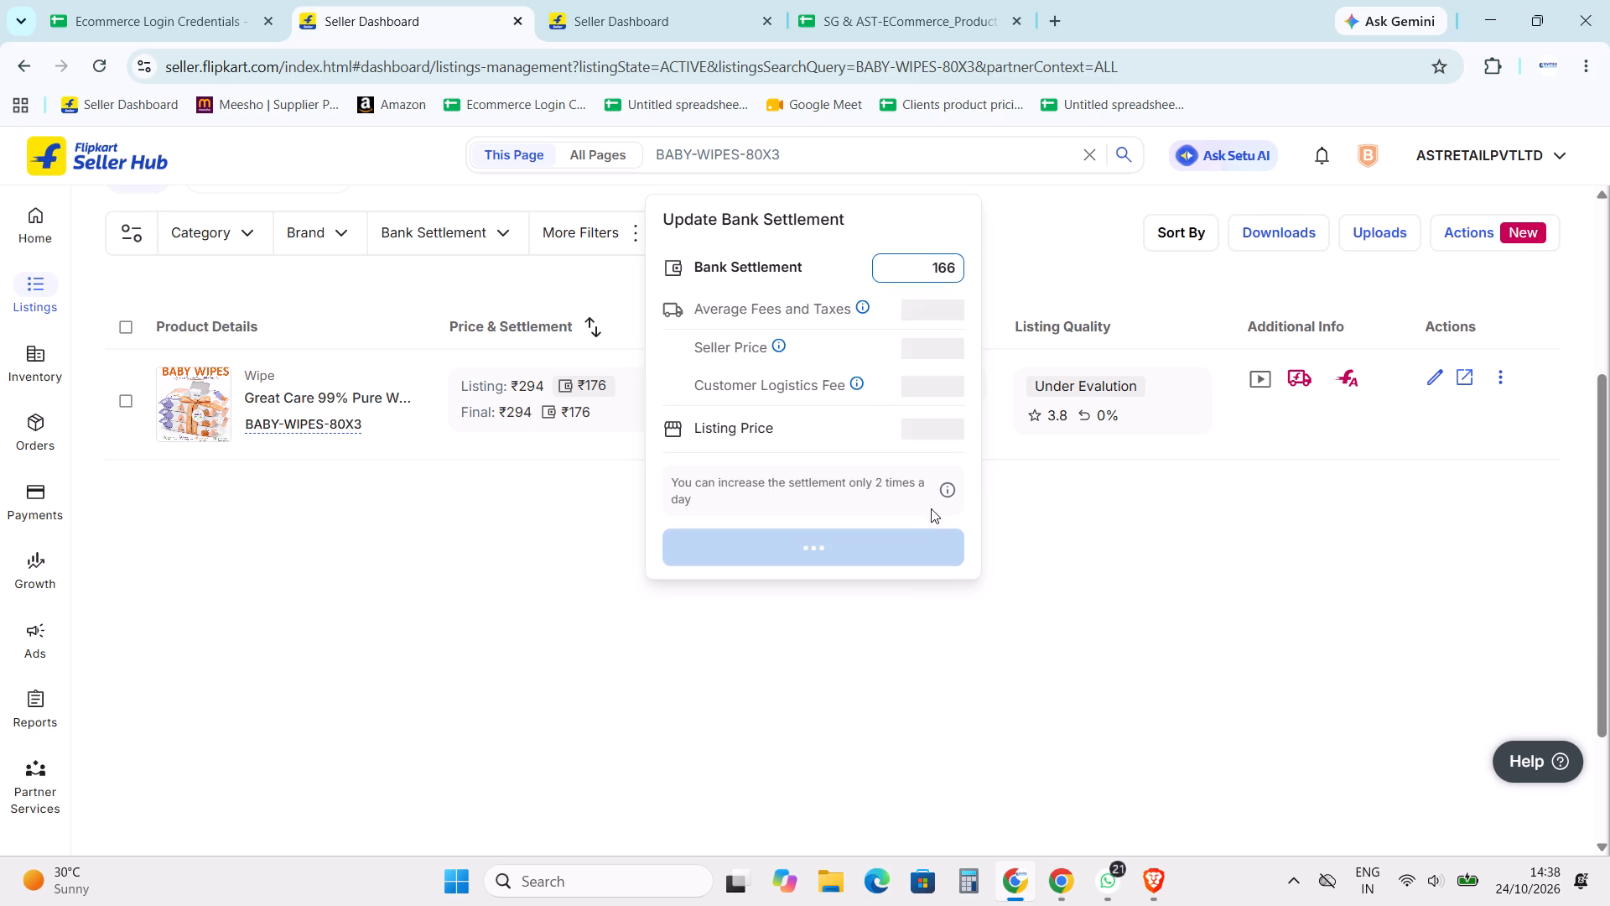
double_click(943, 270)
type("165")
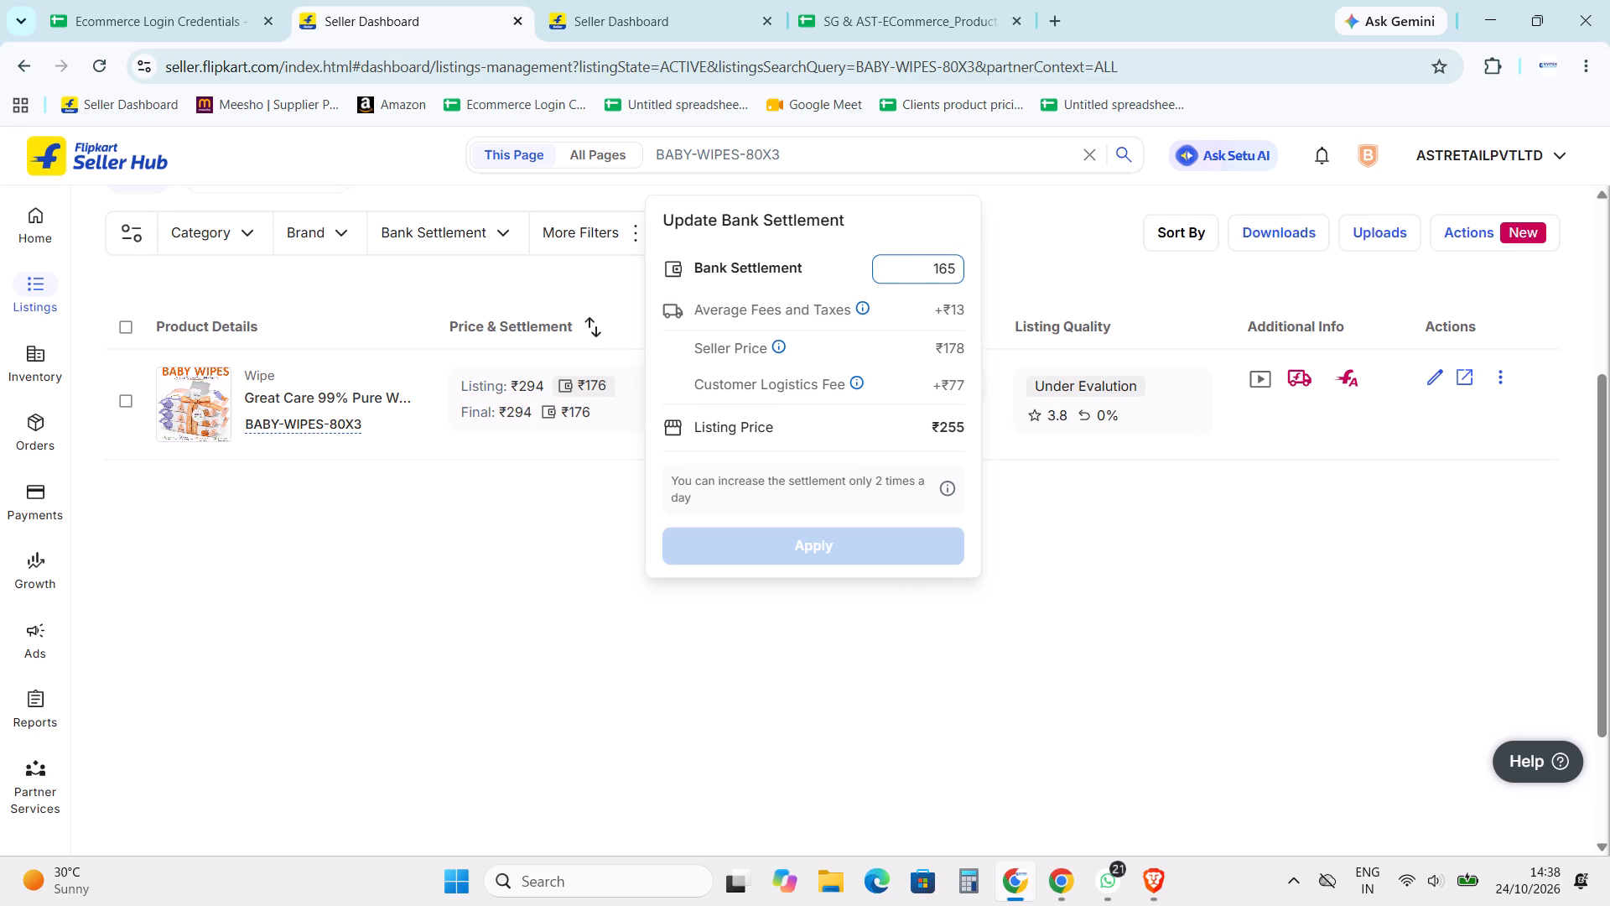
double_click(949, 262)
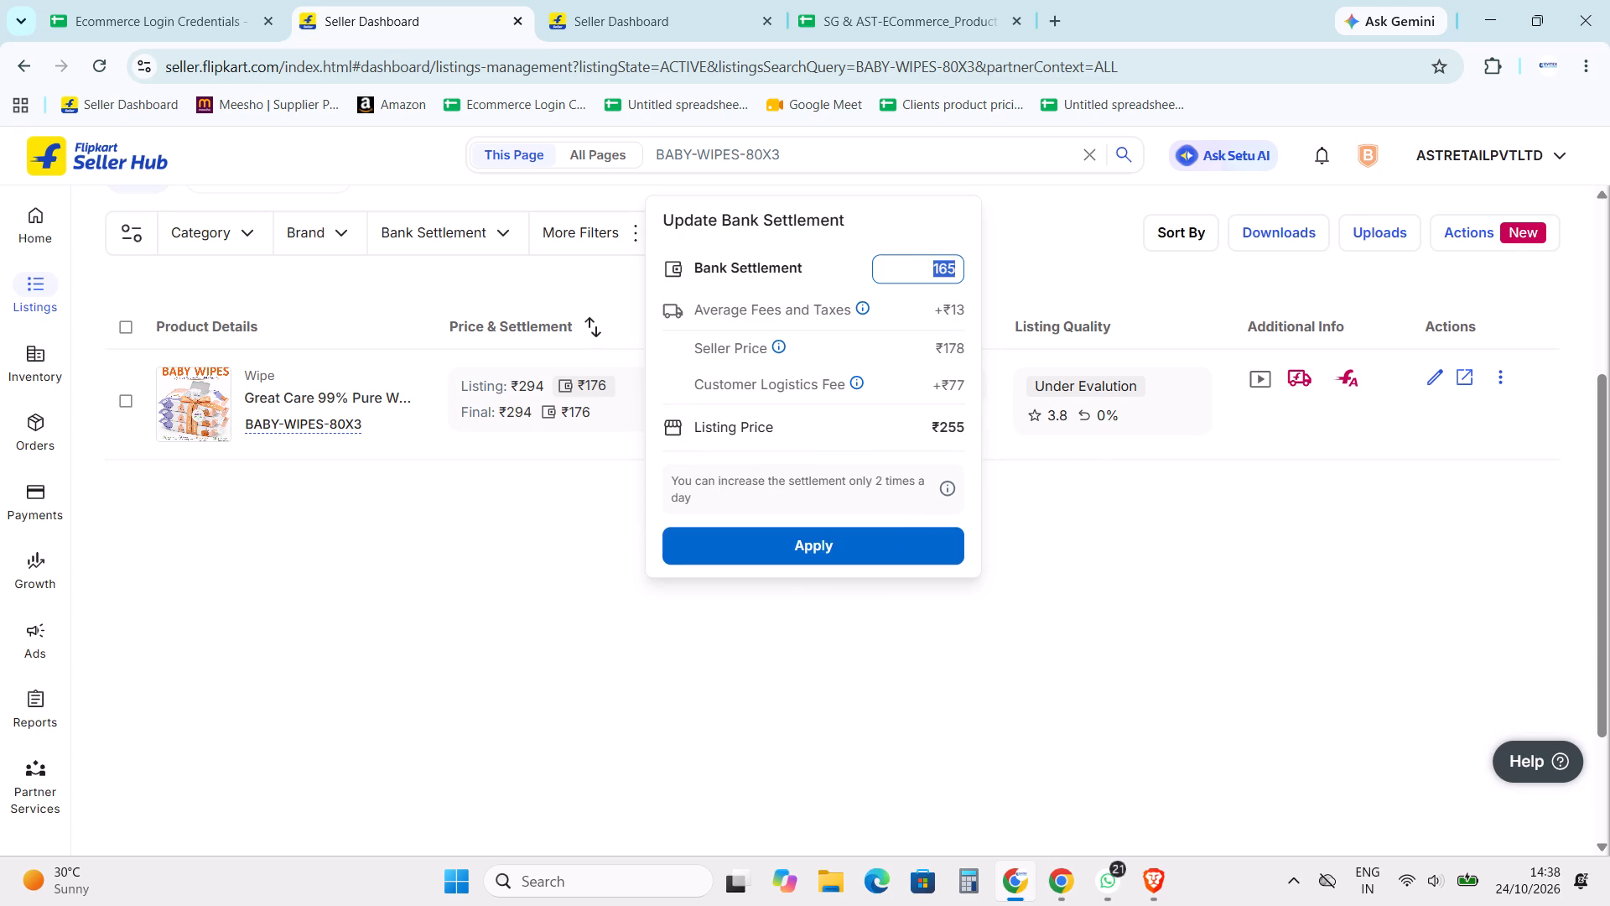
type("164")
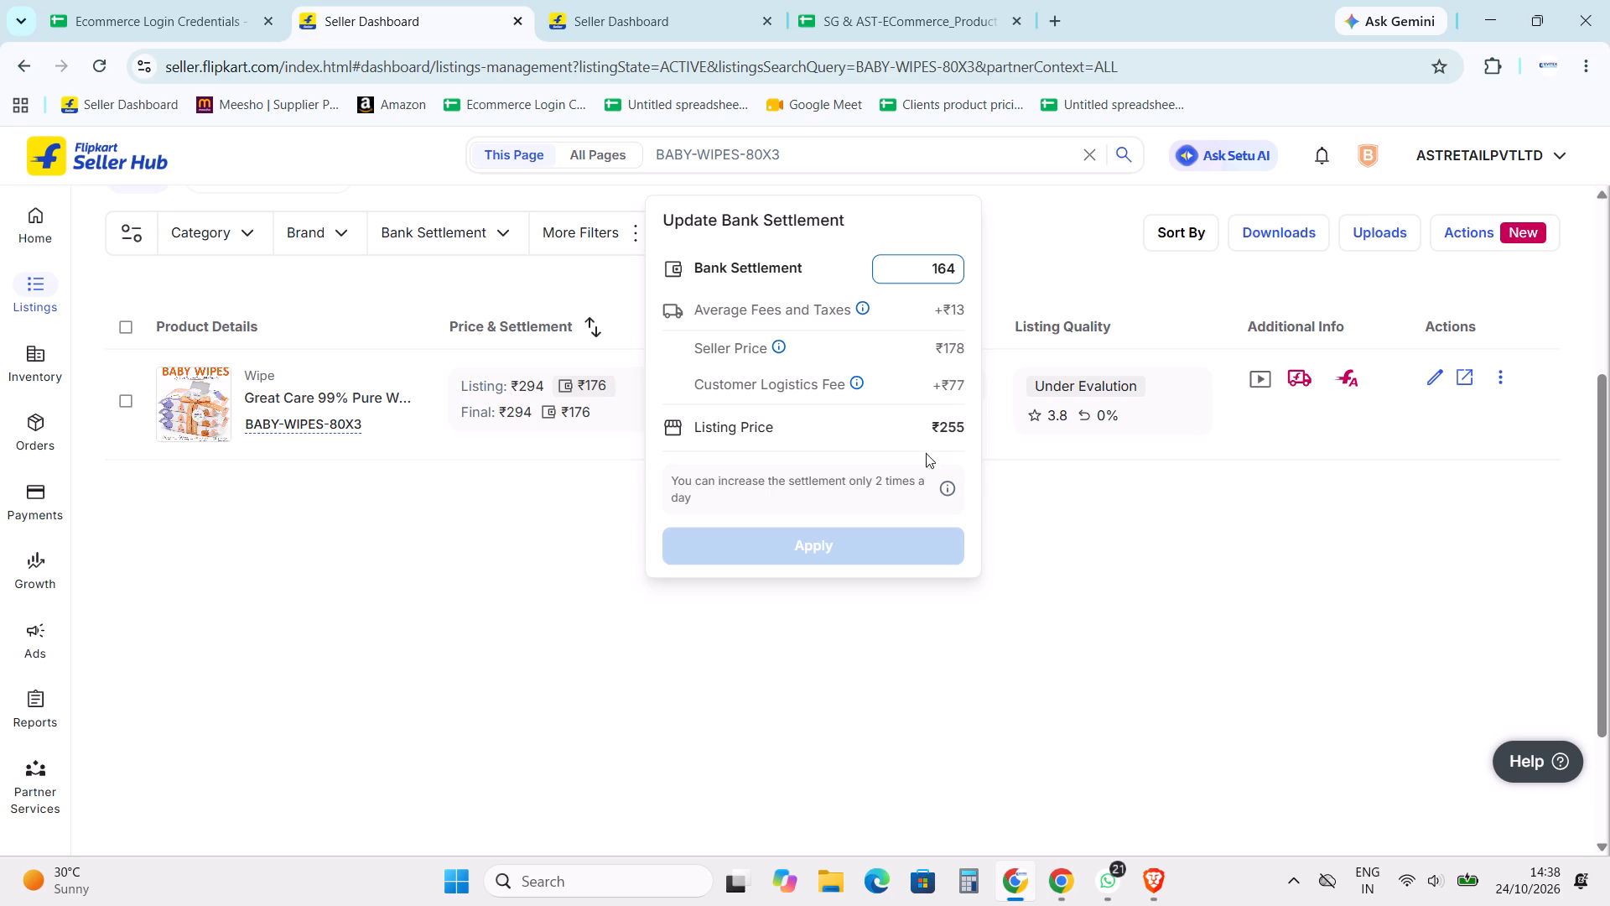
triple_click(943, 267)
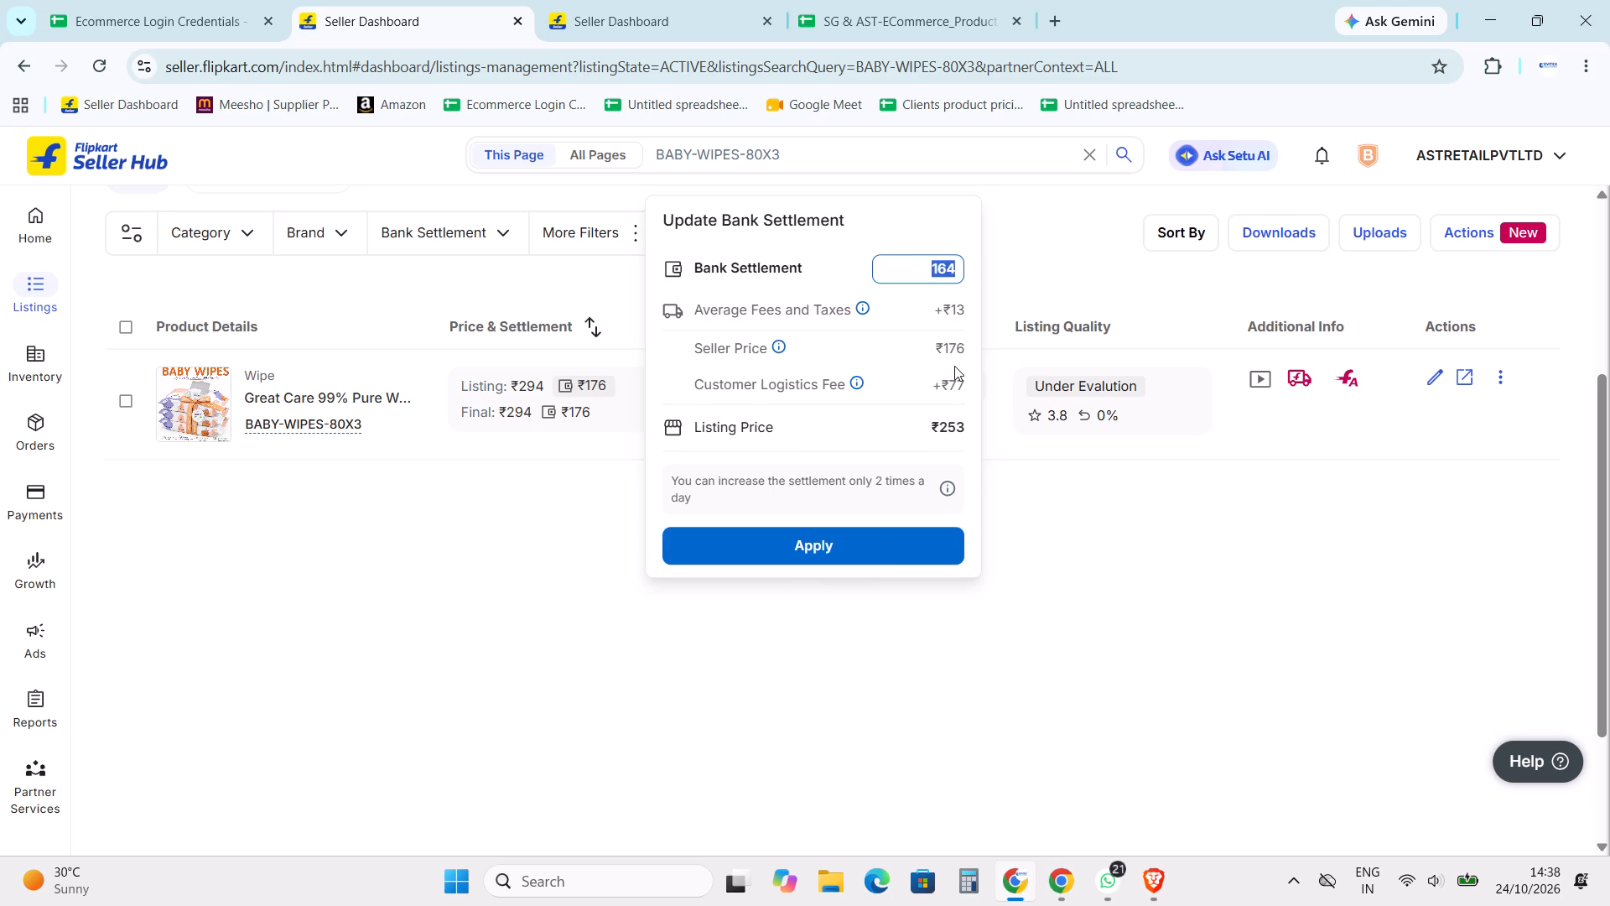
type("160")
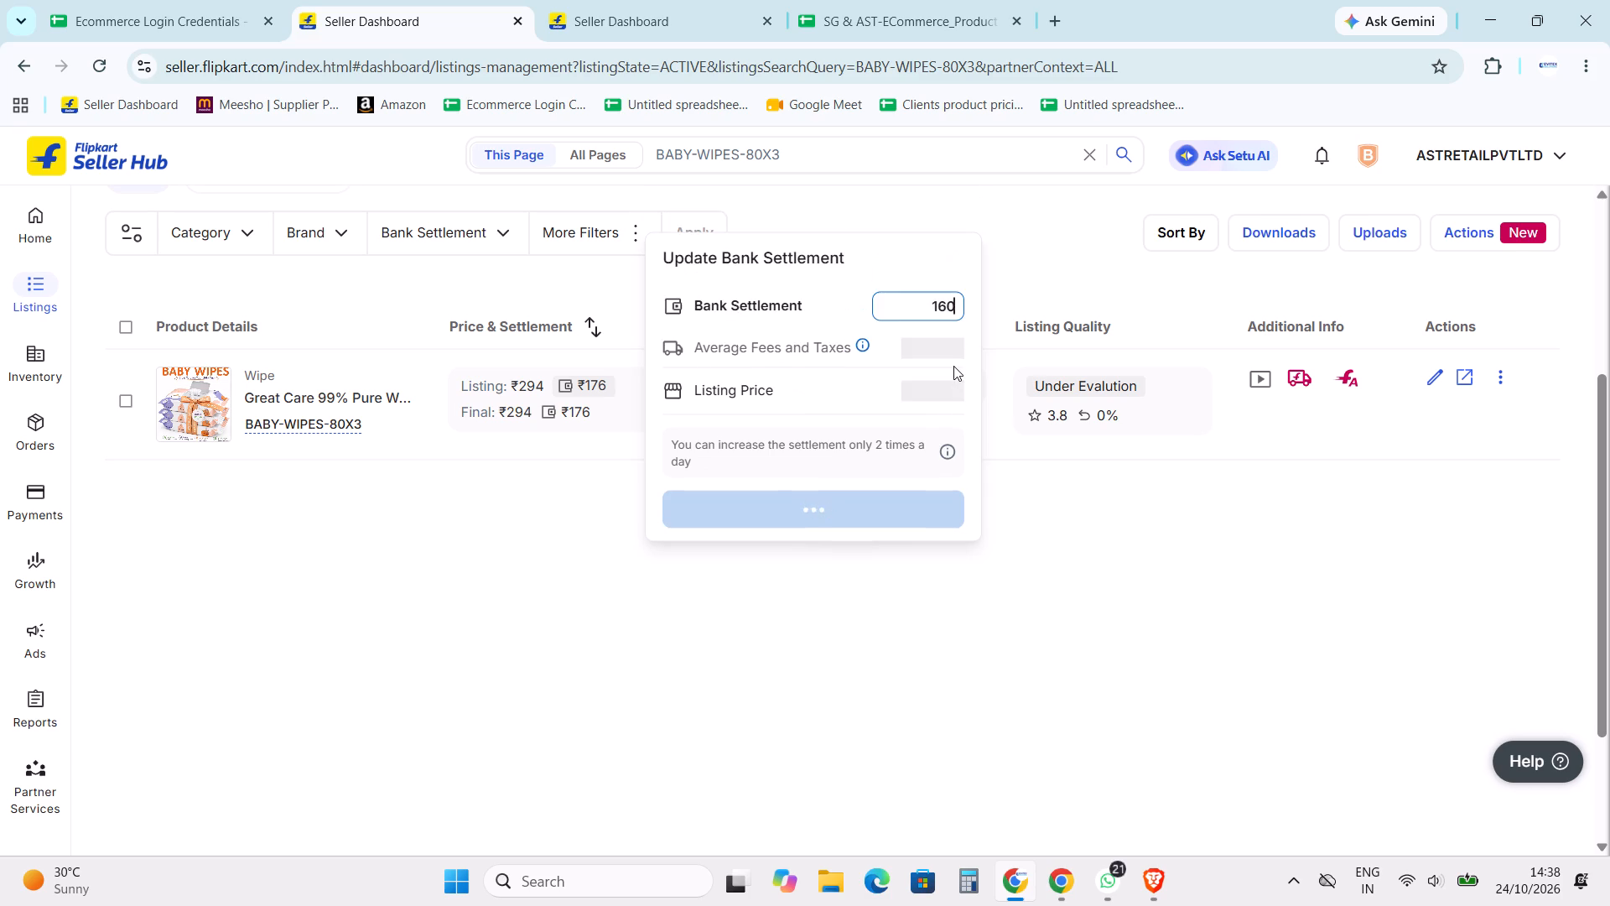
Set the bank settlement of the BABY-WIPES-80X3 listing to 159 and apply it.
double_click(942, 267)
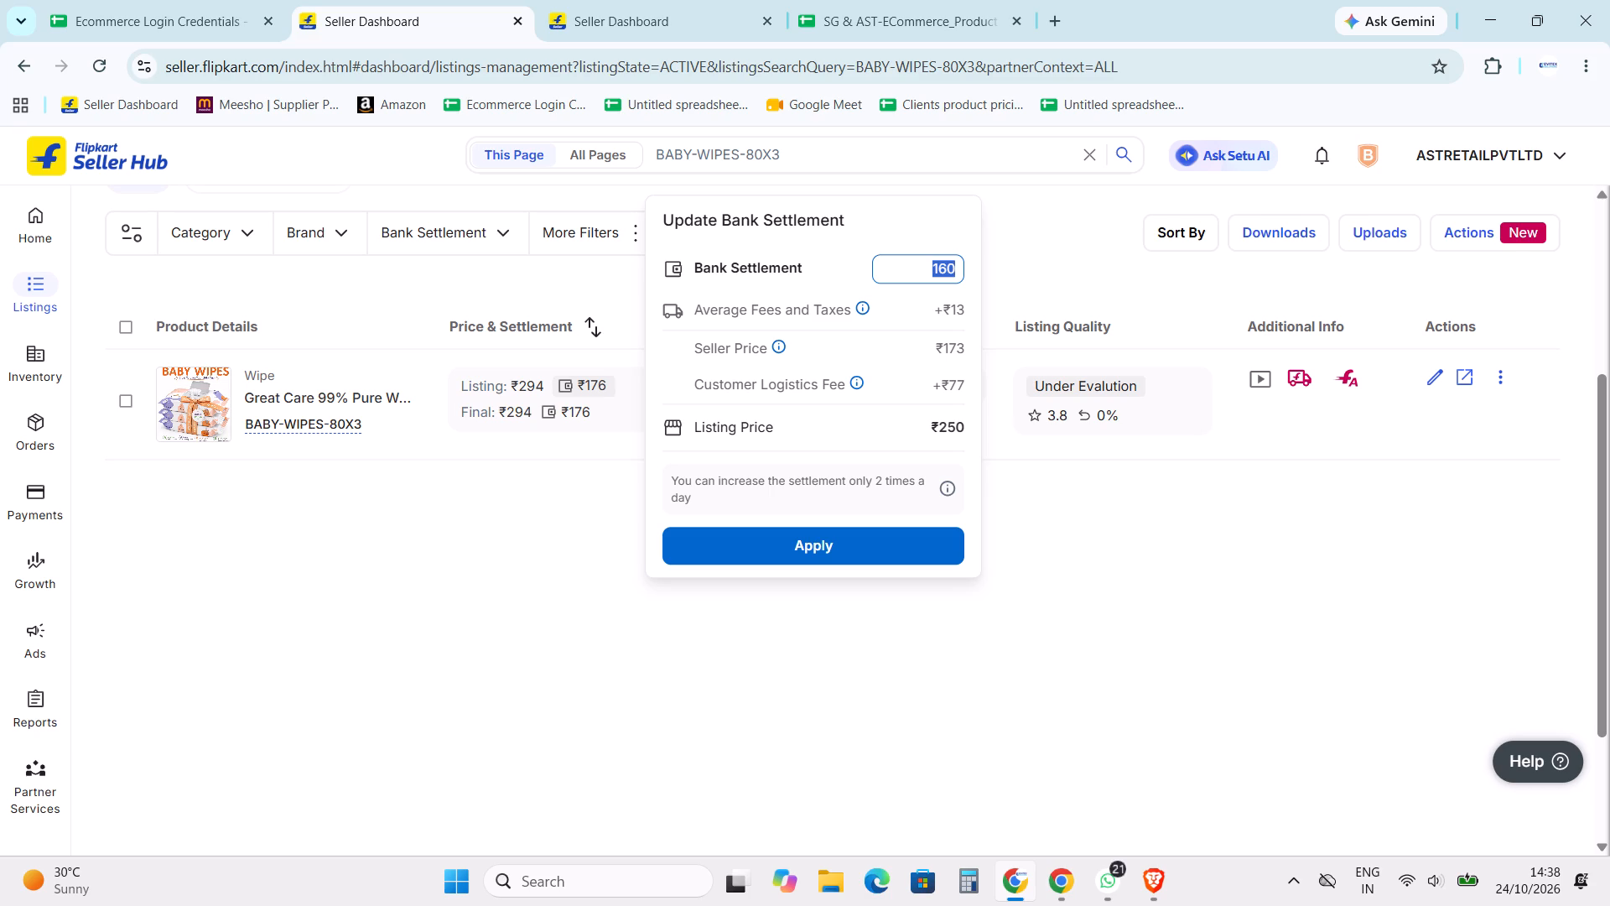
type("159")
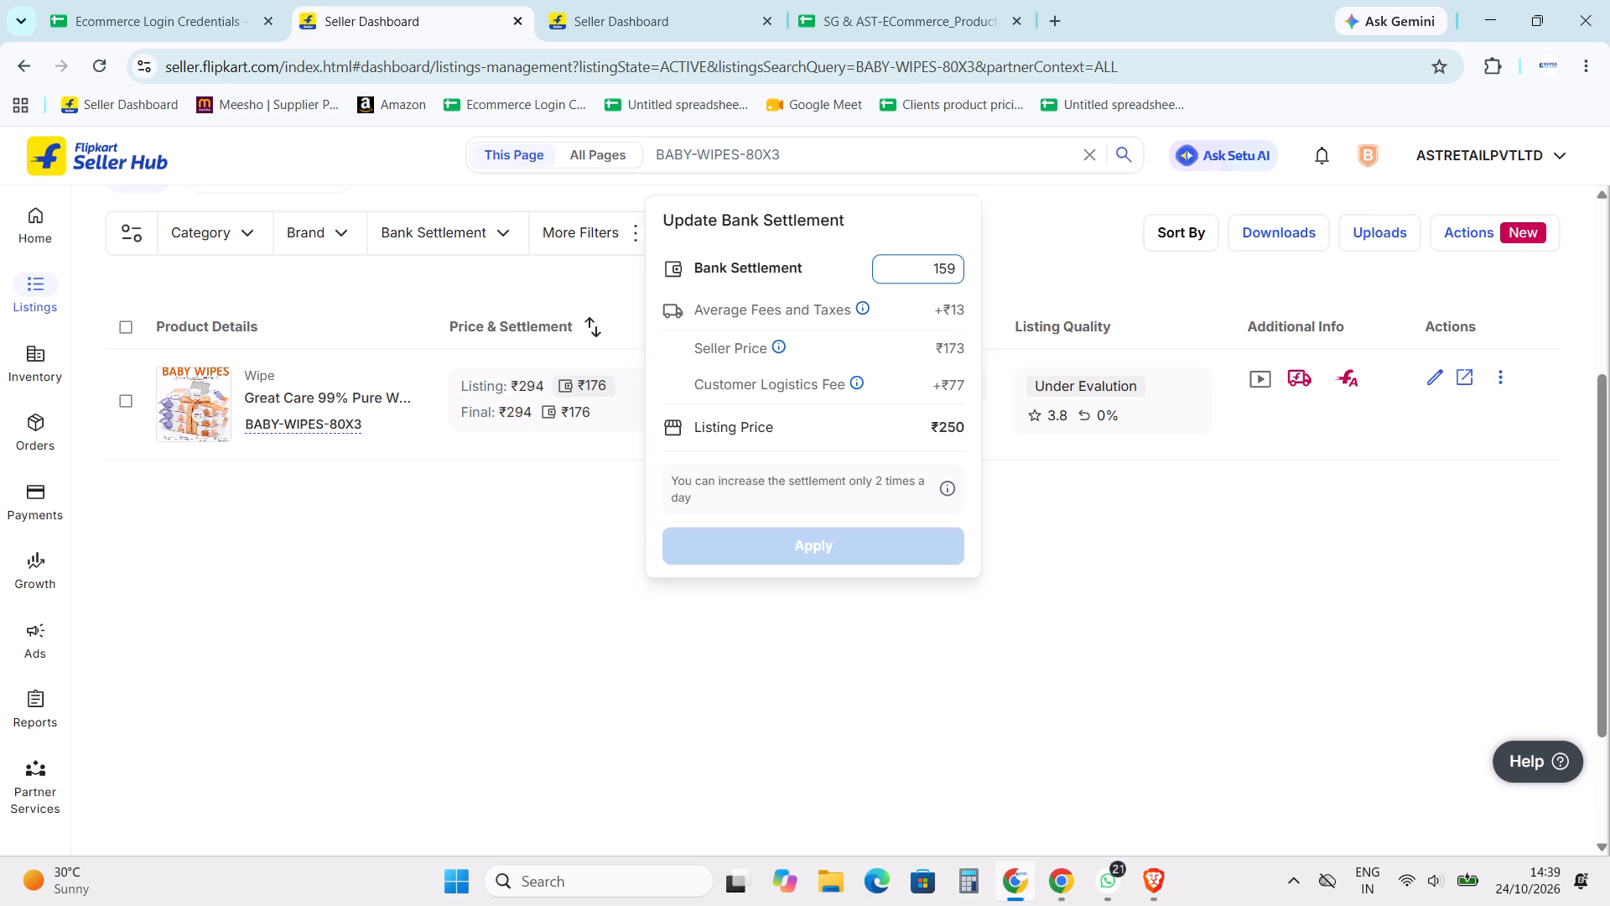
left_click(899, 547)
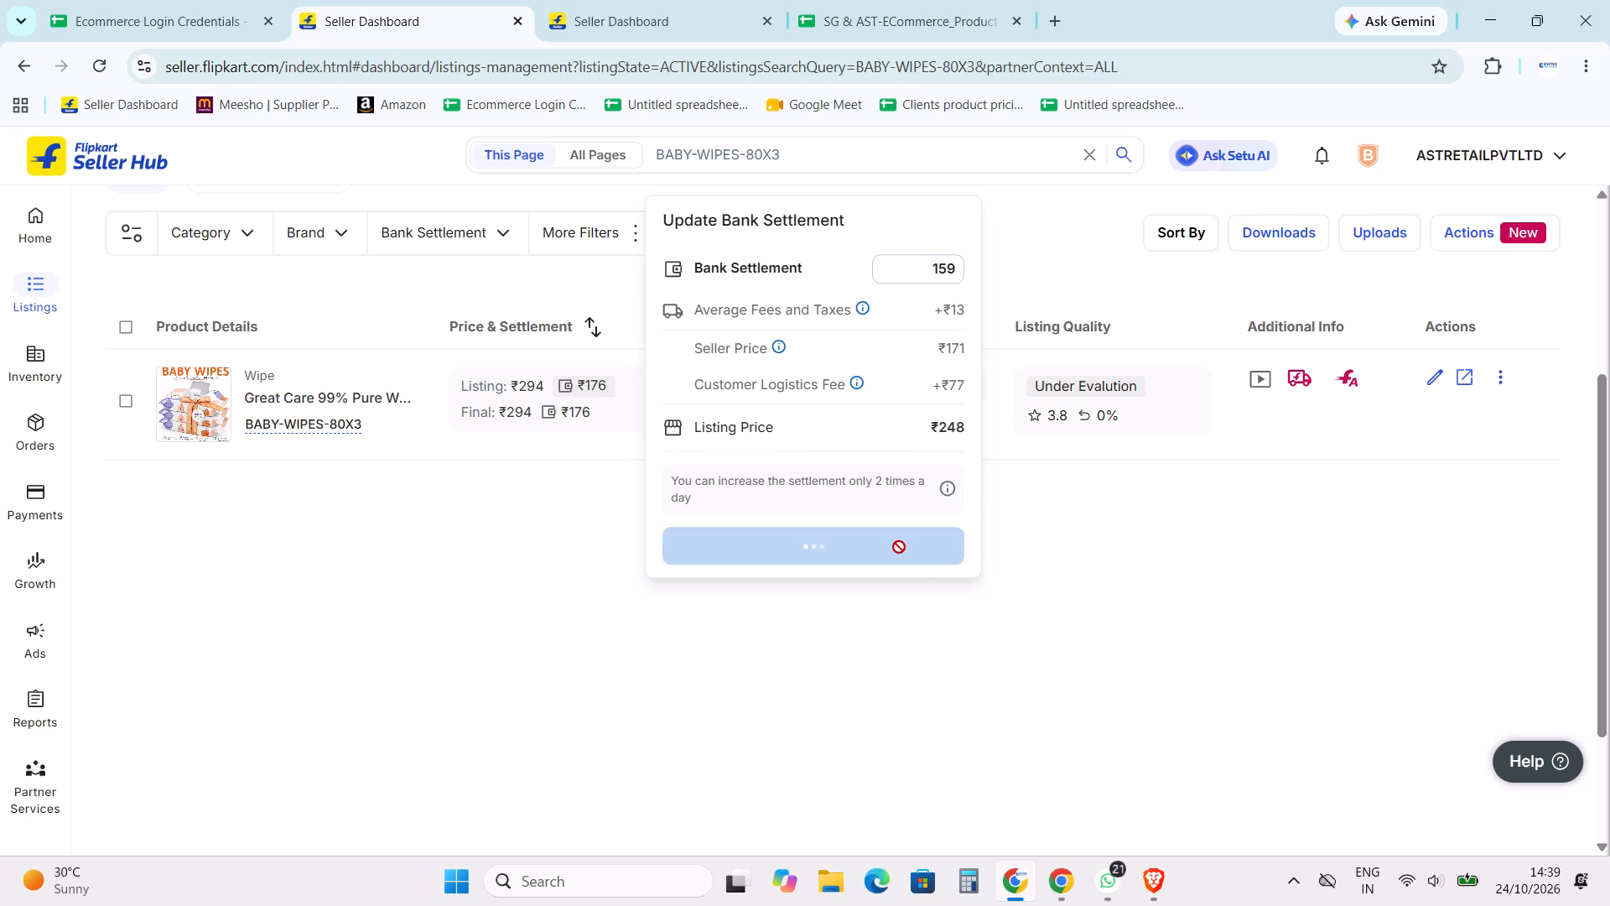
Review the cost figures for the three-pack of Great Care Baby Wipes in the Flipkart Pricing sheet, back to its product cost.
left_click(711, 0)
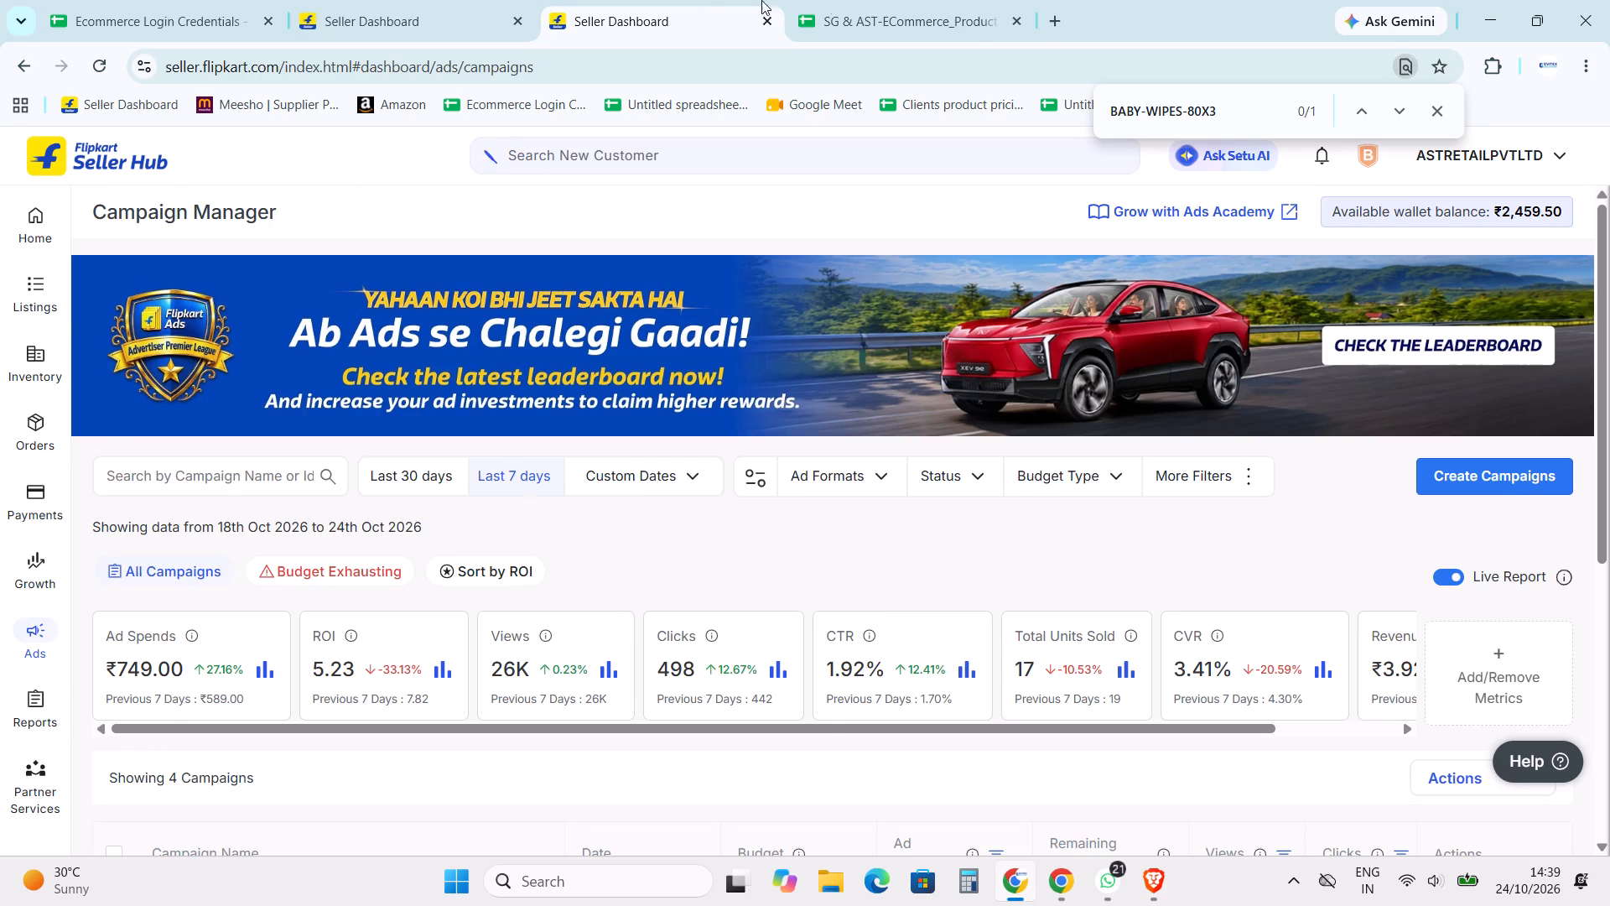
left_click(880, 0)
key("Left")
key("Left")
key("Left")
key("Left")
key("Left")
key("Left")
key("Left")
key("Left")
key("Left")
key("Left")
key("Left")
key("Left")
key("Left")
key("Left")
key("Left")
key("Left")
key("Left")
key("Left")
key("Left")
key("Left")
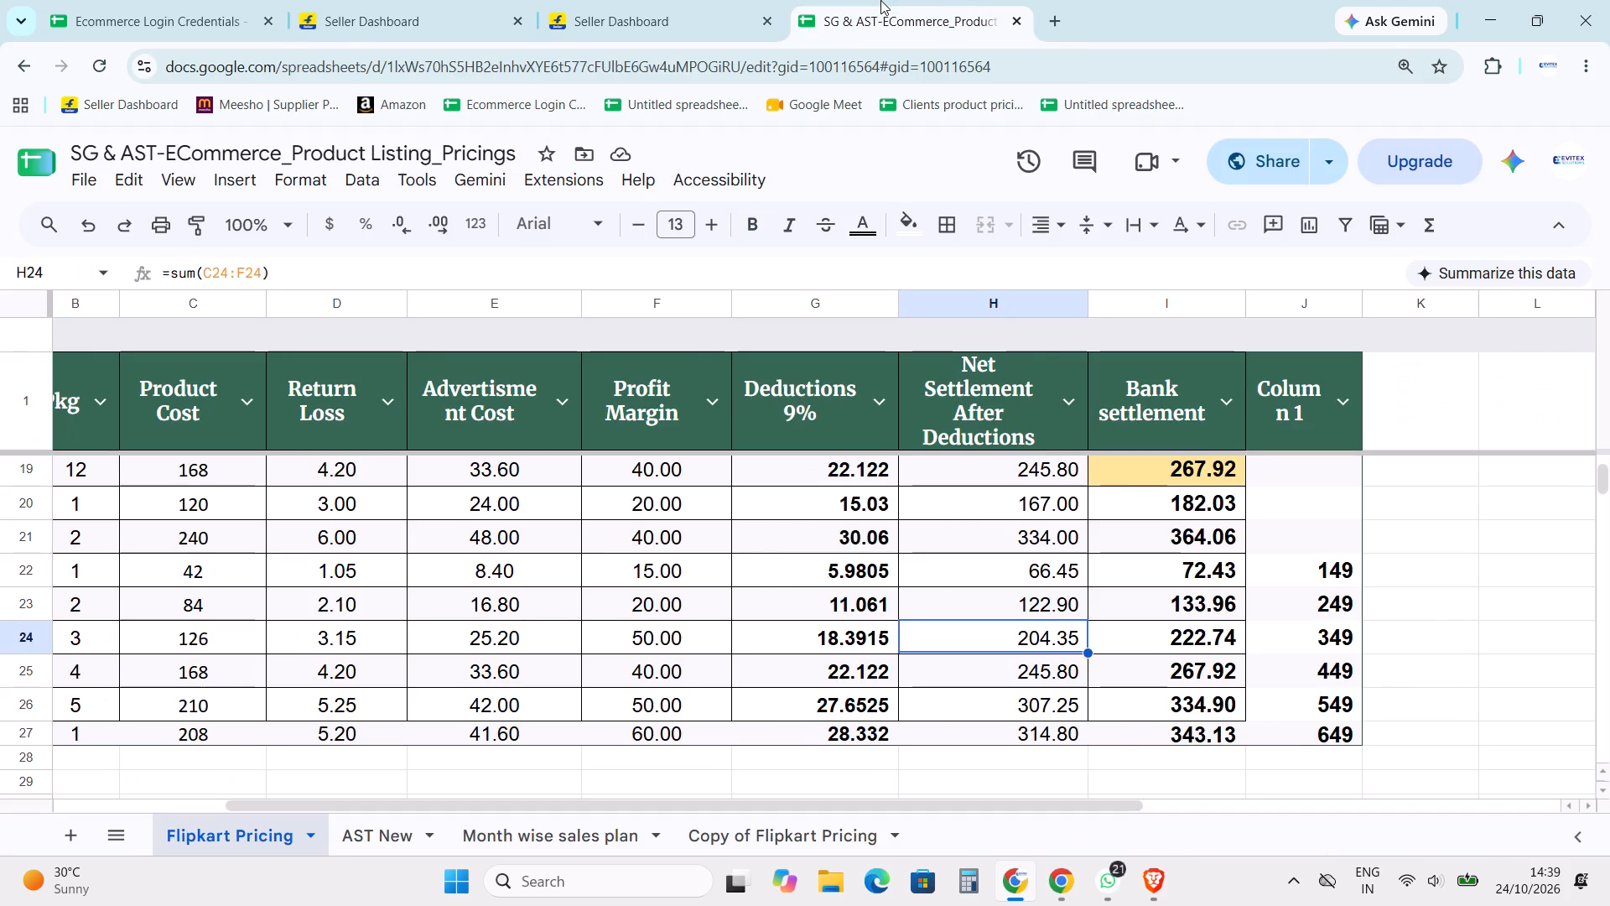
key("Right")
key("Right")
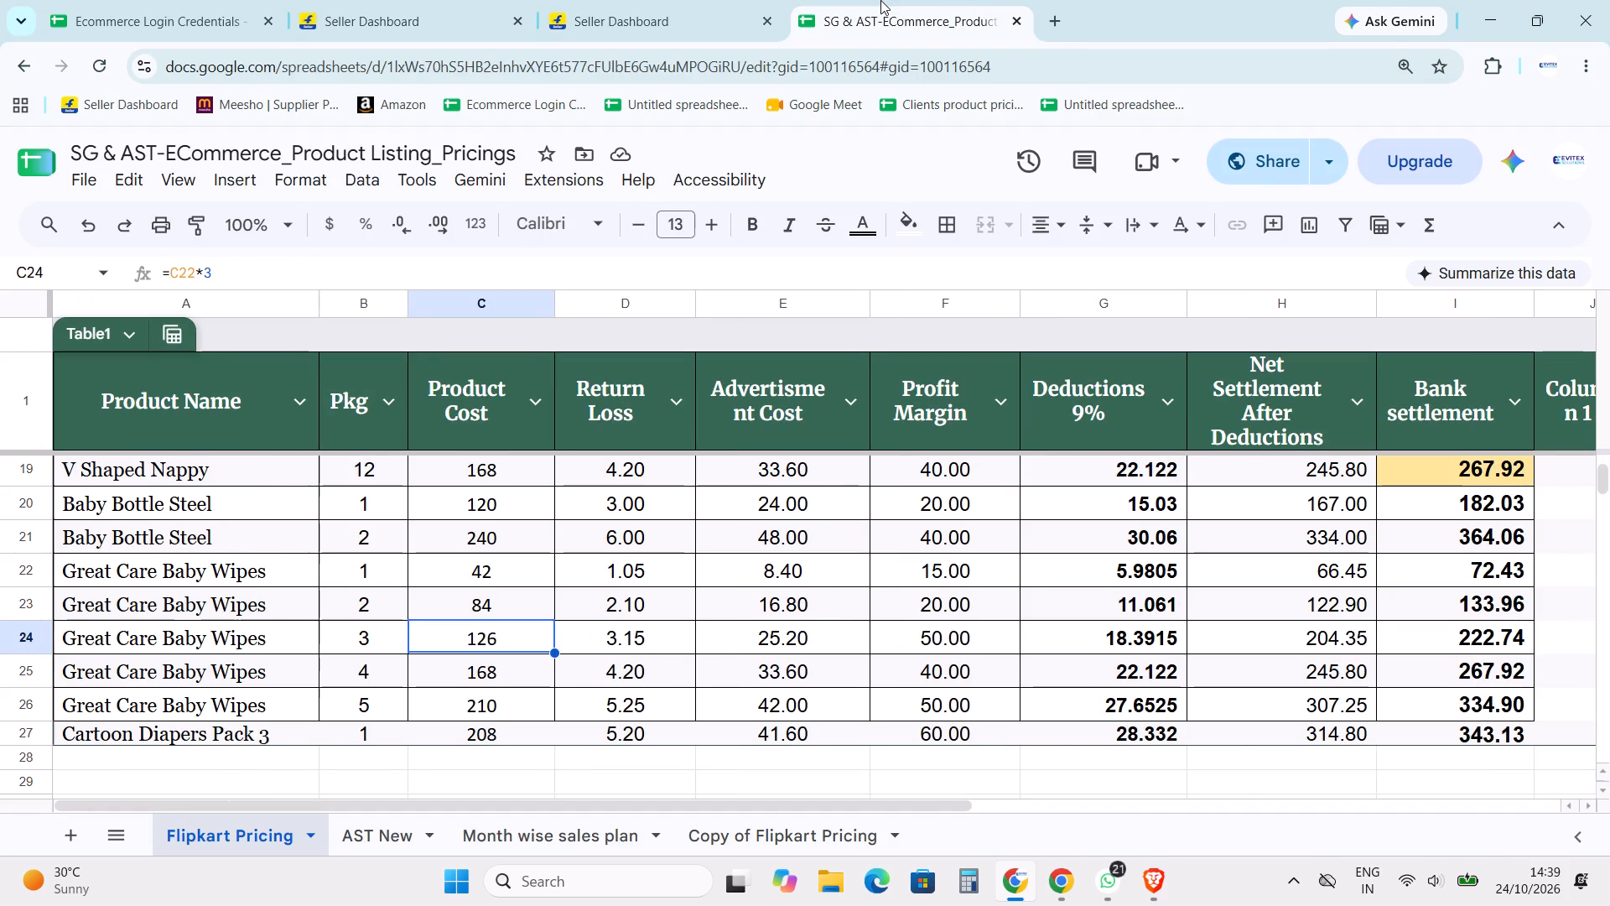
Return to the BABY-WIPES-80X3 listing and reopen its bank settlement details to check the applied value, then close them.
left_click(668, 0)
left_click(438, 0)
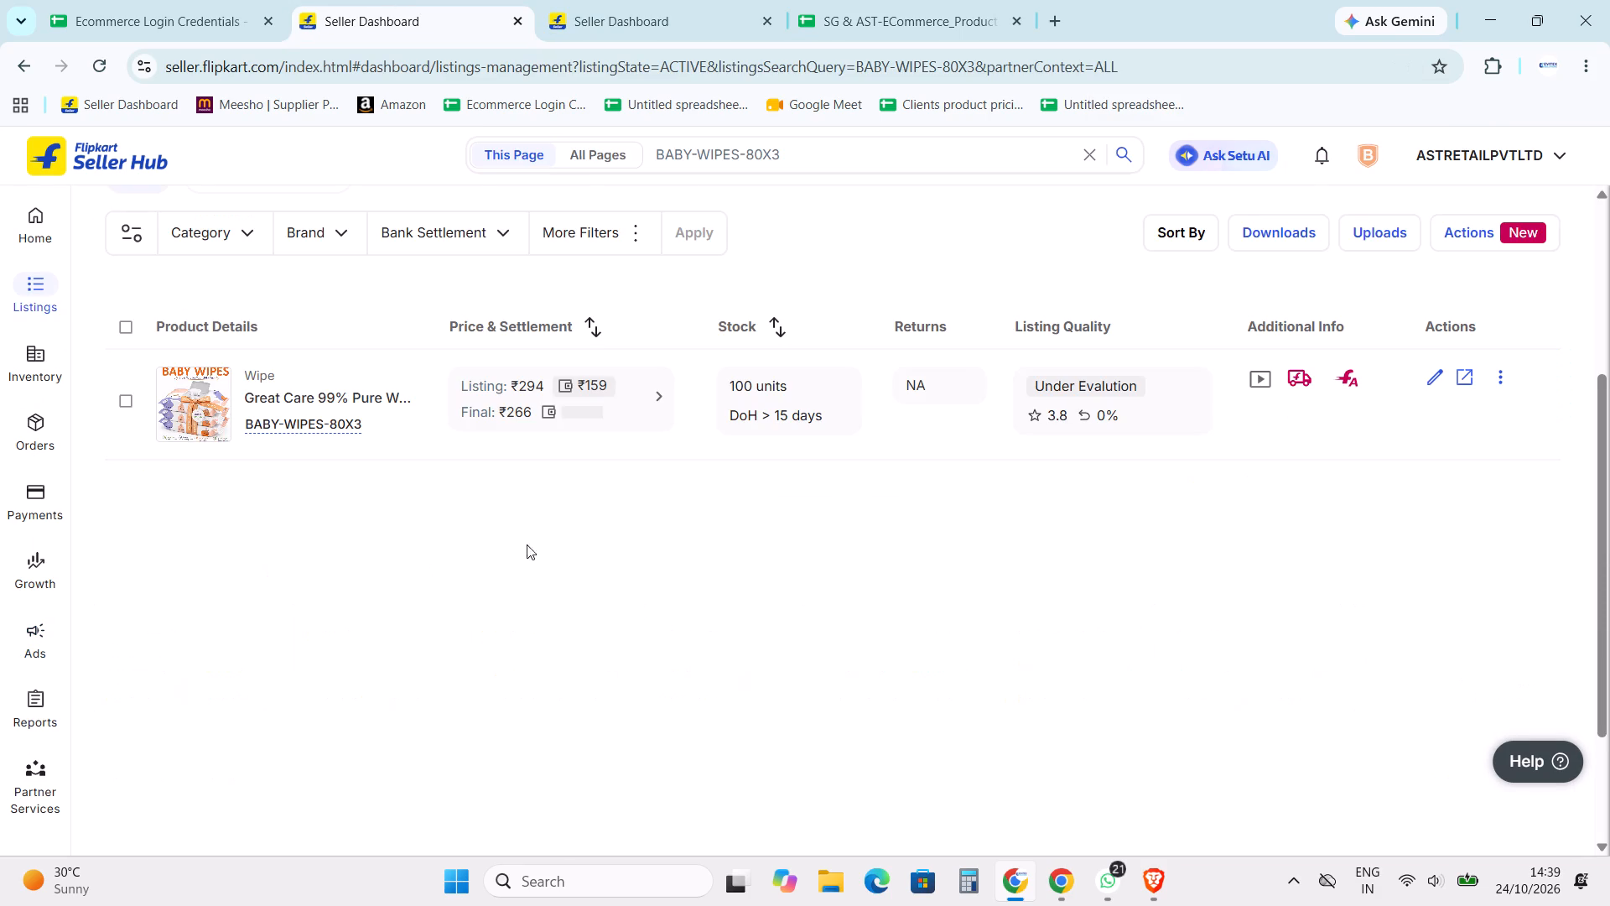
left_click(626, 384)
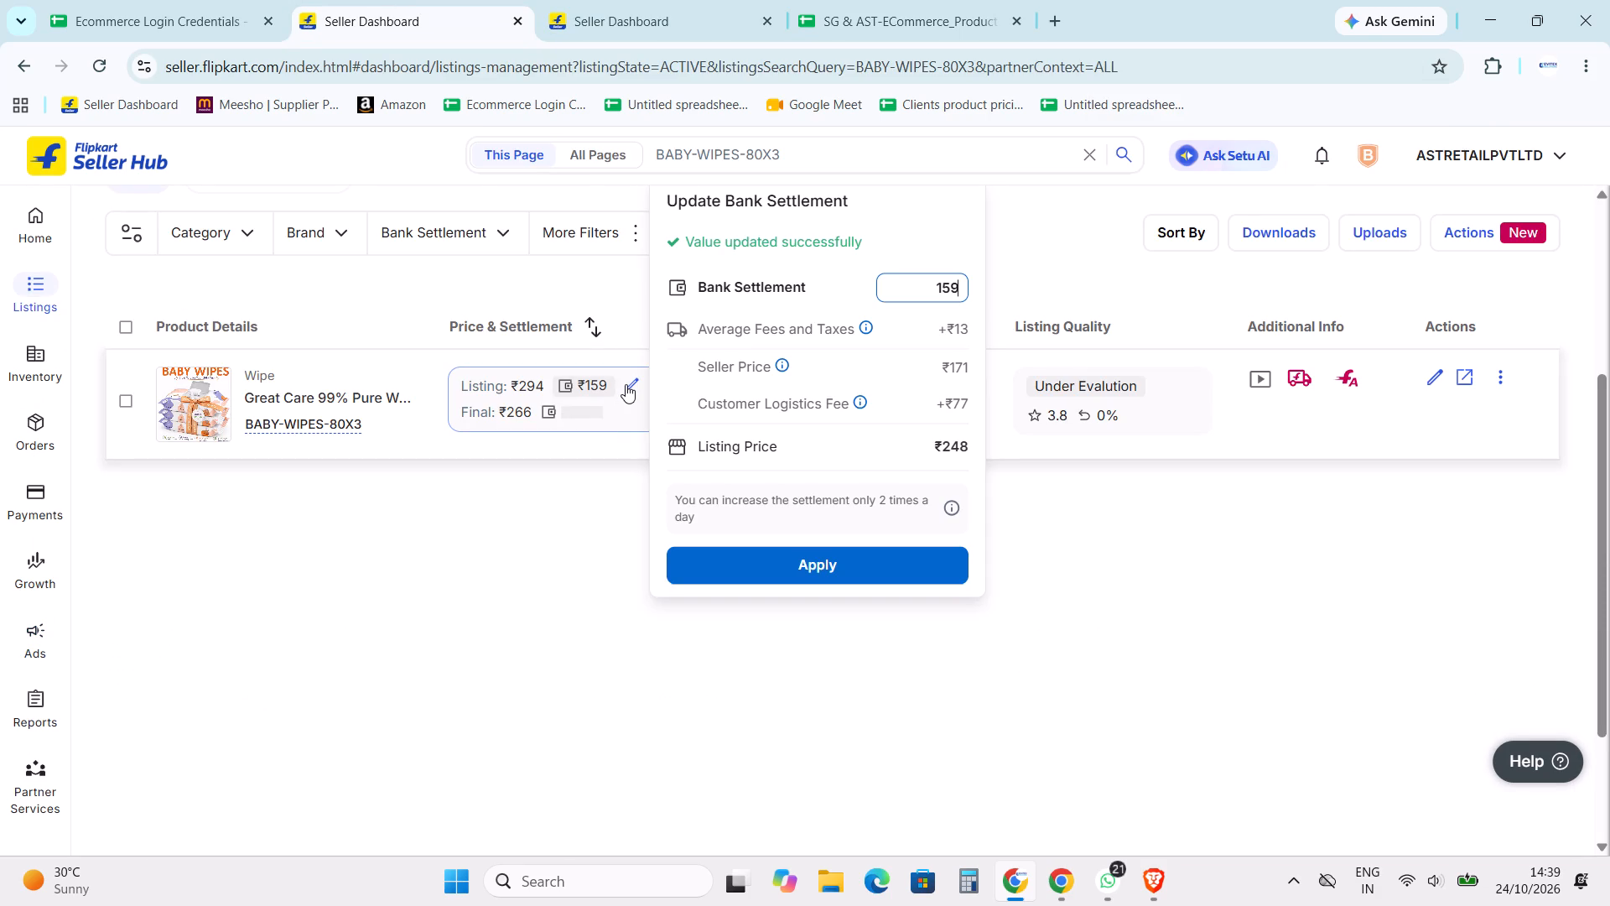
left_click(892, 769)
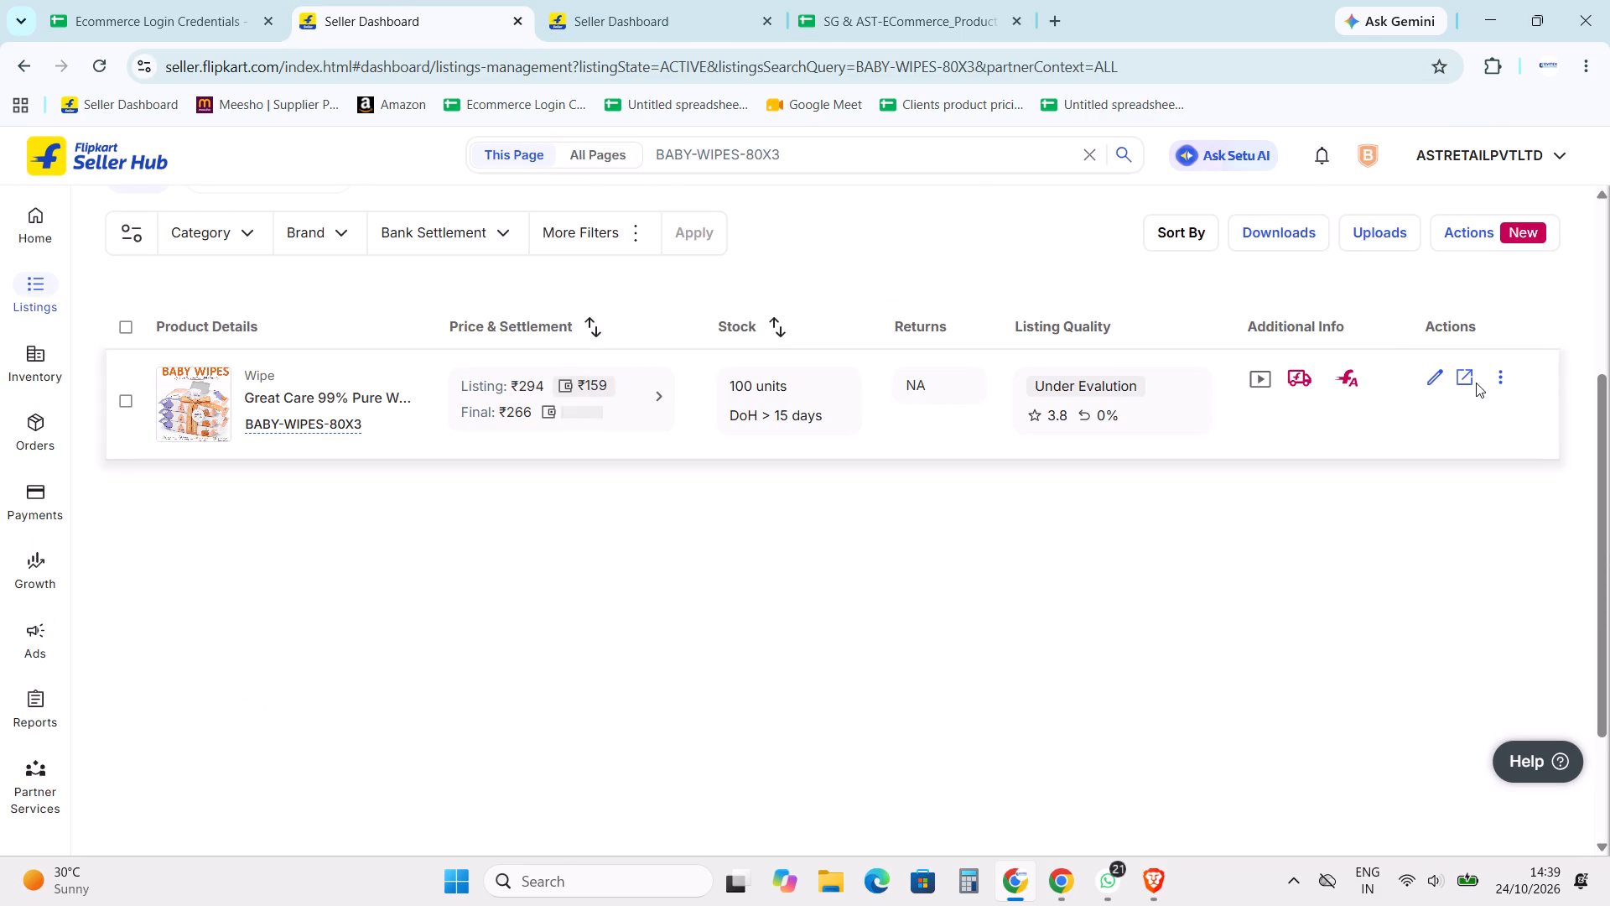
Open the BABY-WIPES-80X3 product page on Flipkart, check its full title, price, images and highlights, and close the page.
left_click(1467, 380)
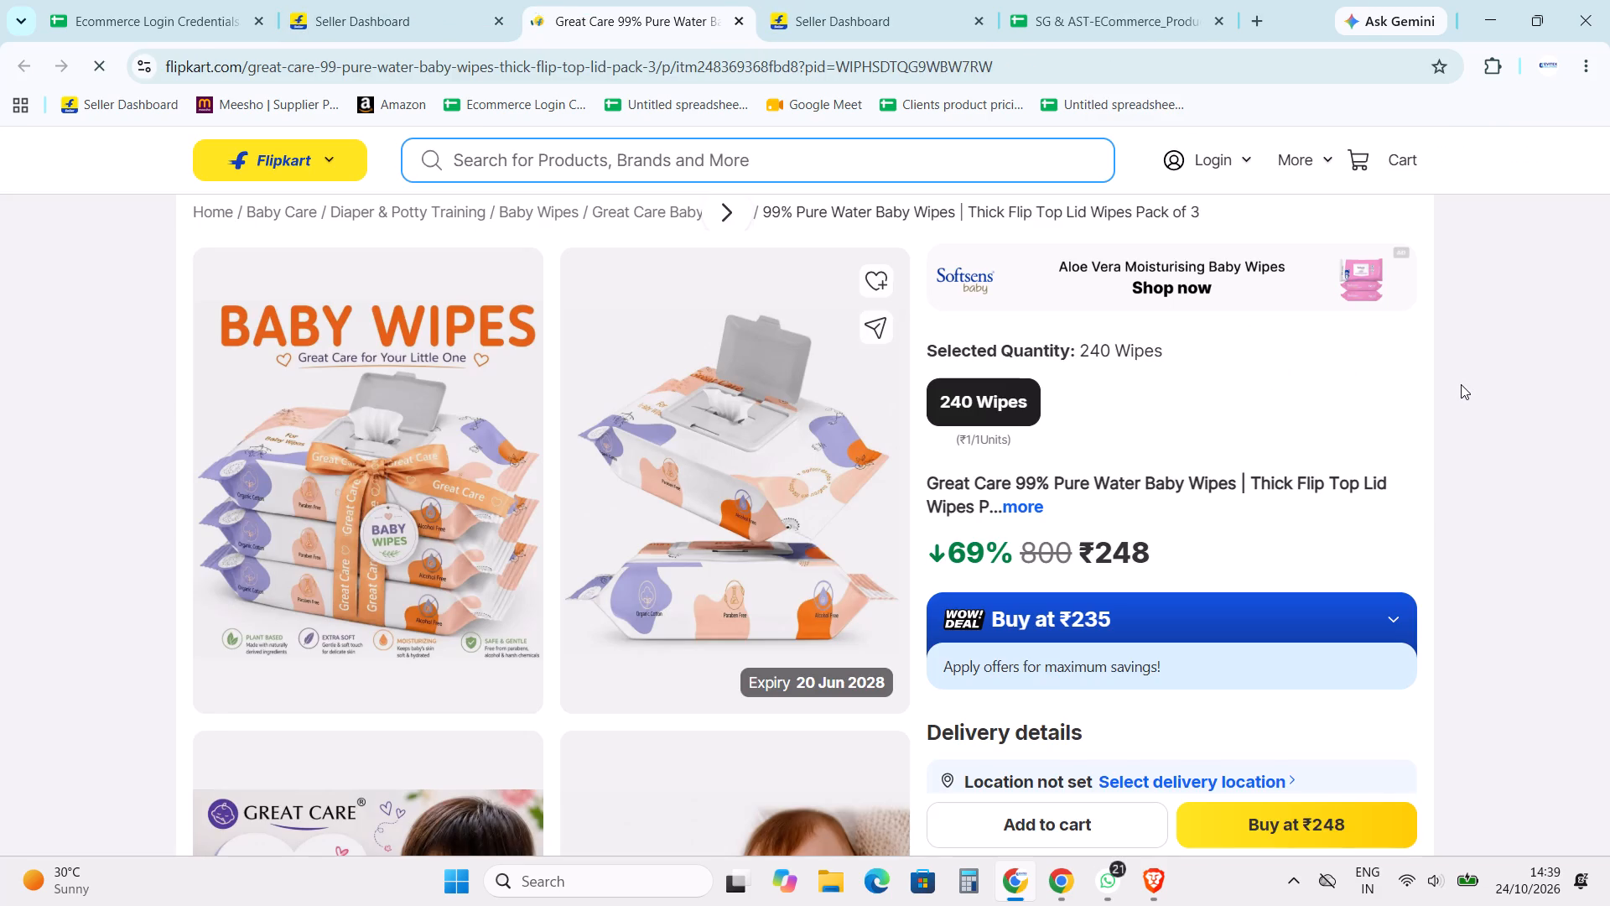
left_click(1034, 502)
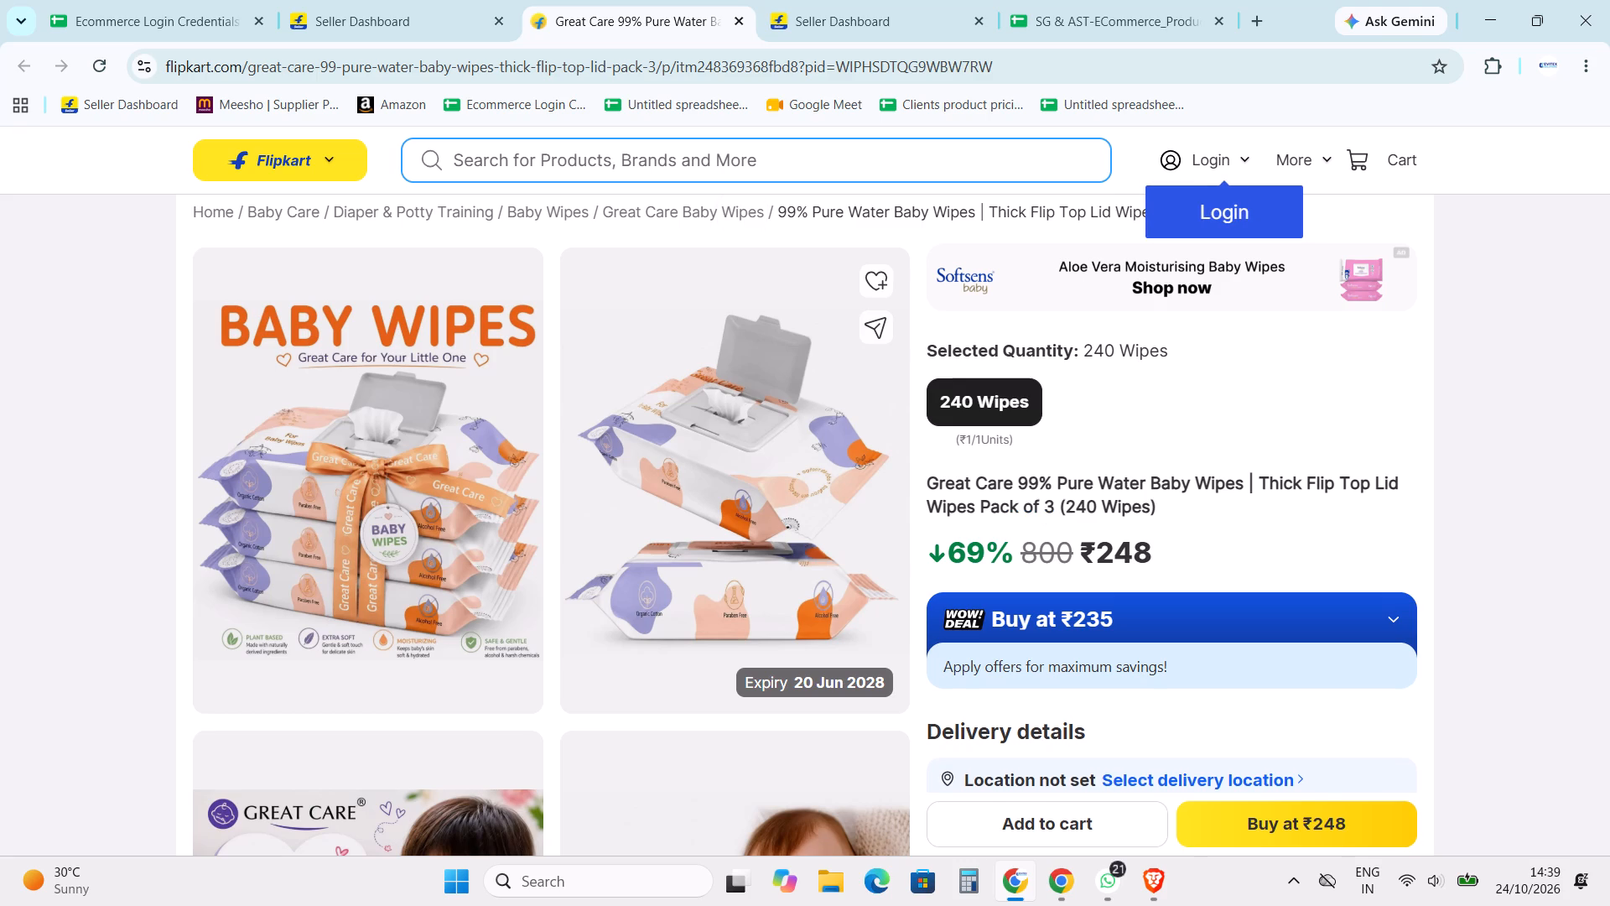
left_click(1494, 389)
scroll(690, 490, "down", 7)
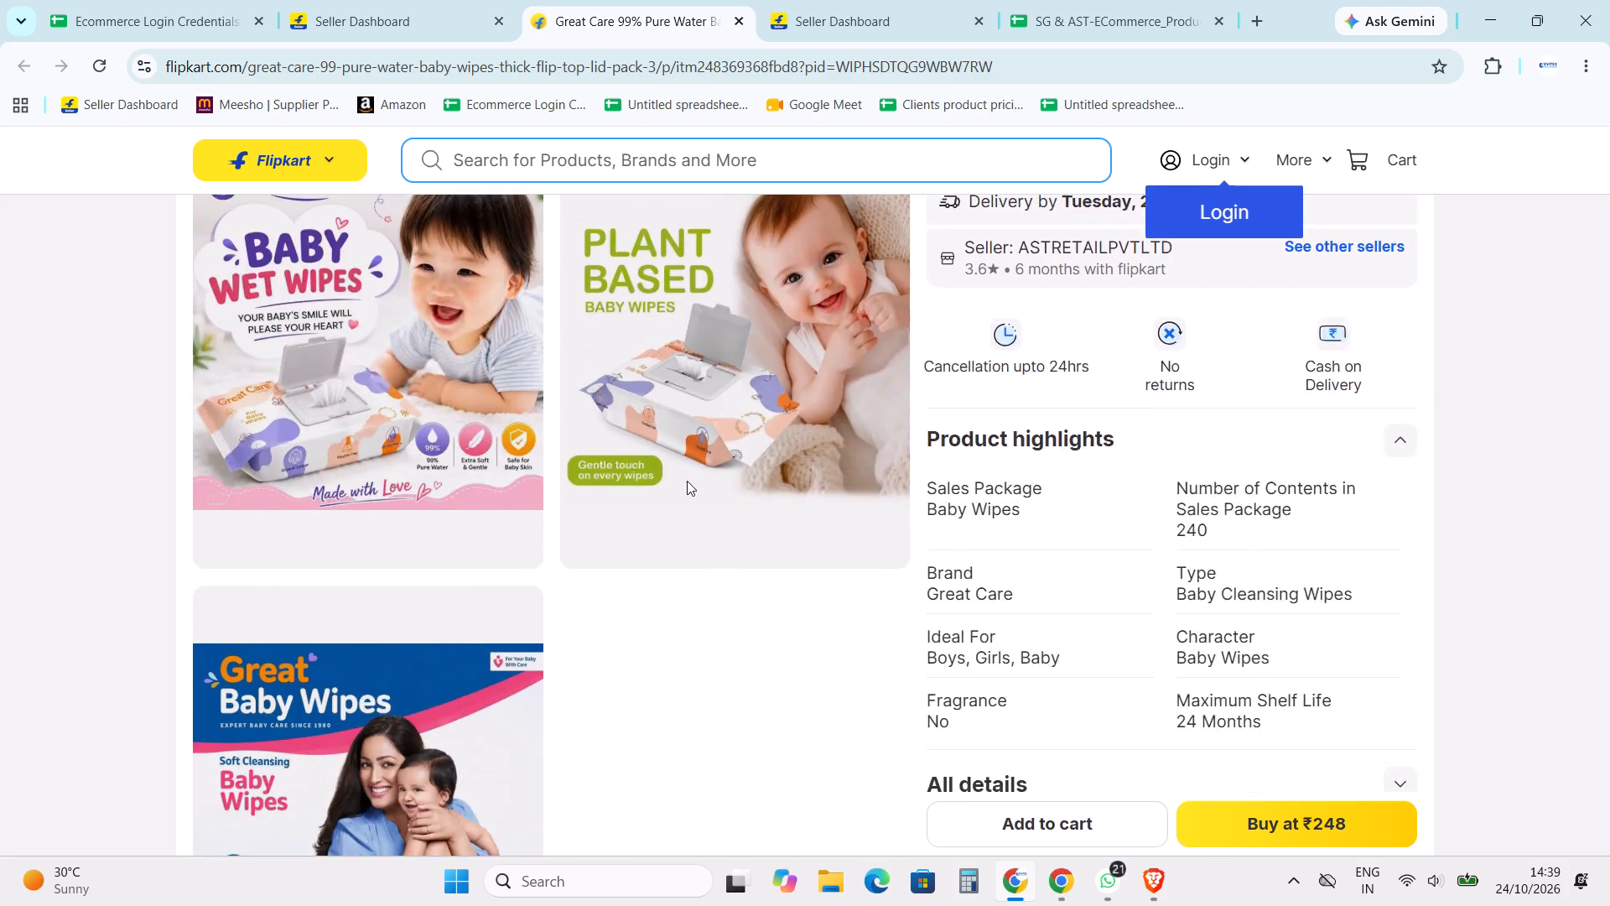
scroll(687, 481, "down", 3)
scroll(687, 492, "up", 19)
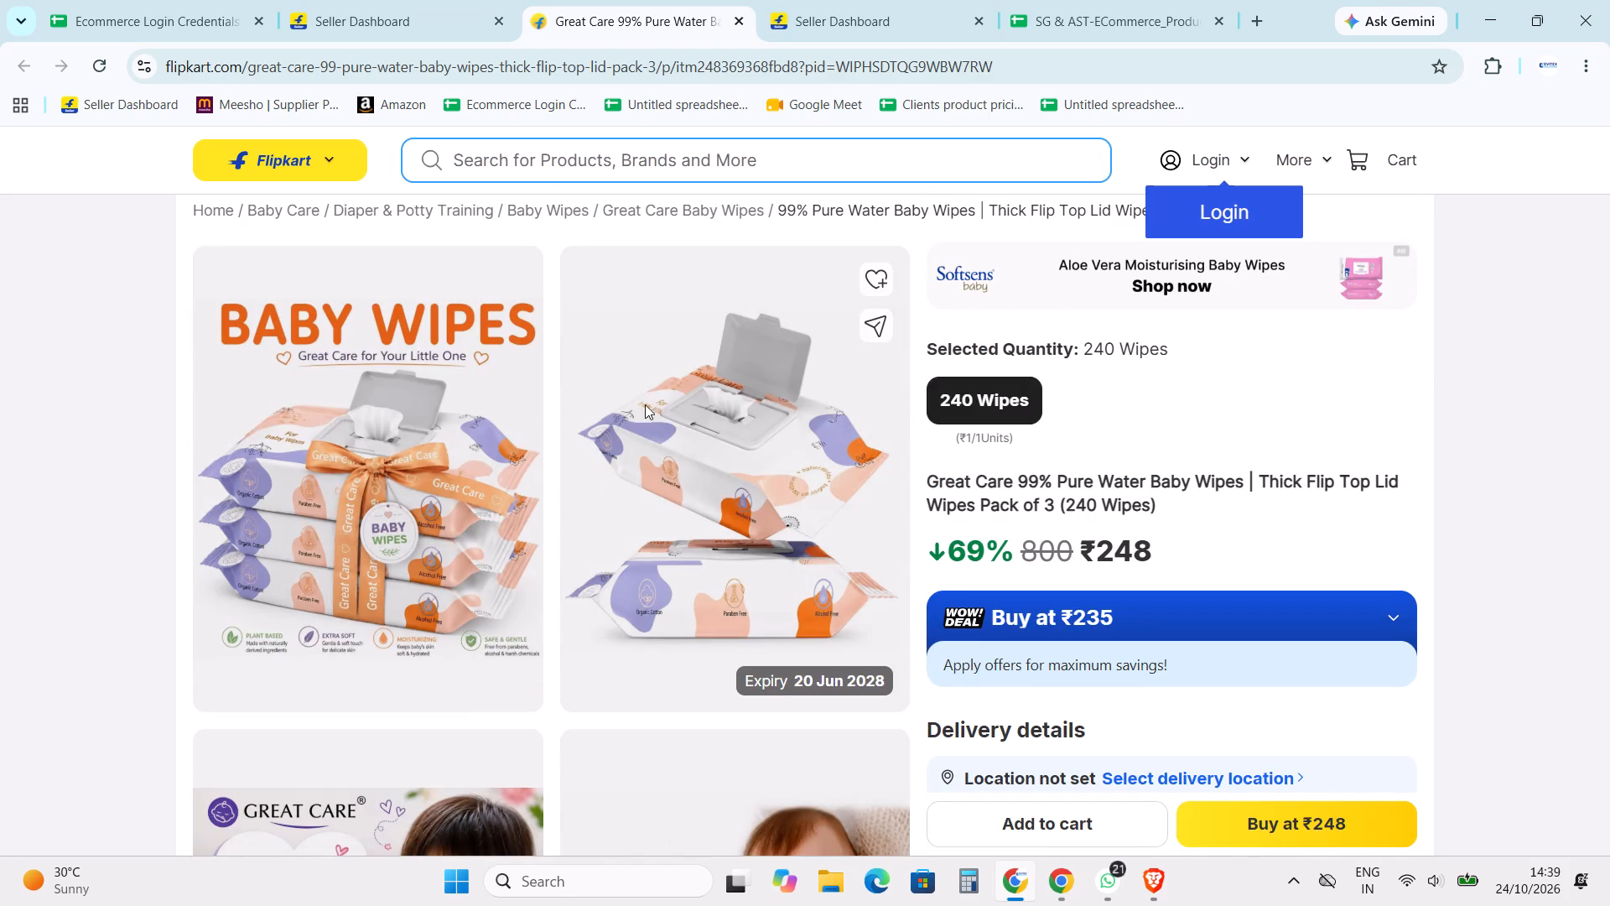
left_click(737, 24)
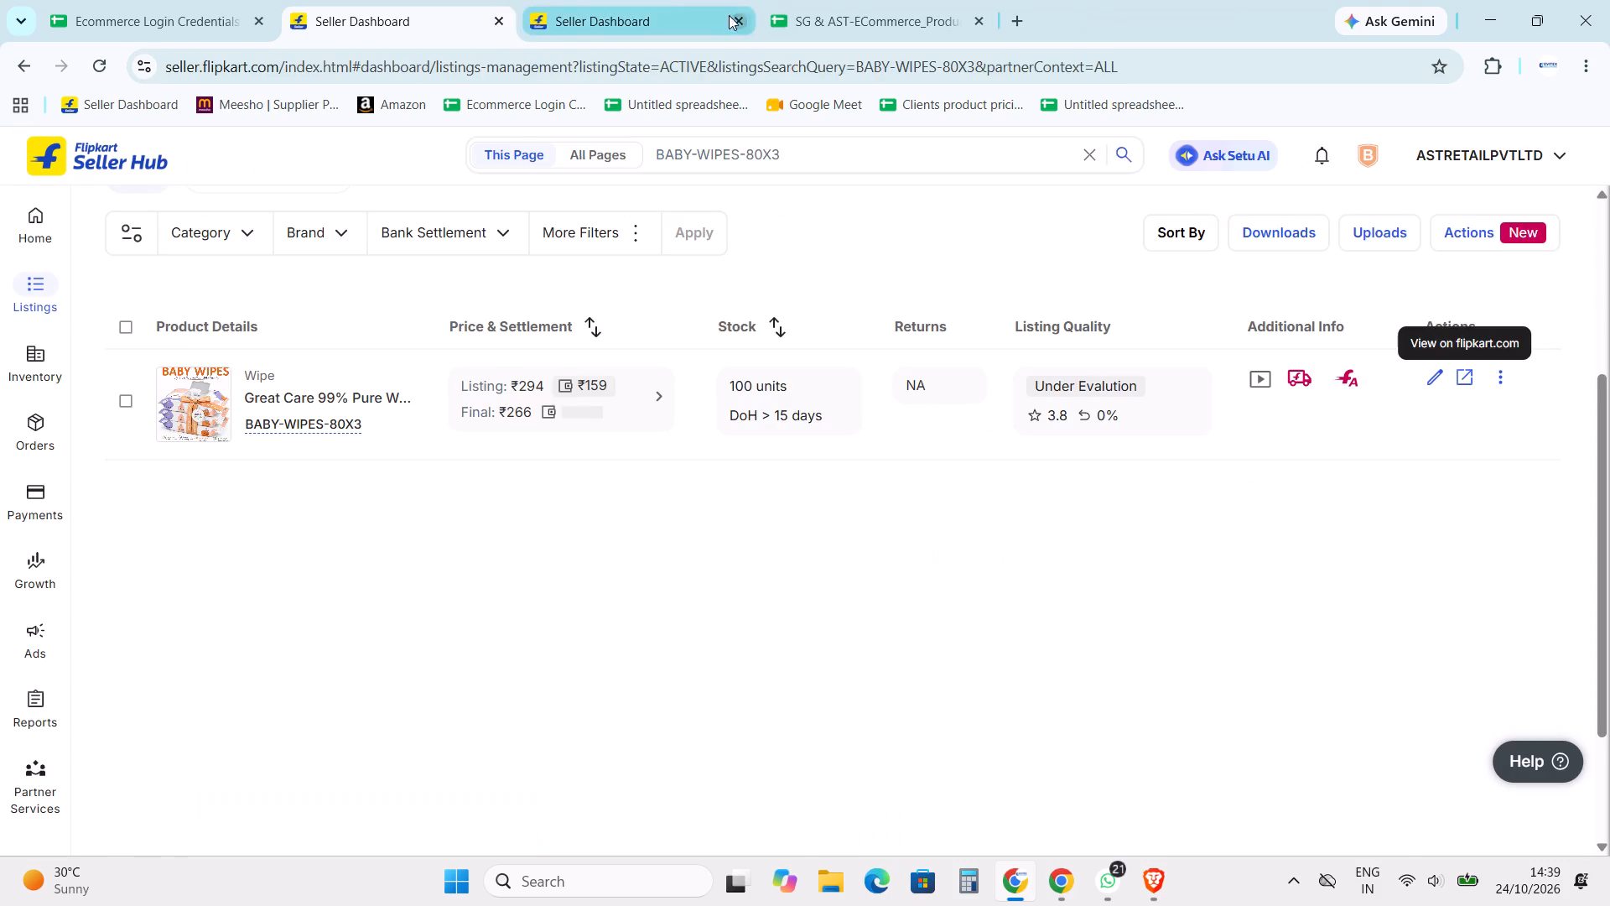
Reload the Campaign Manager and examine all campaigns' spend, views, clicks, sales and ROI for the last 7 days.
left_click(680, 0)
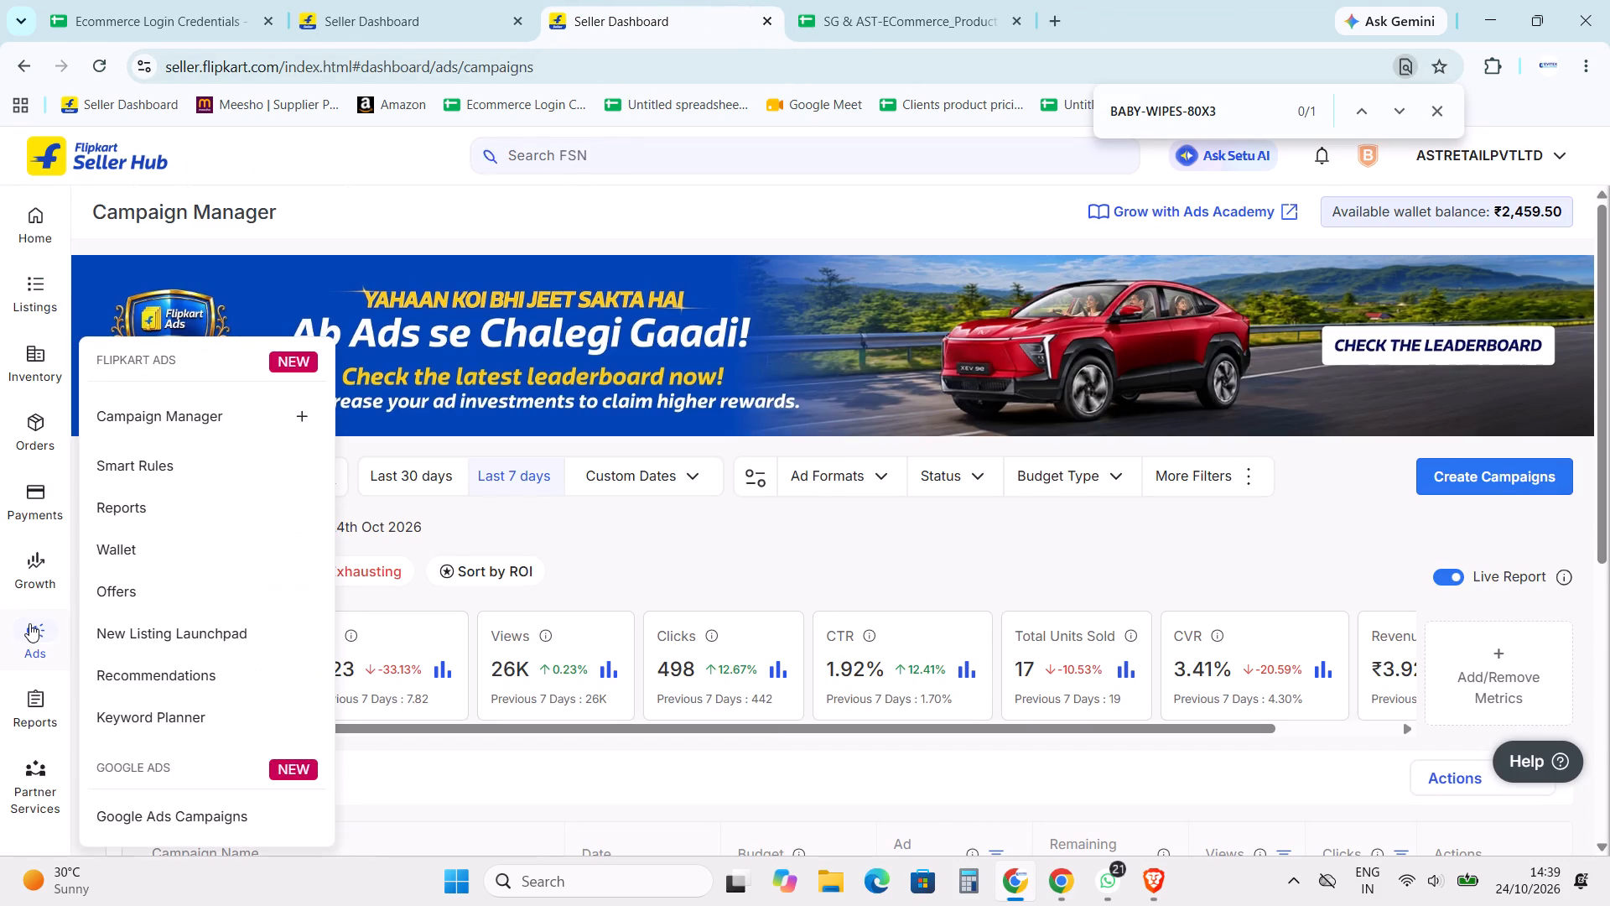
left_click(210, 414)
scroll(707, 378, "down", 5)
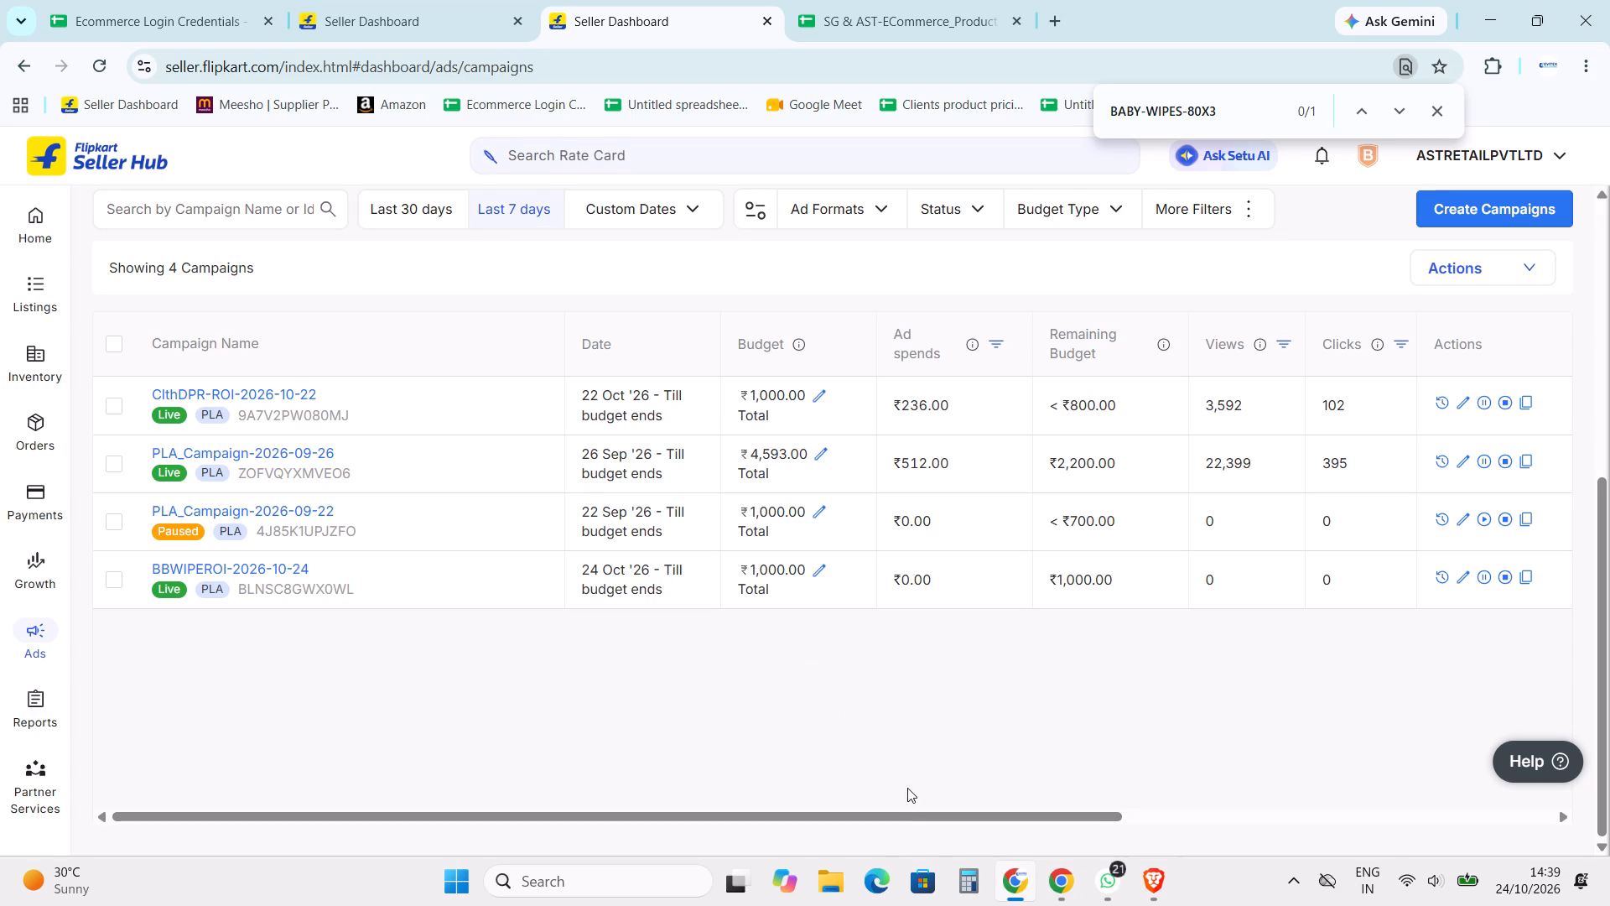
left_click_drag(911, 813, 1415, 808)
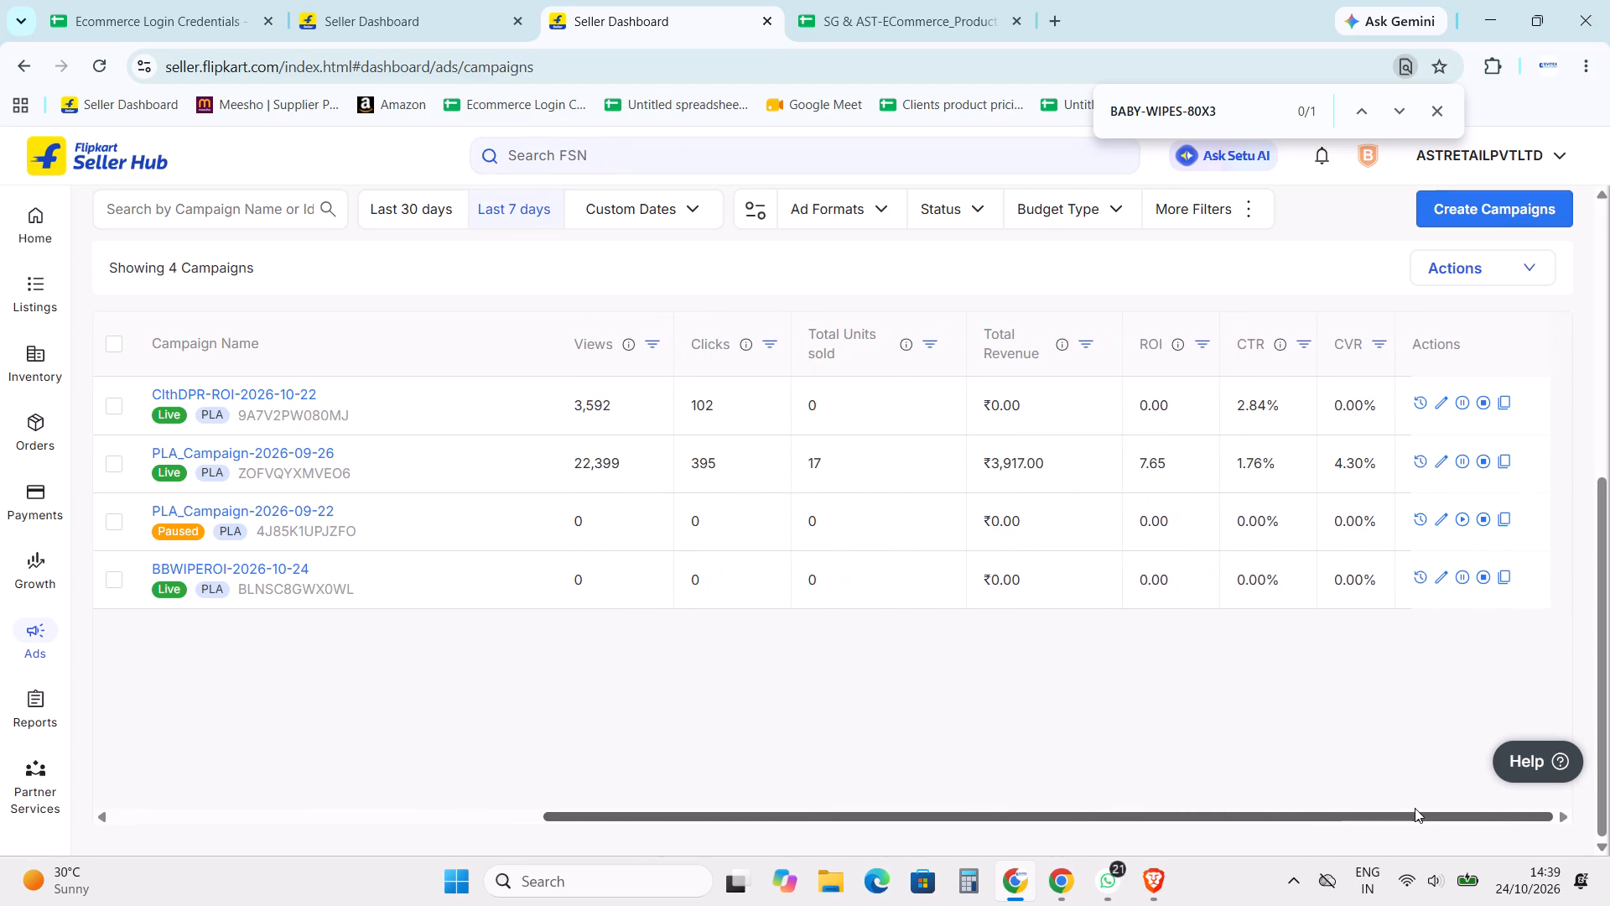
left_click_drag(1415, 808, 1420, 807)
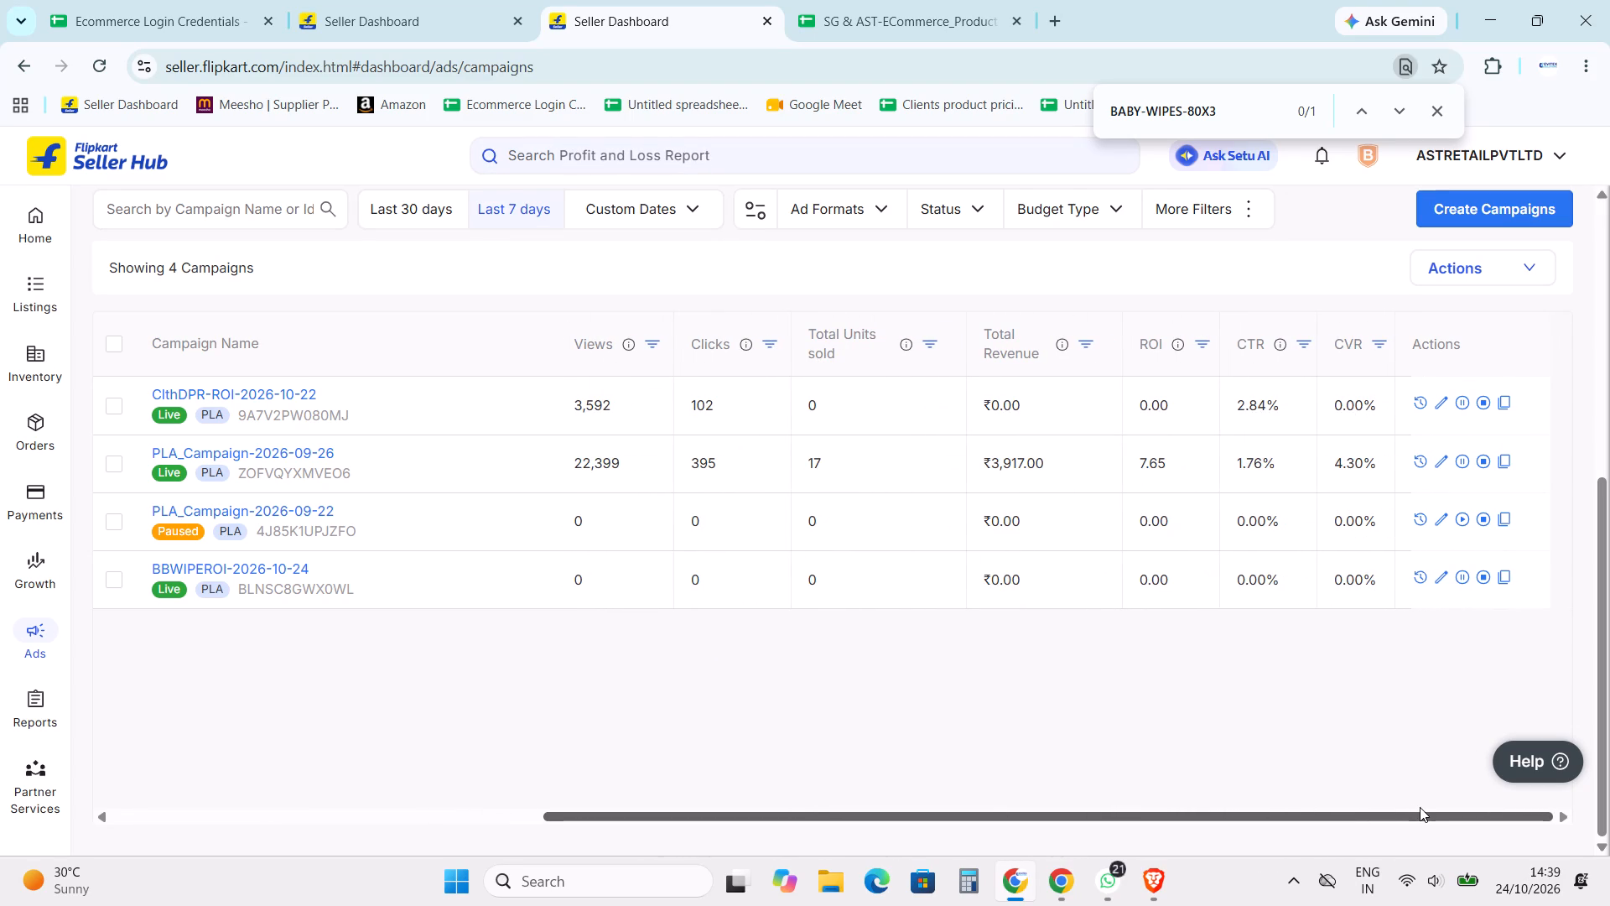
left_click_drag(1420, 807, 1416, 807)
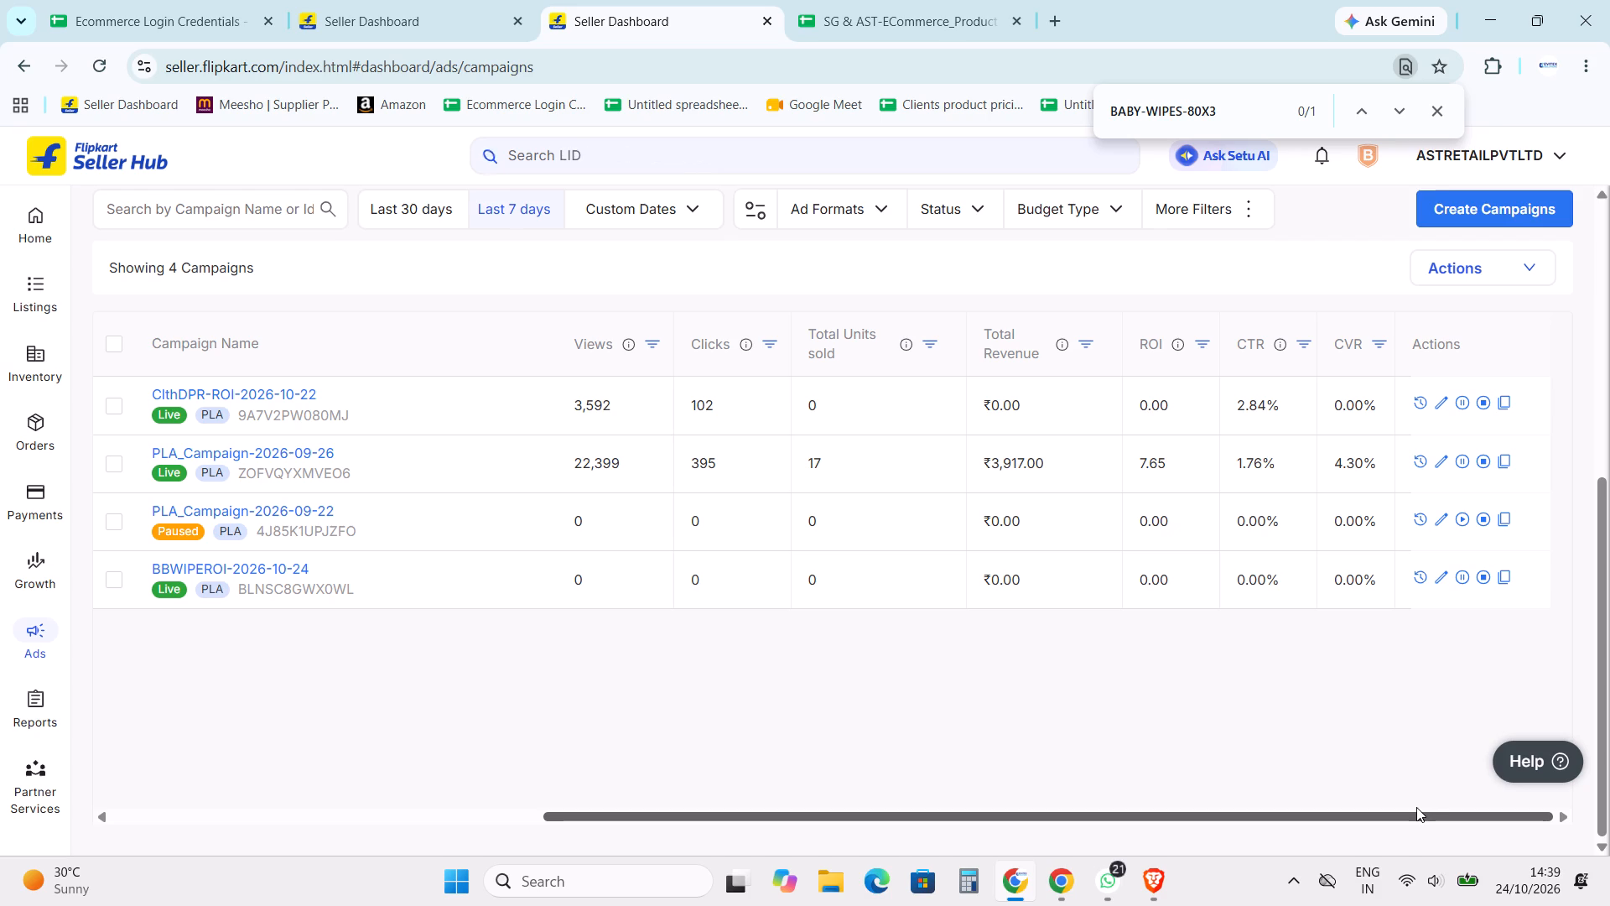
left_click_drag(1416, 807, 1409, 807)
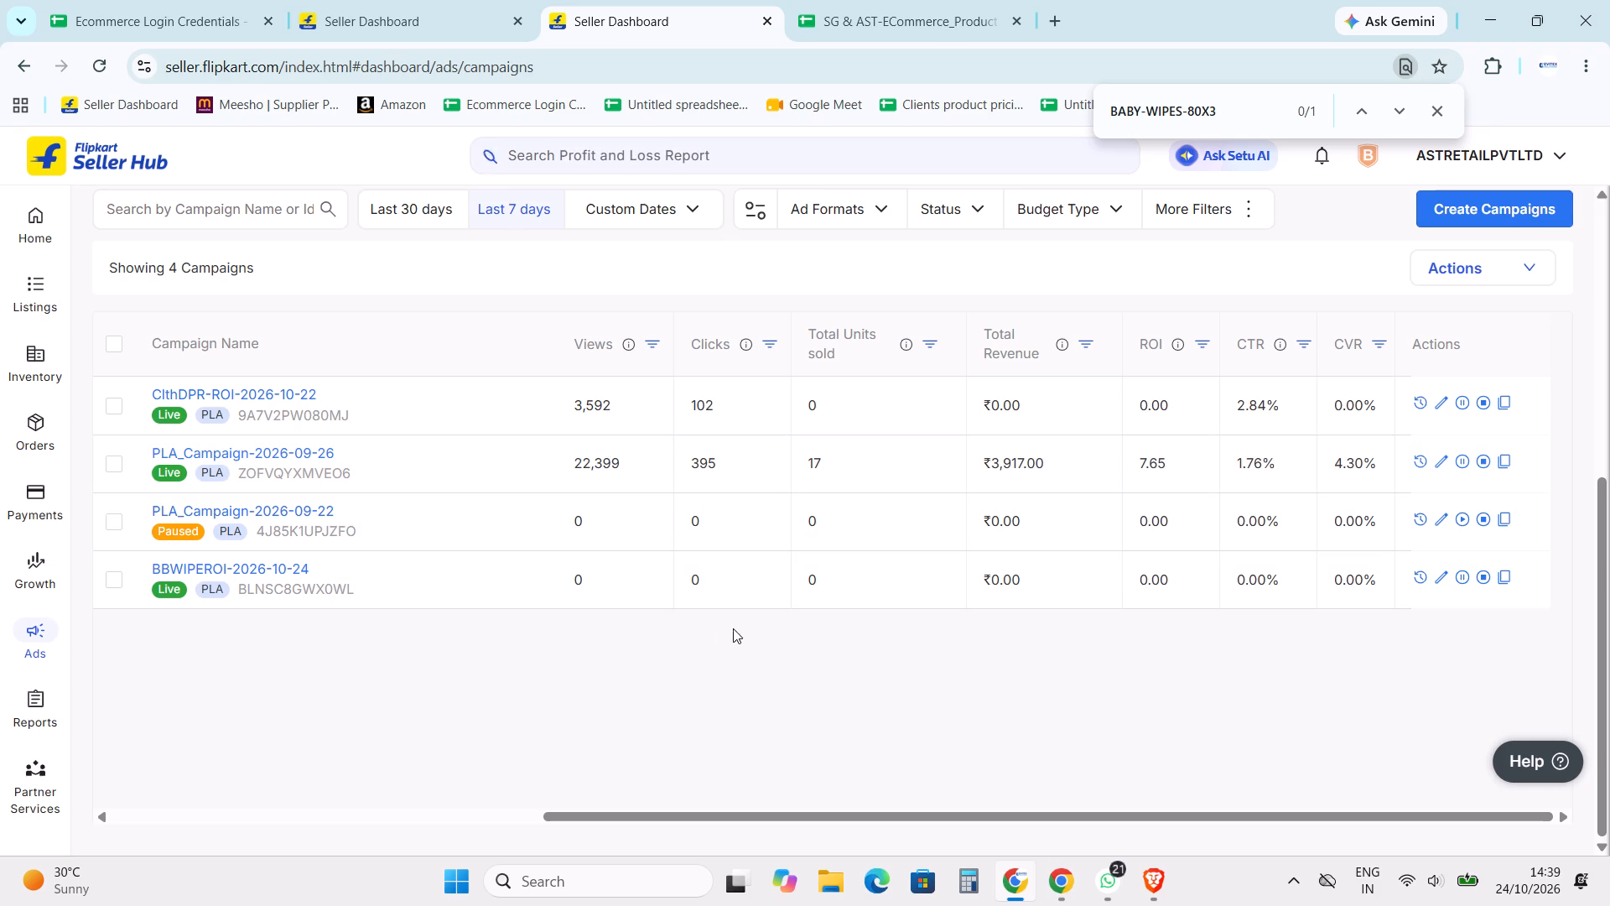
left_click_drag(1053, 817, 362, 815)
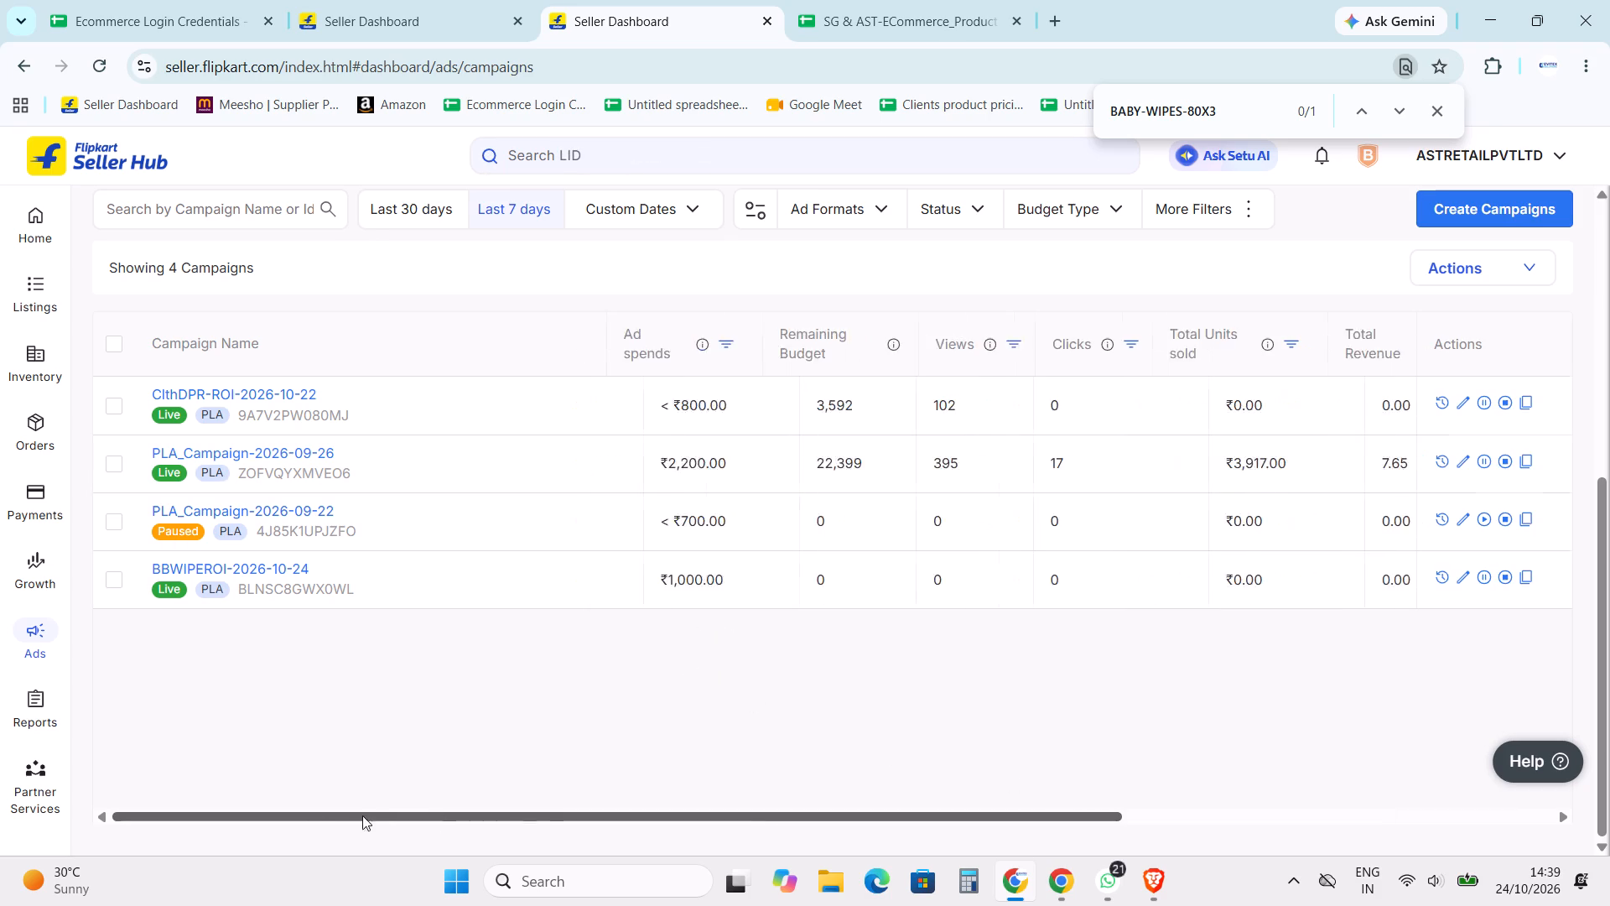
left_click_drag(362, 815, 304, 812)
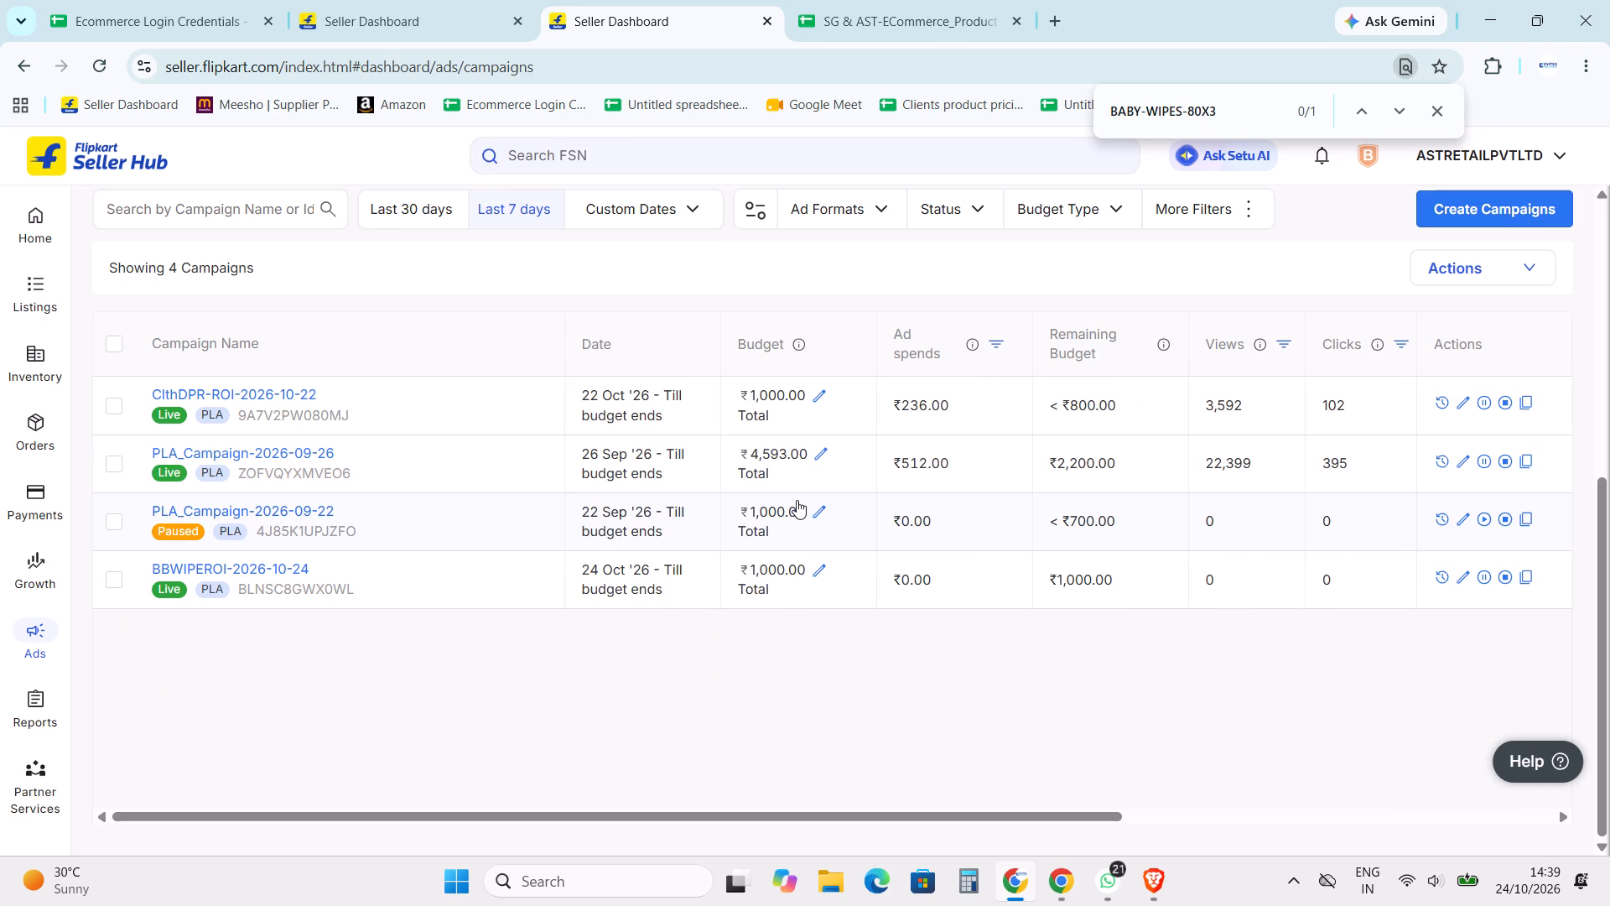
Show the campaign data for the last 30 days and compare each campaign's spend, units sold, revenue and ROI.
left_click(404, 201)
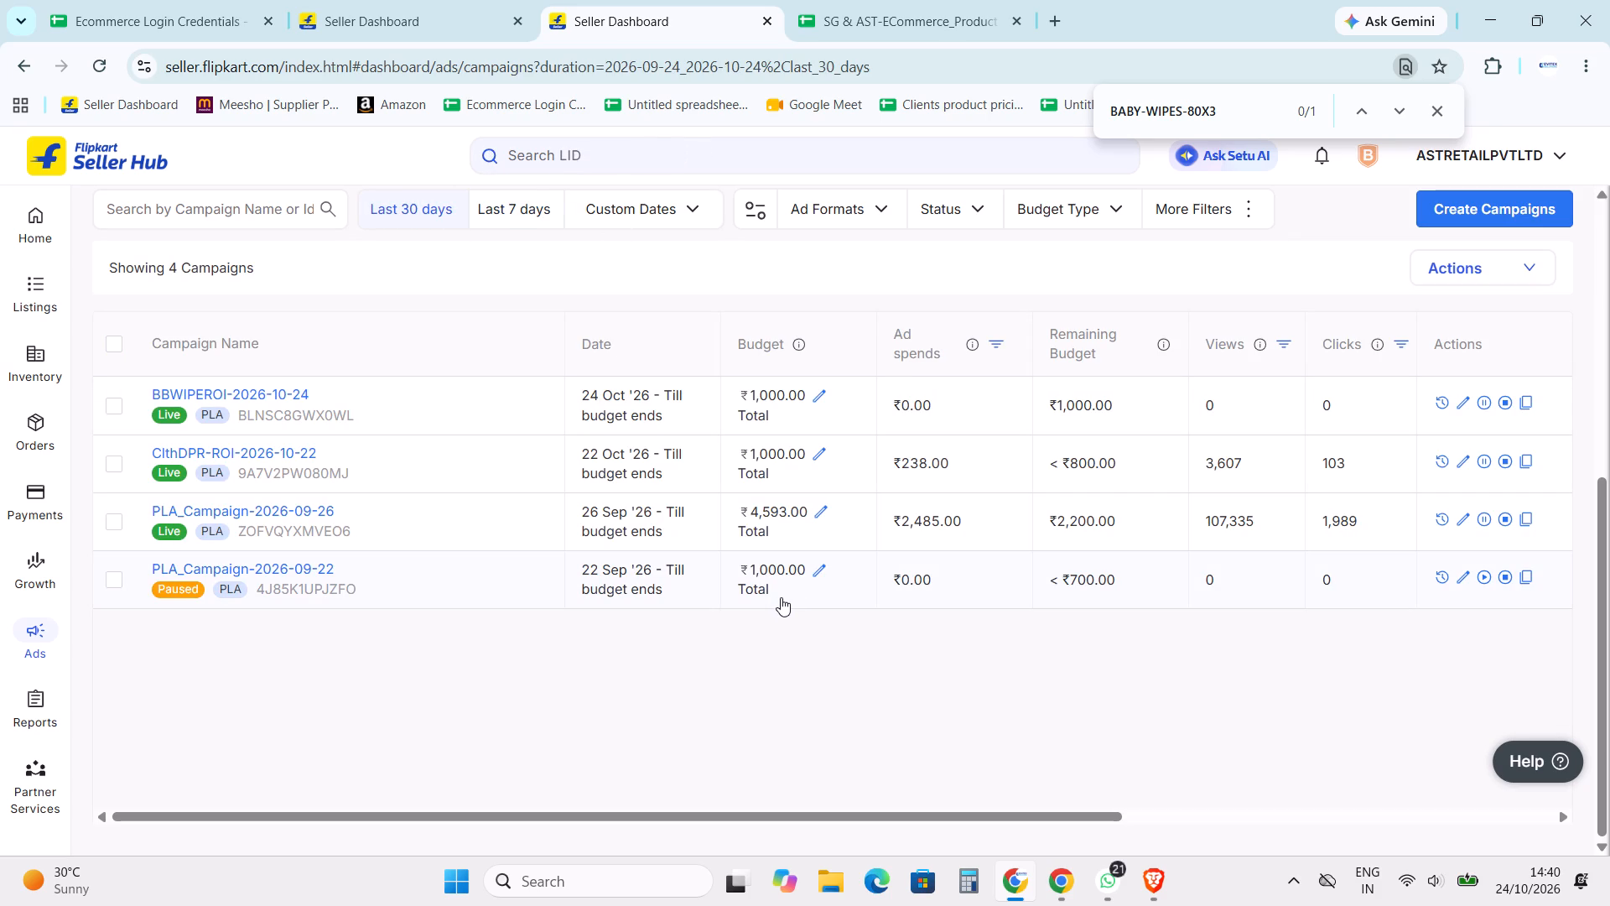
left_click_drag(885, 812, 1319, 808)
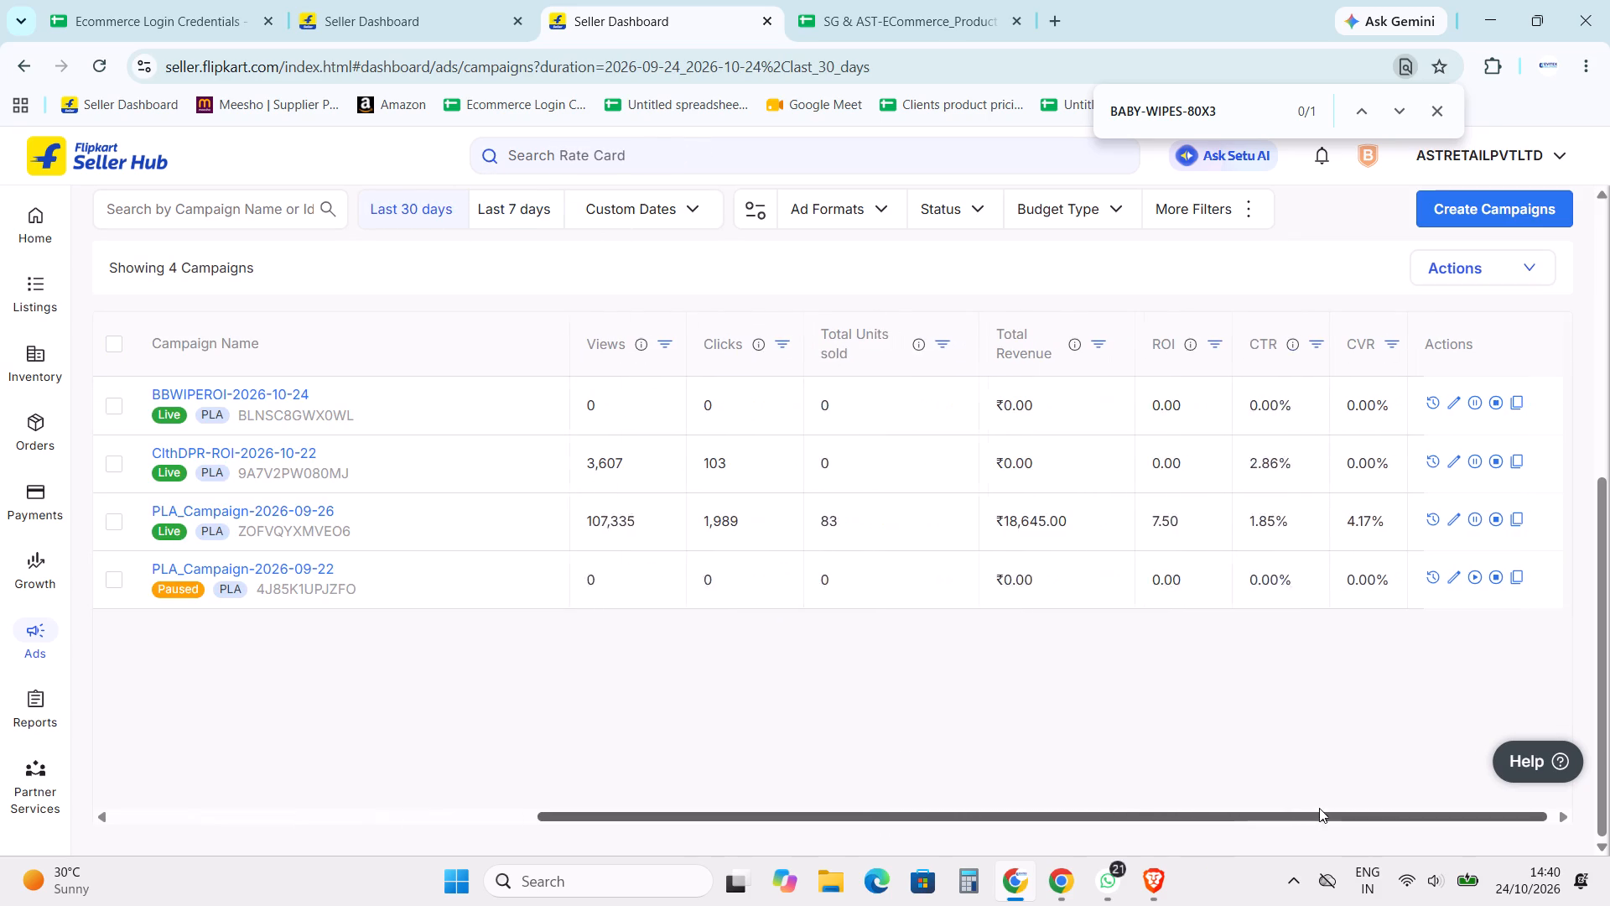
left_click_drag(1319, 808, 1321, 803)
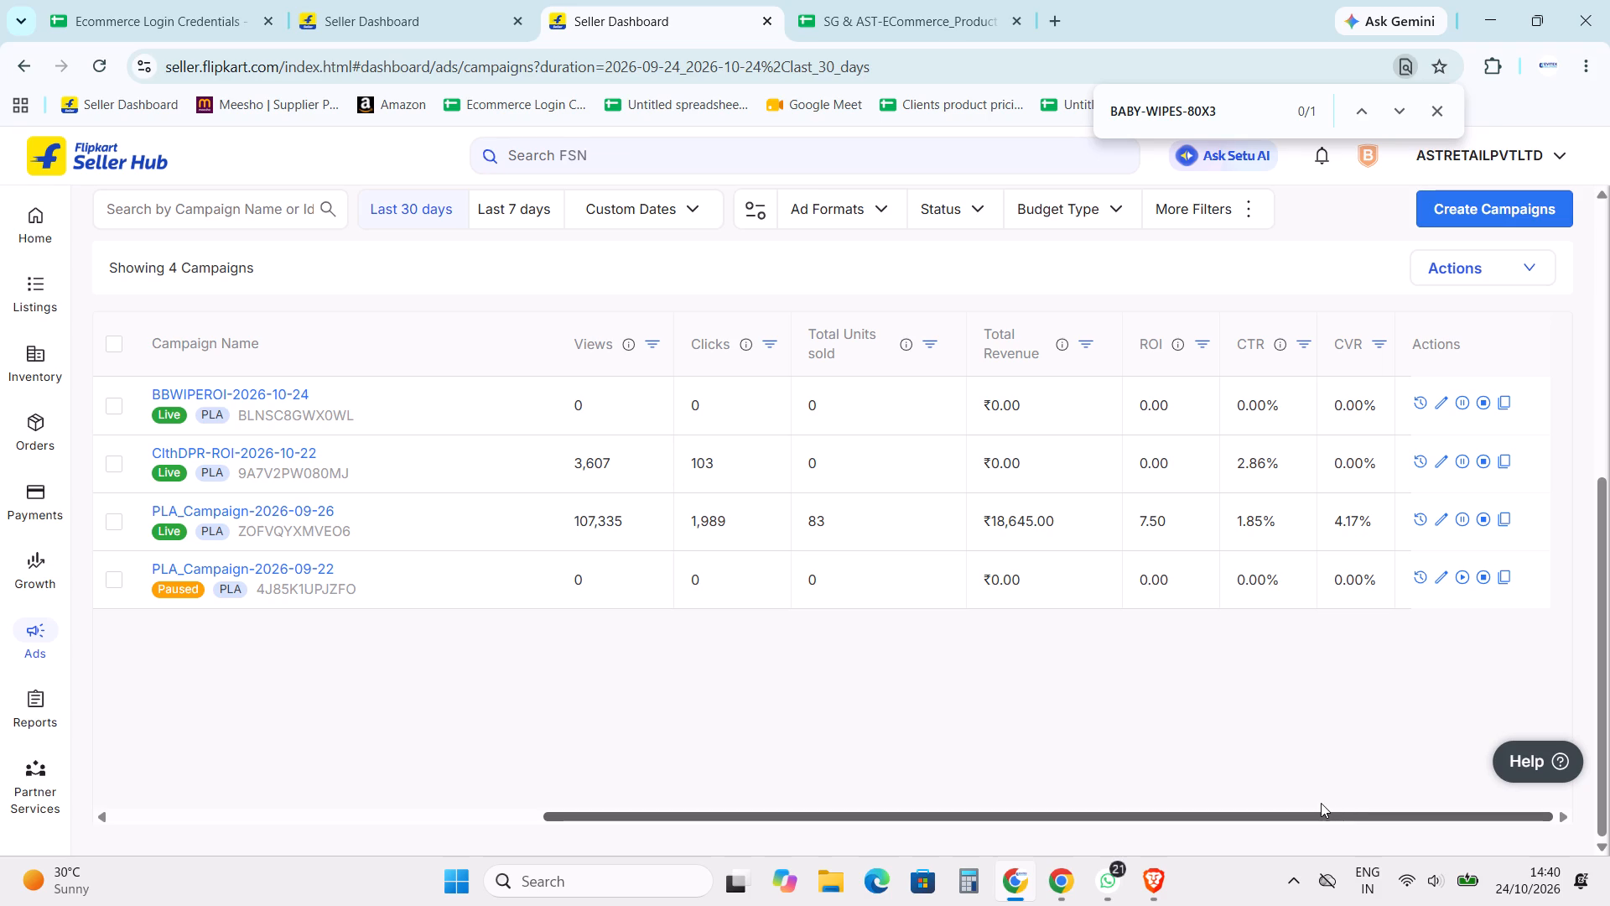
left_click_drag(1321, 803, 1310, 812)
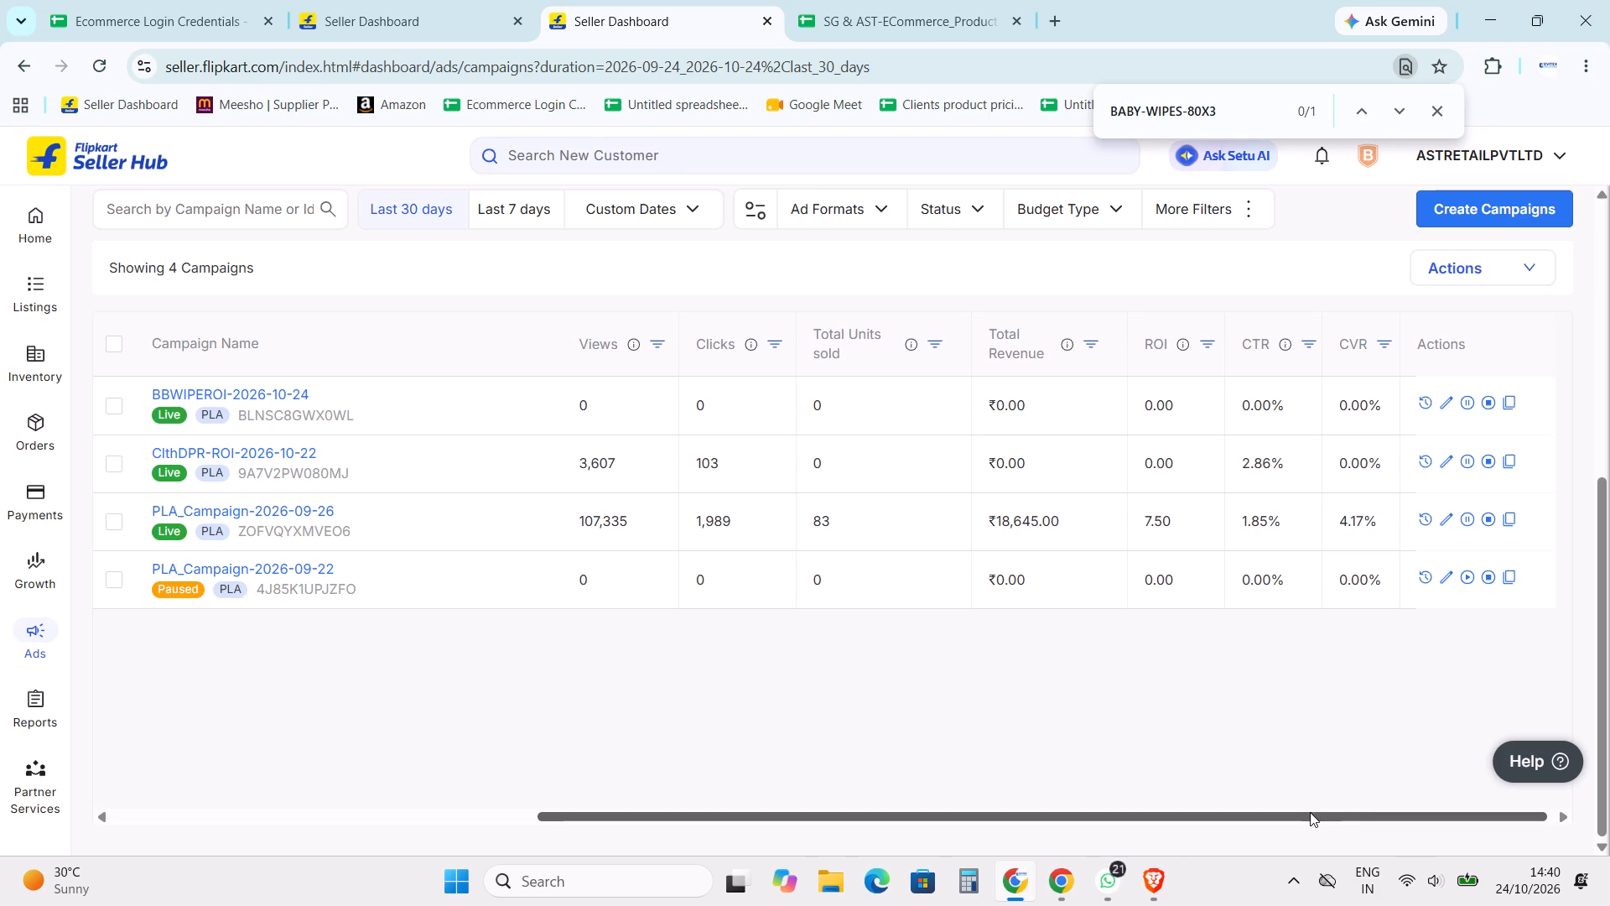
left_click_drag(1310, 812, 1110, 812)
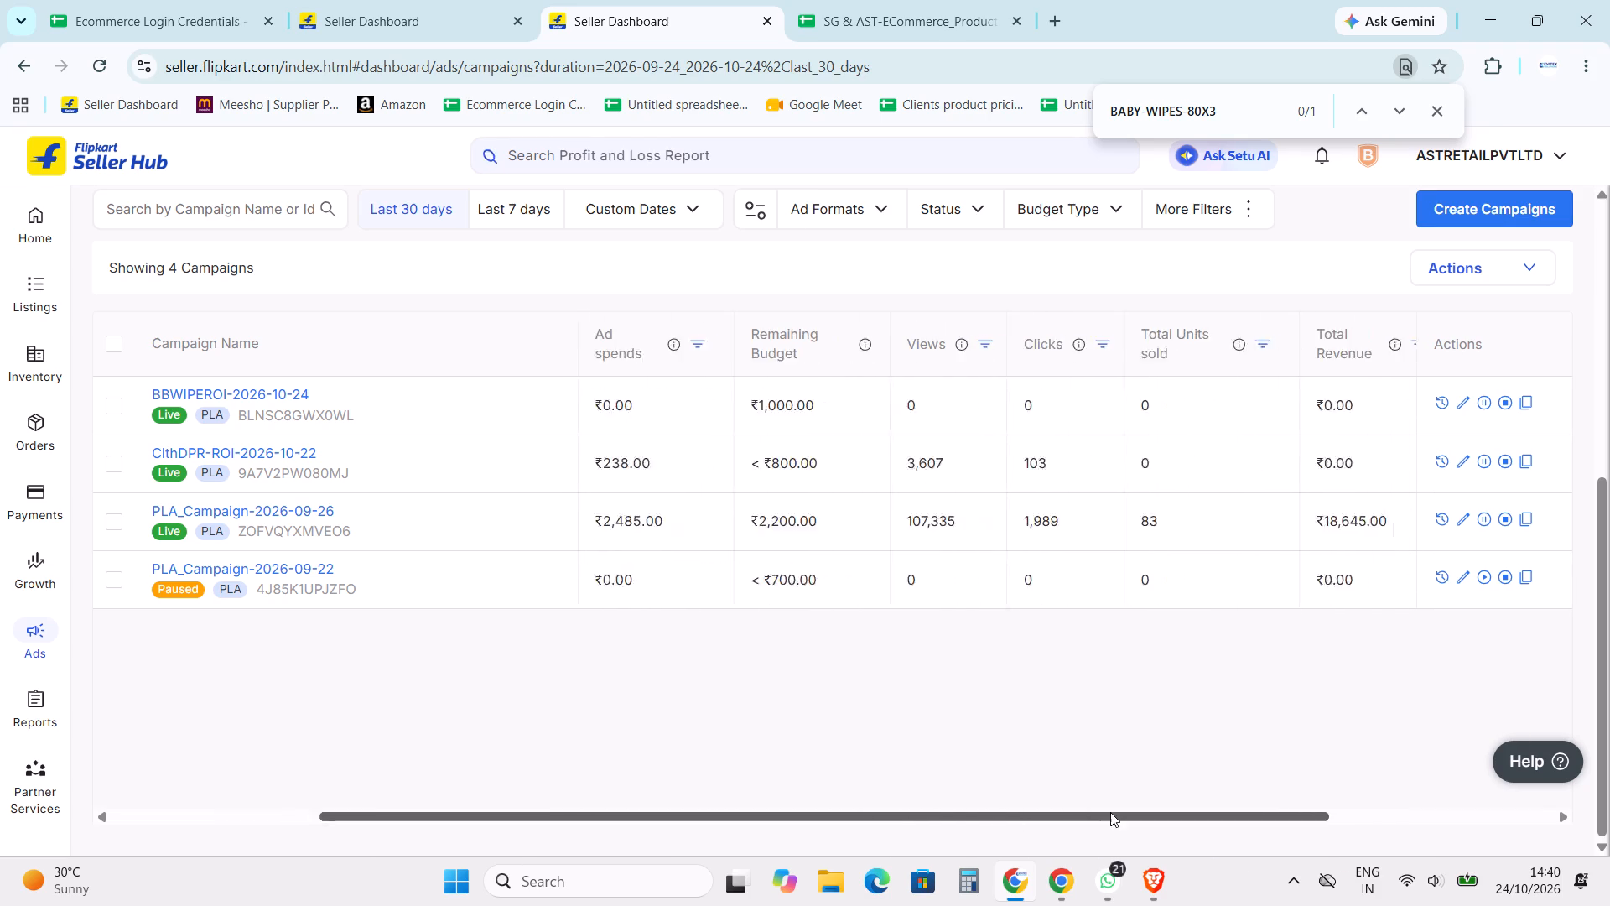
left_click_drag(1110, 812, 1292, 799)
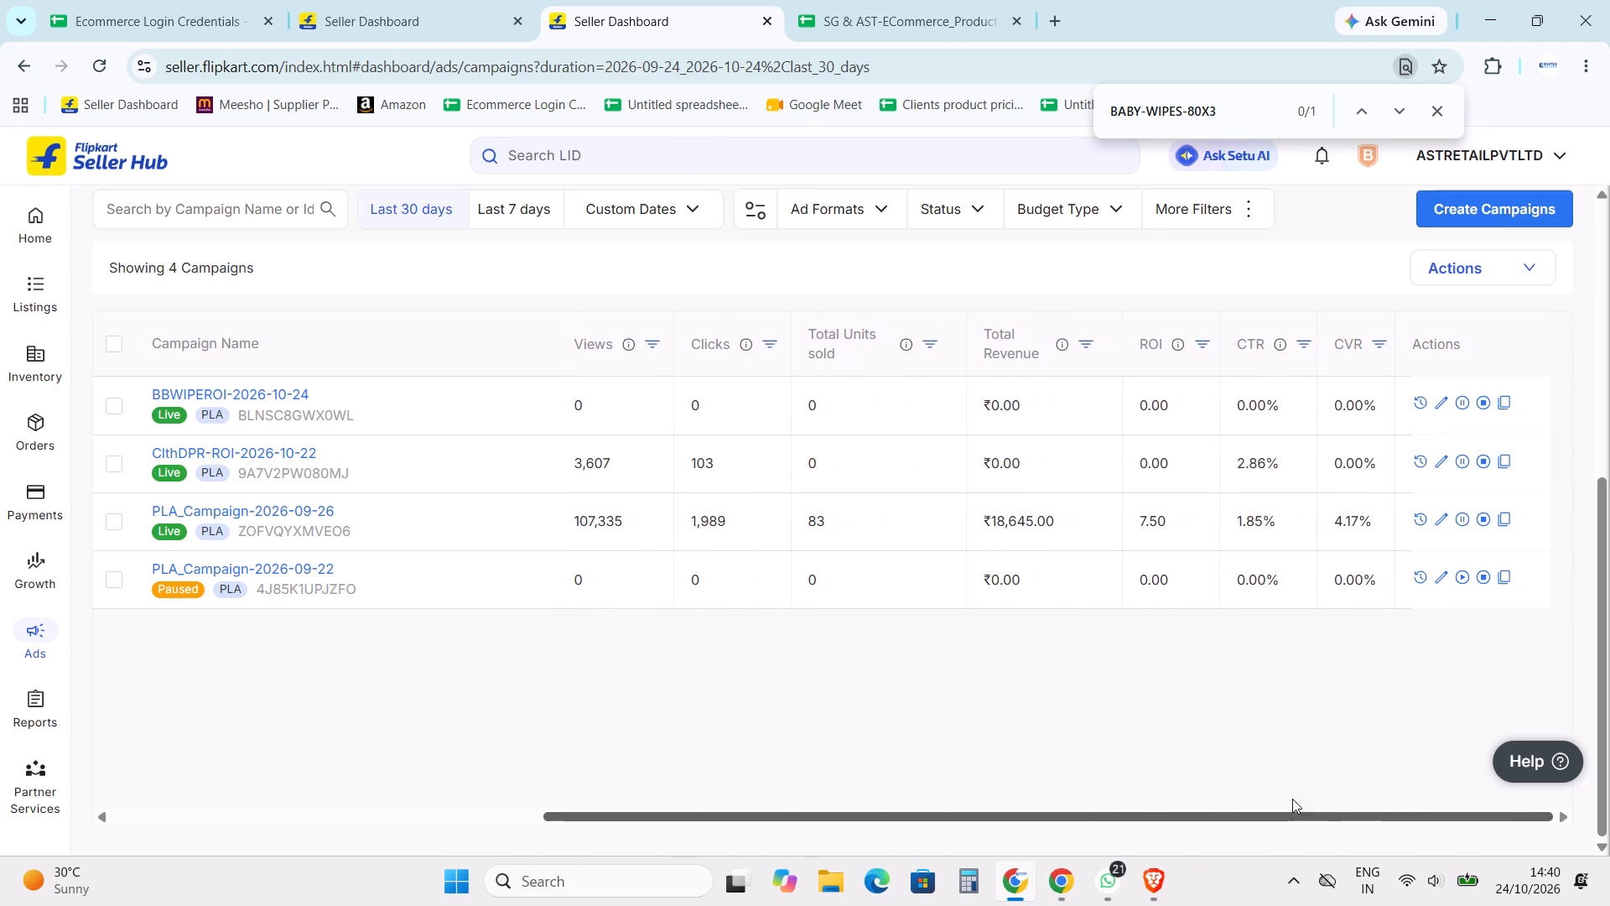
left_click_drag(1292, 799, 167, 679)
Open the forward orders waiting to dispatch and look through the whole list of ordered products.
left_click(50, 445)
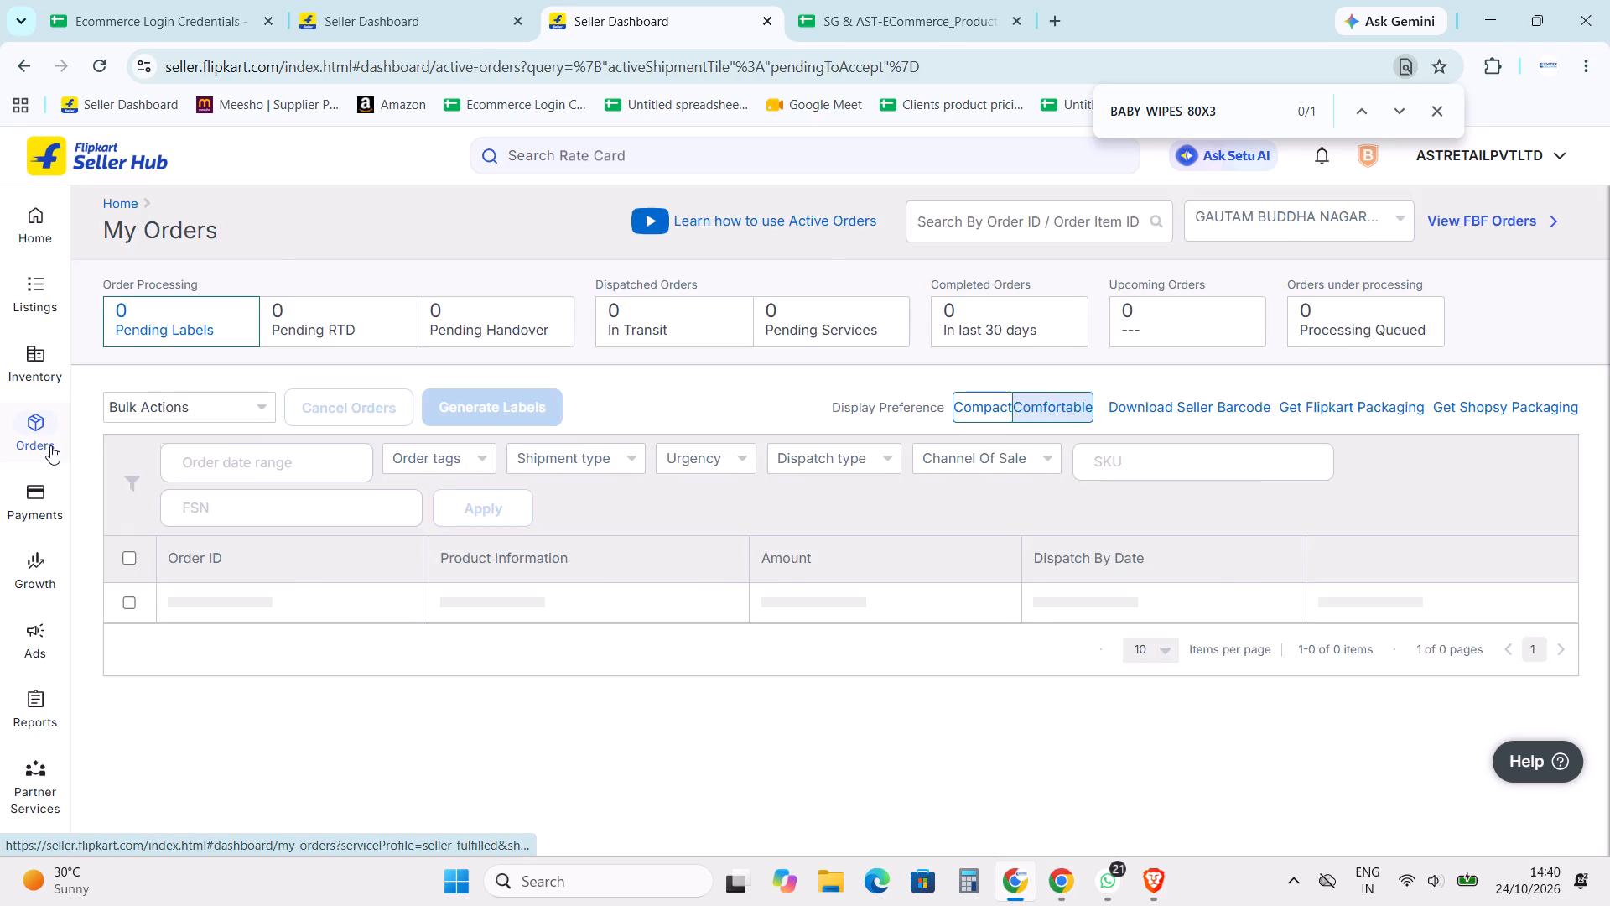
left_click(514, 362)
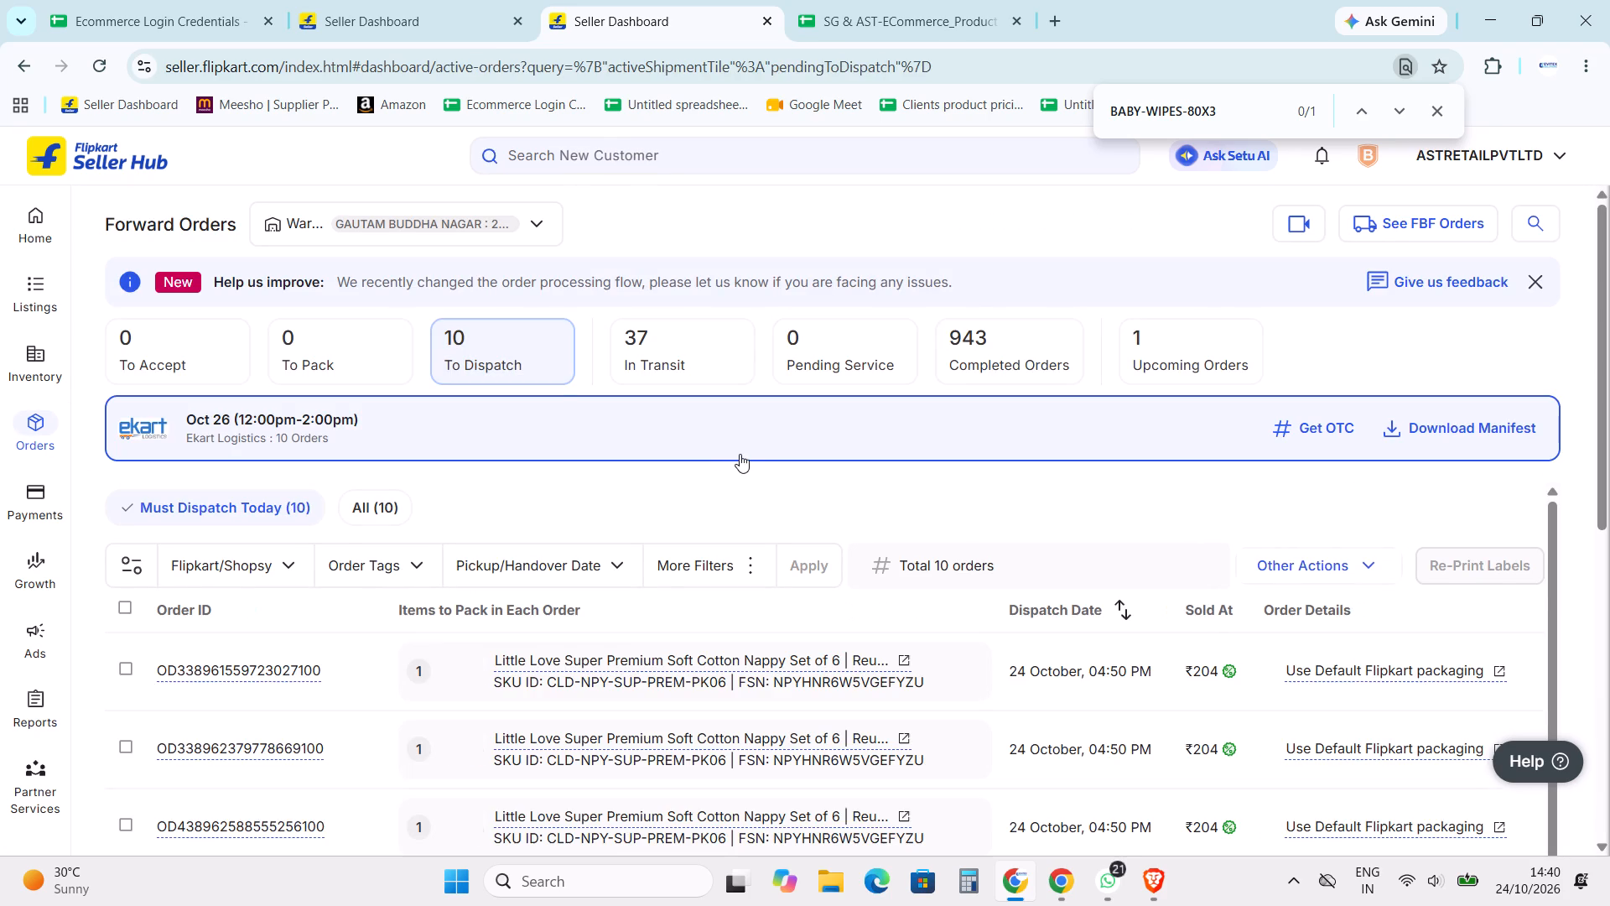
scroll(789, 413, "down", 6)
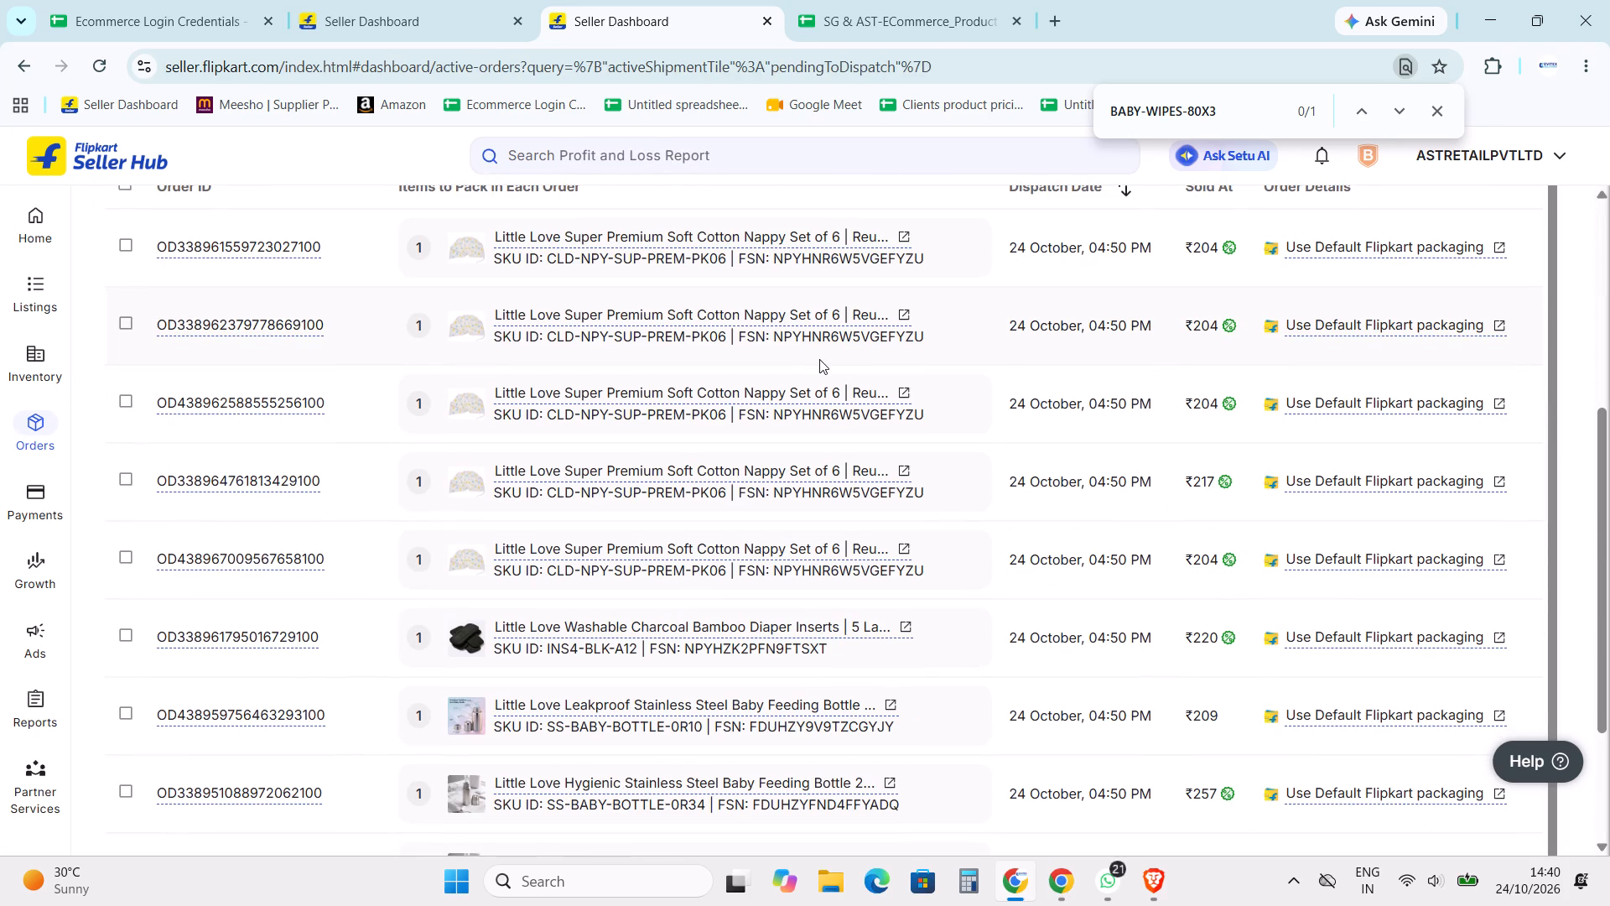
scroll(779, 385, "down", 15)
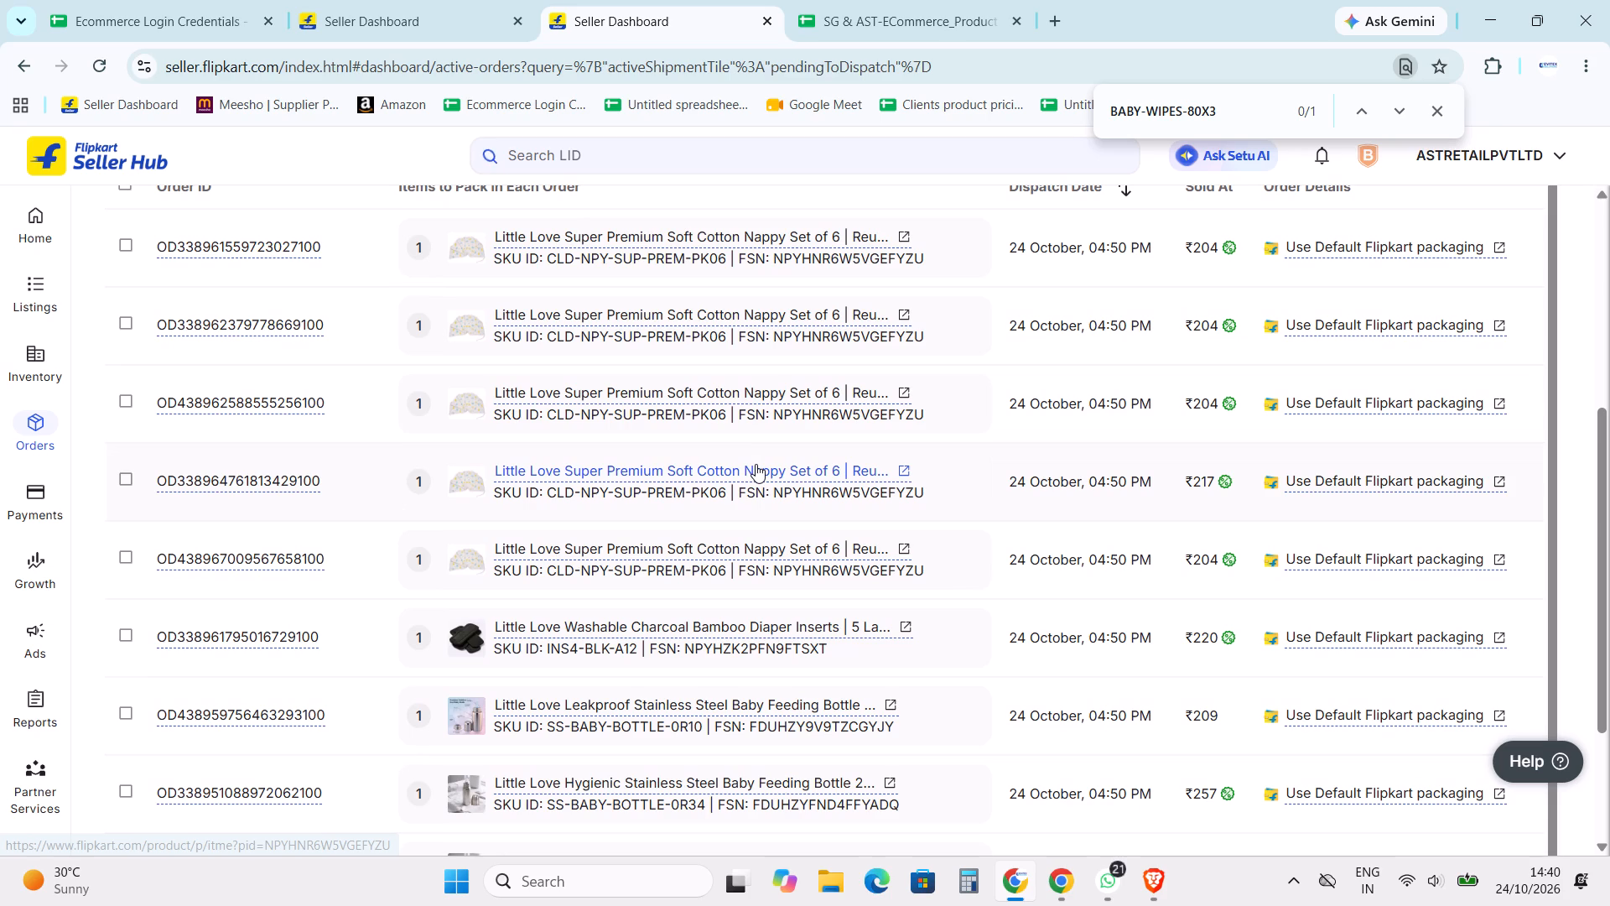
scroll(759, 461, "down", 12)
left_click_drag(1607, 463, 1609, 637)
View the Flipkart product page of the ordered Little Love Hygienic Stainless Steel Baby Feeding Bottle, then close it.
left_click(781, 655)
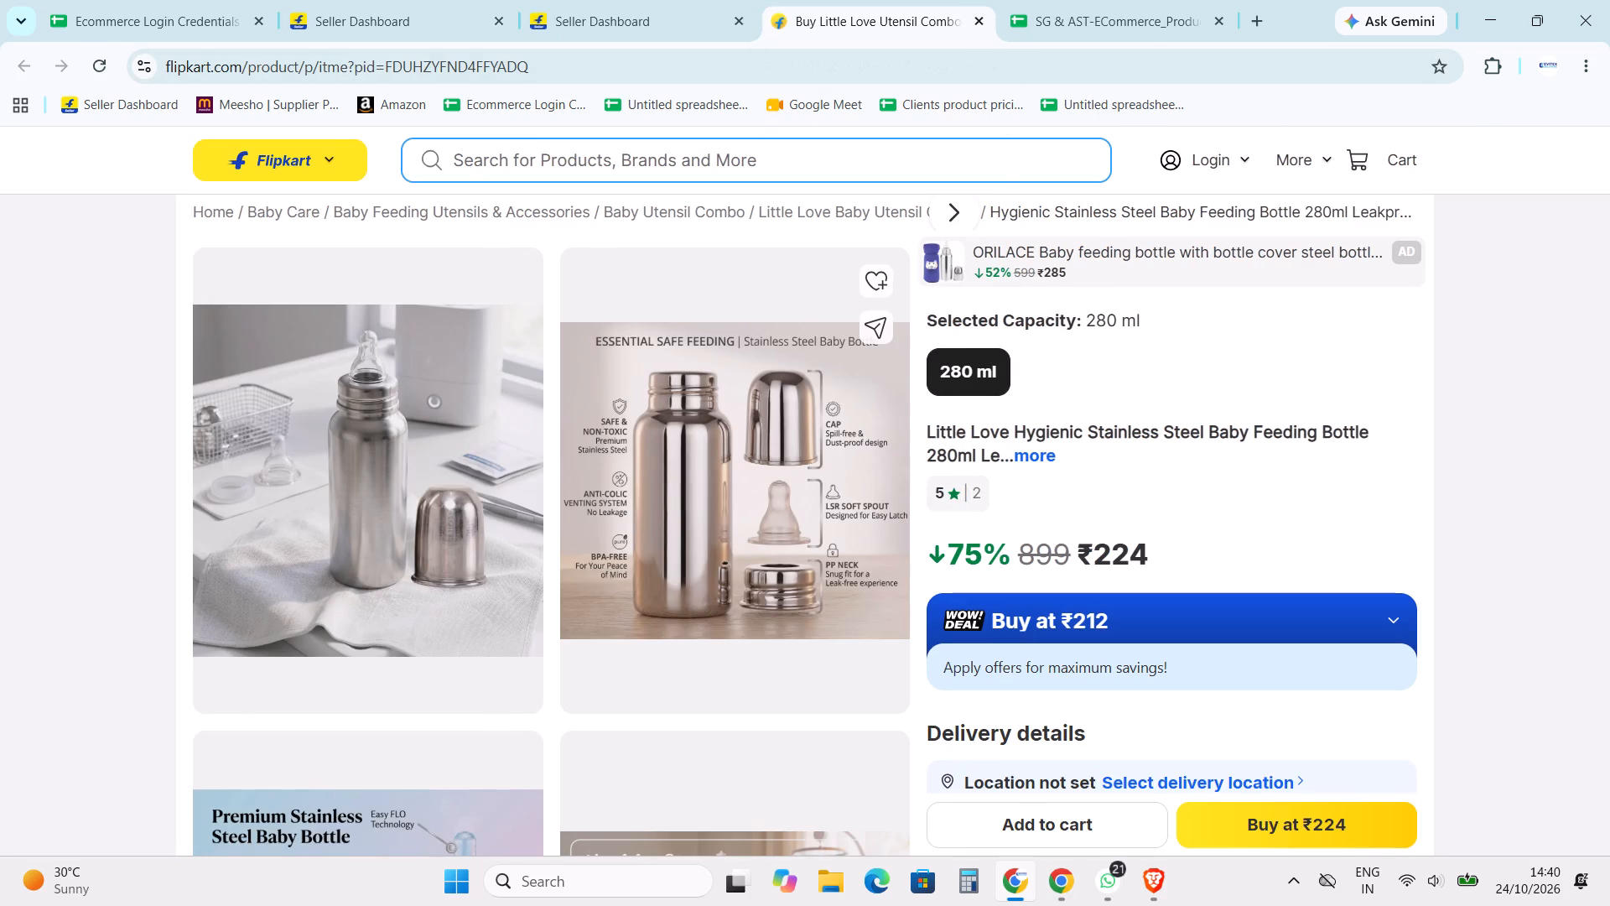
left_click(1048, 450)
left_click(1048, 450)
left_click(983, 27)
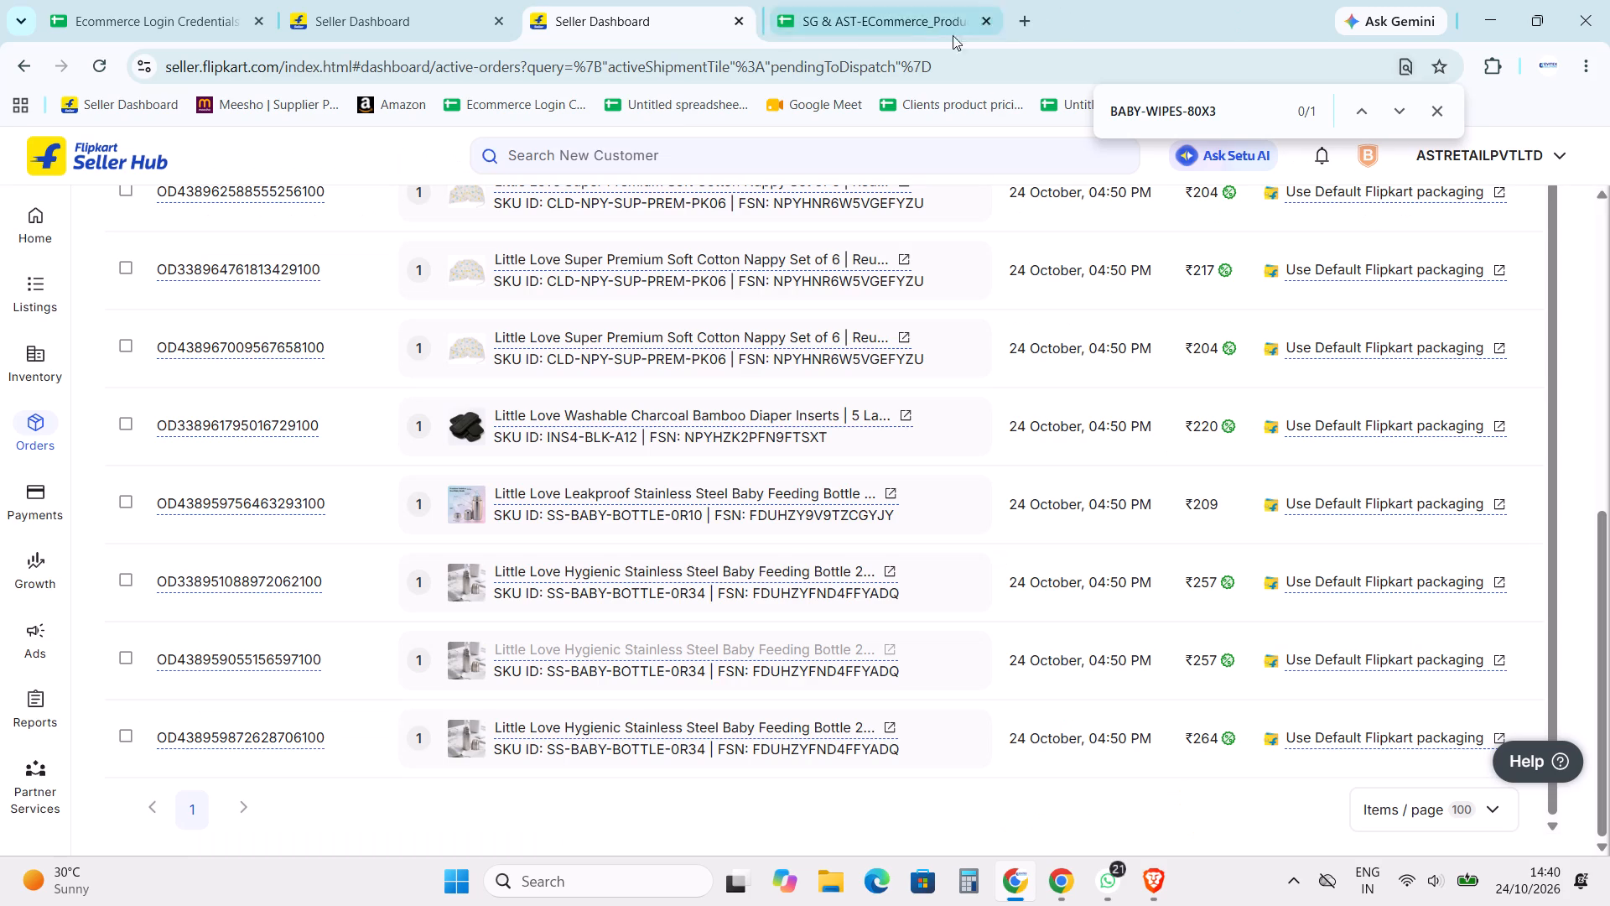
Open the listings in progress and check the QC status of the single listings.
left_click(134, 344)
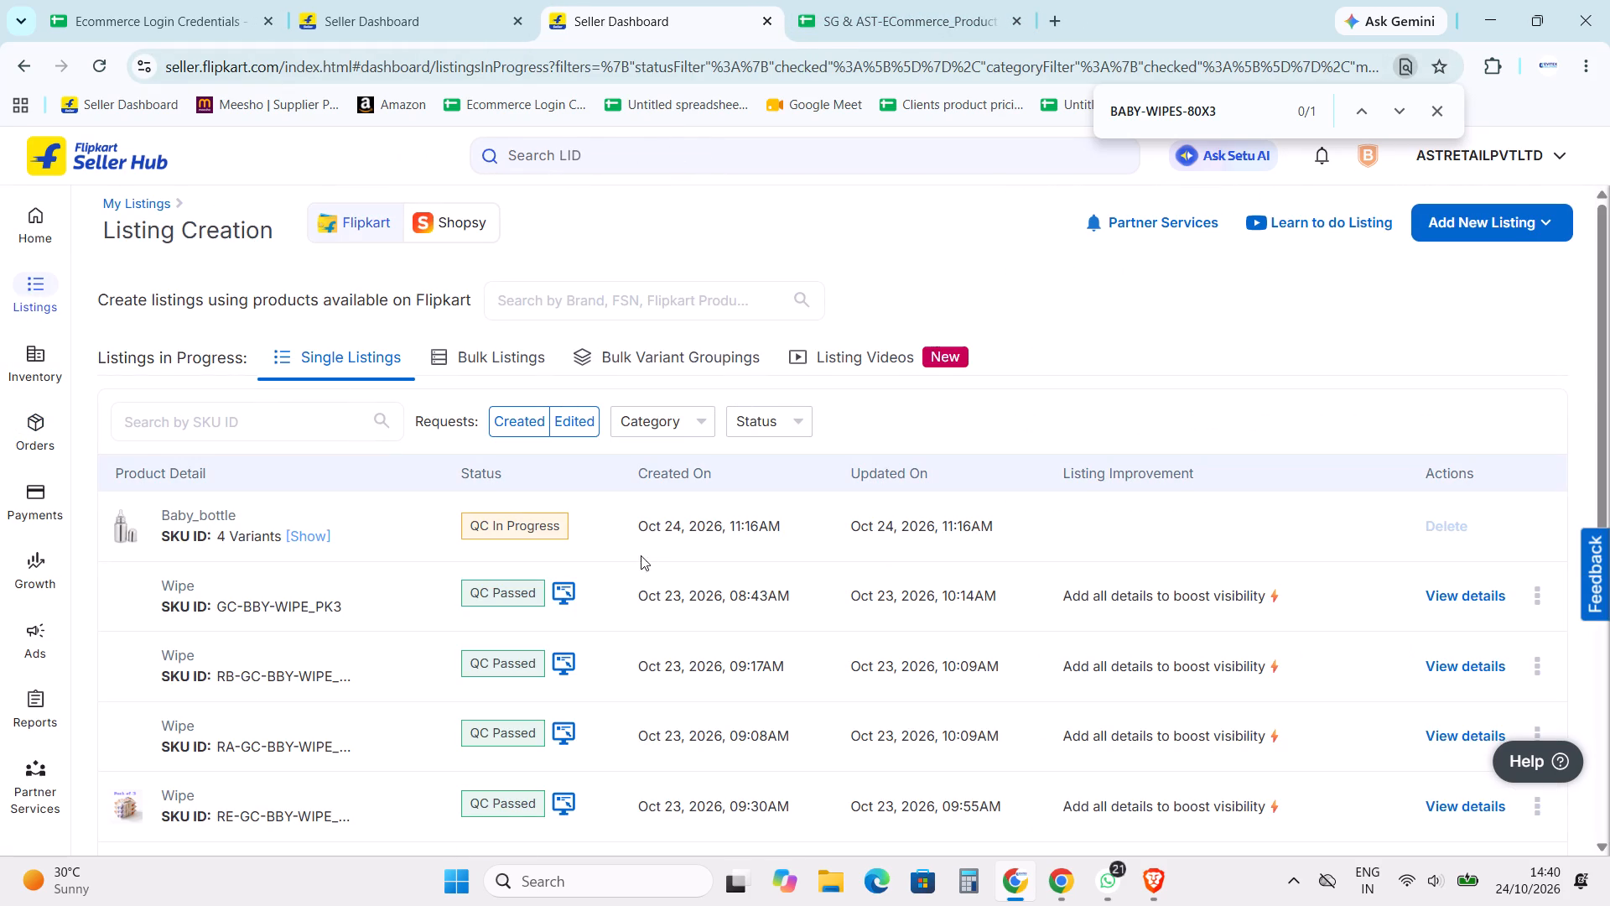
left_click(1140, 319)
scroll(445, 521, "down", 5)
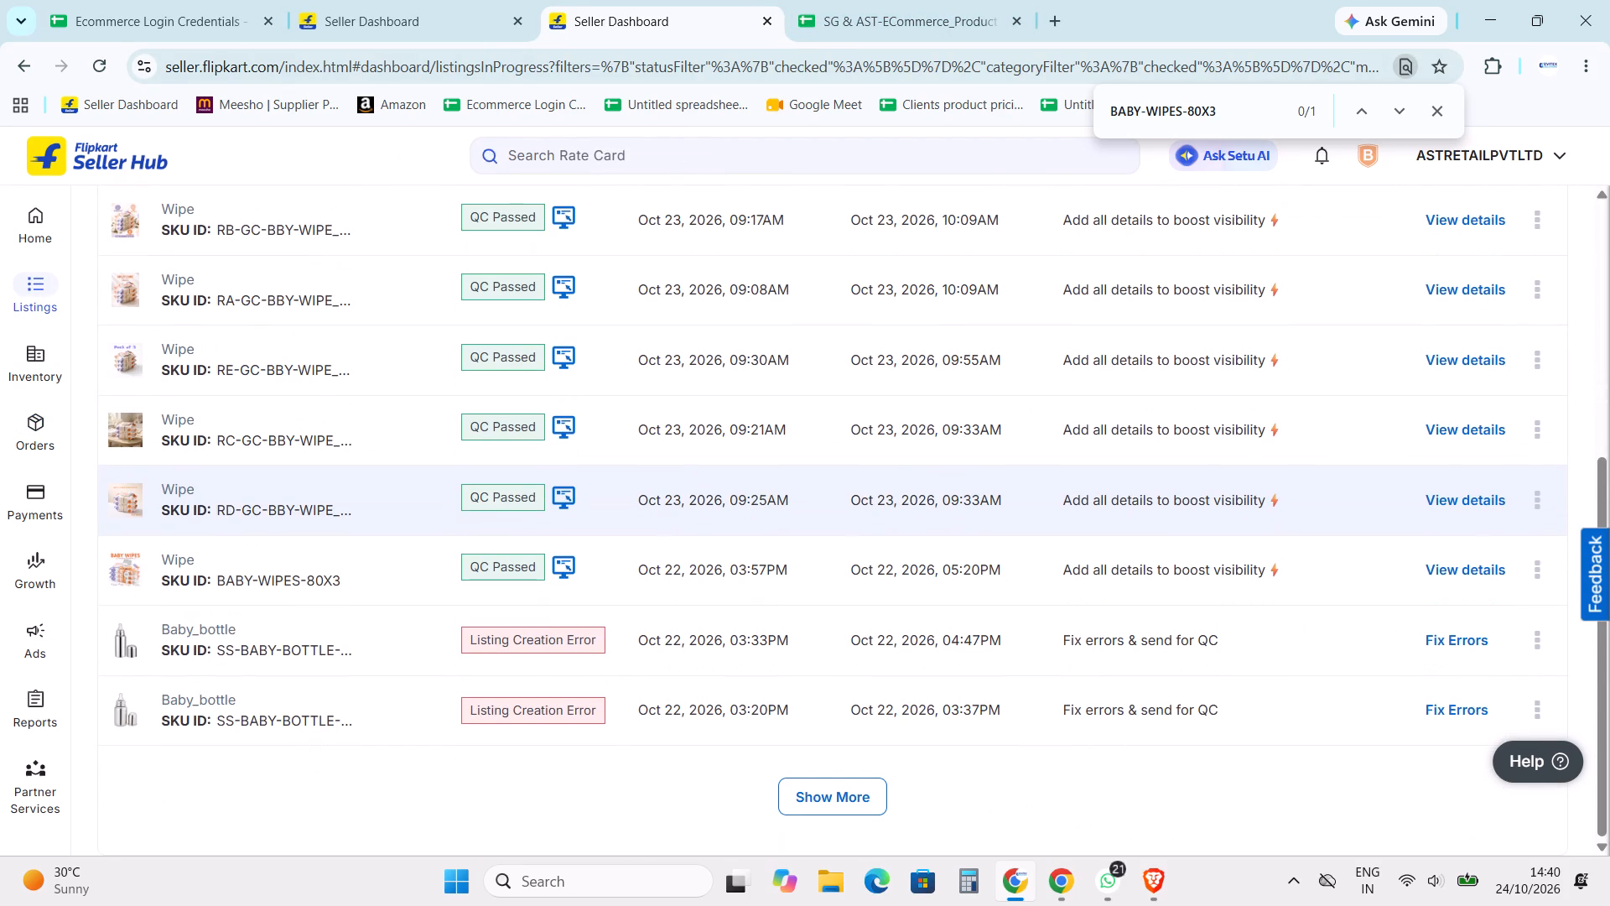
scroll(545, 622, "up", 2)
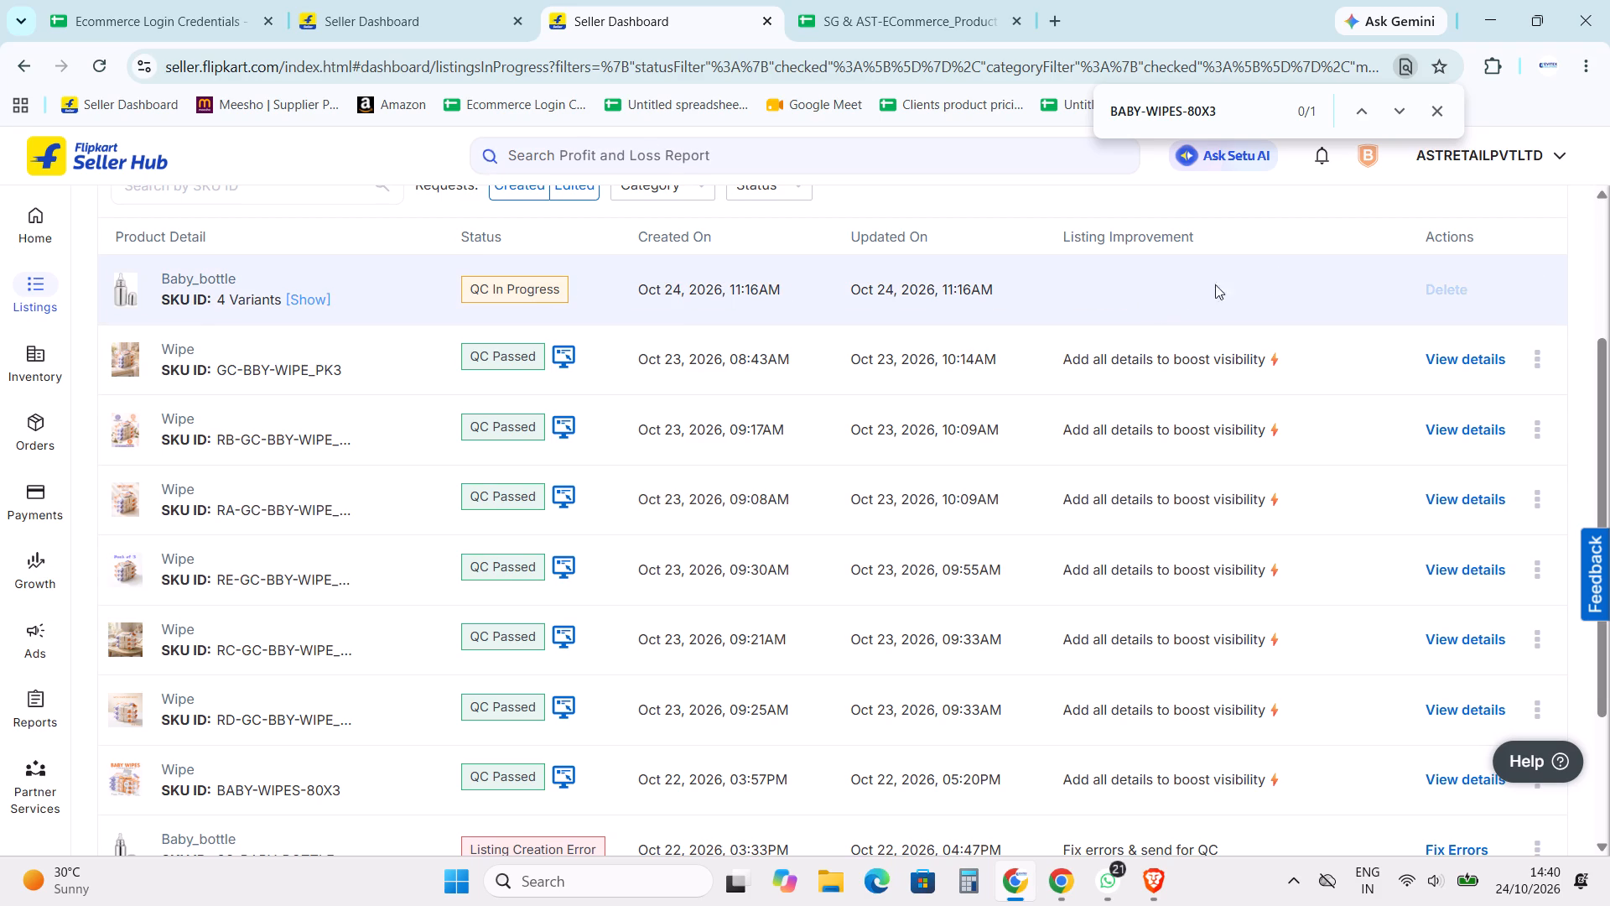
left_click(1303, 217)
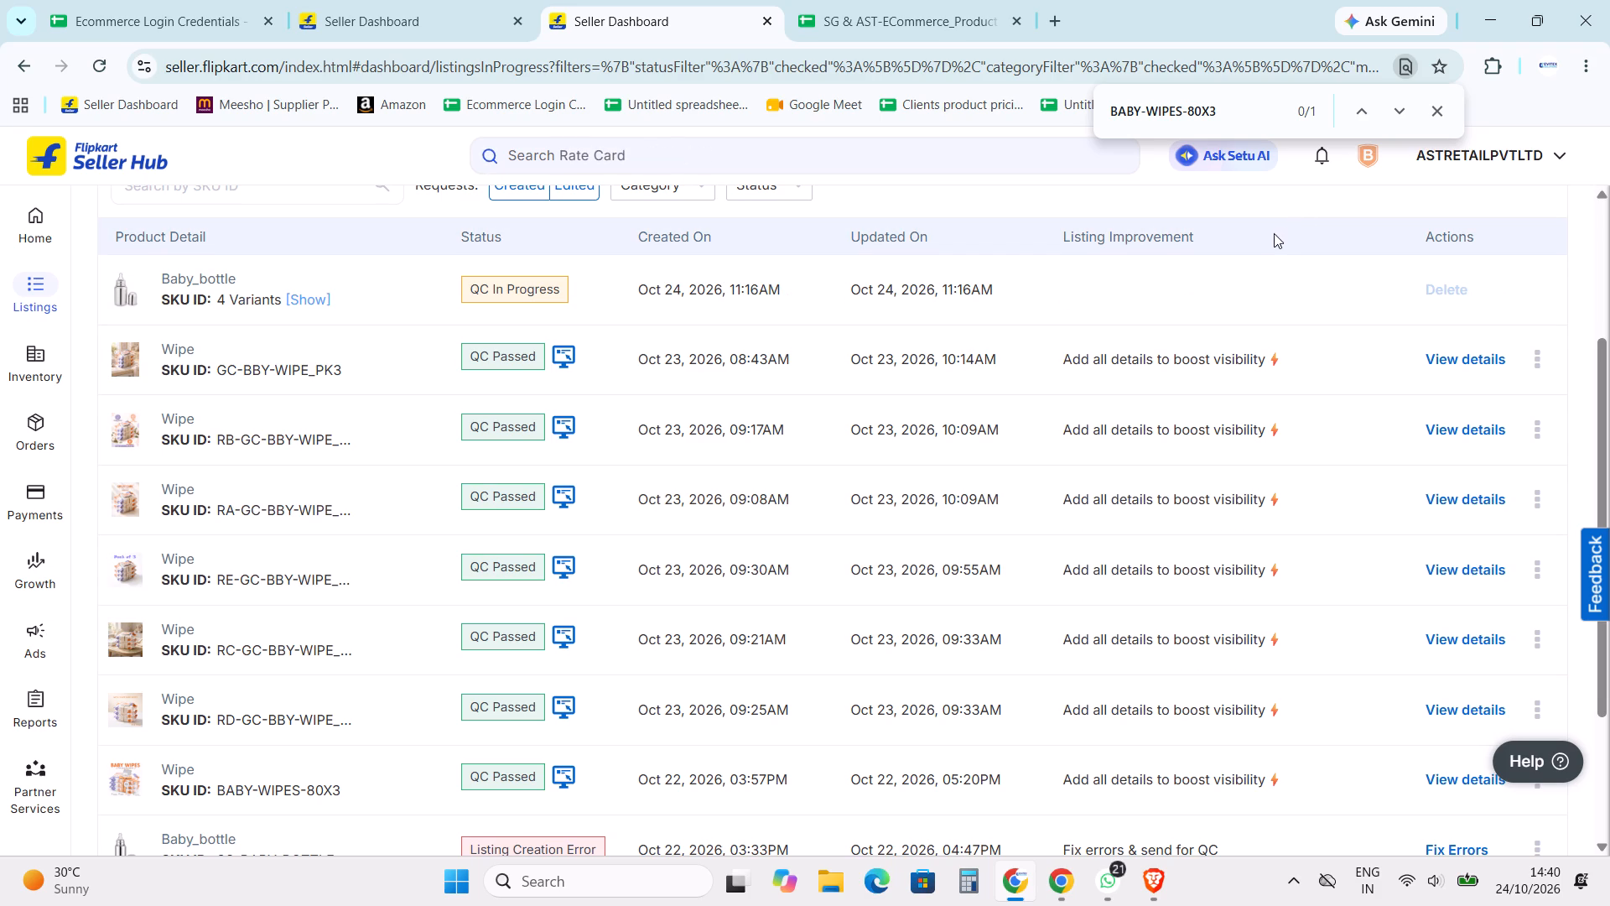
Close the in-page search and look through the listings in progress, glancing at the pricing sheet and the BABY-WIPES-80X3 listing.
left_click(1306, 193)
scroll(1308, 192, "up", 7)
left_click(1436, 107)
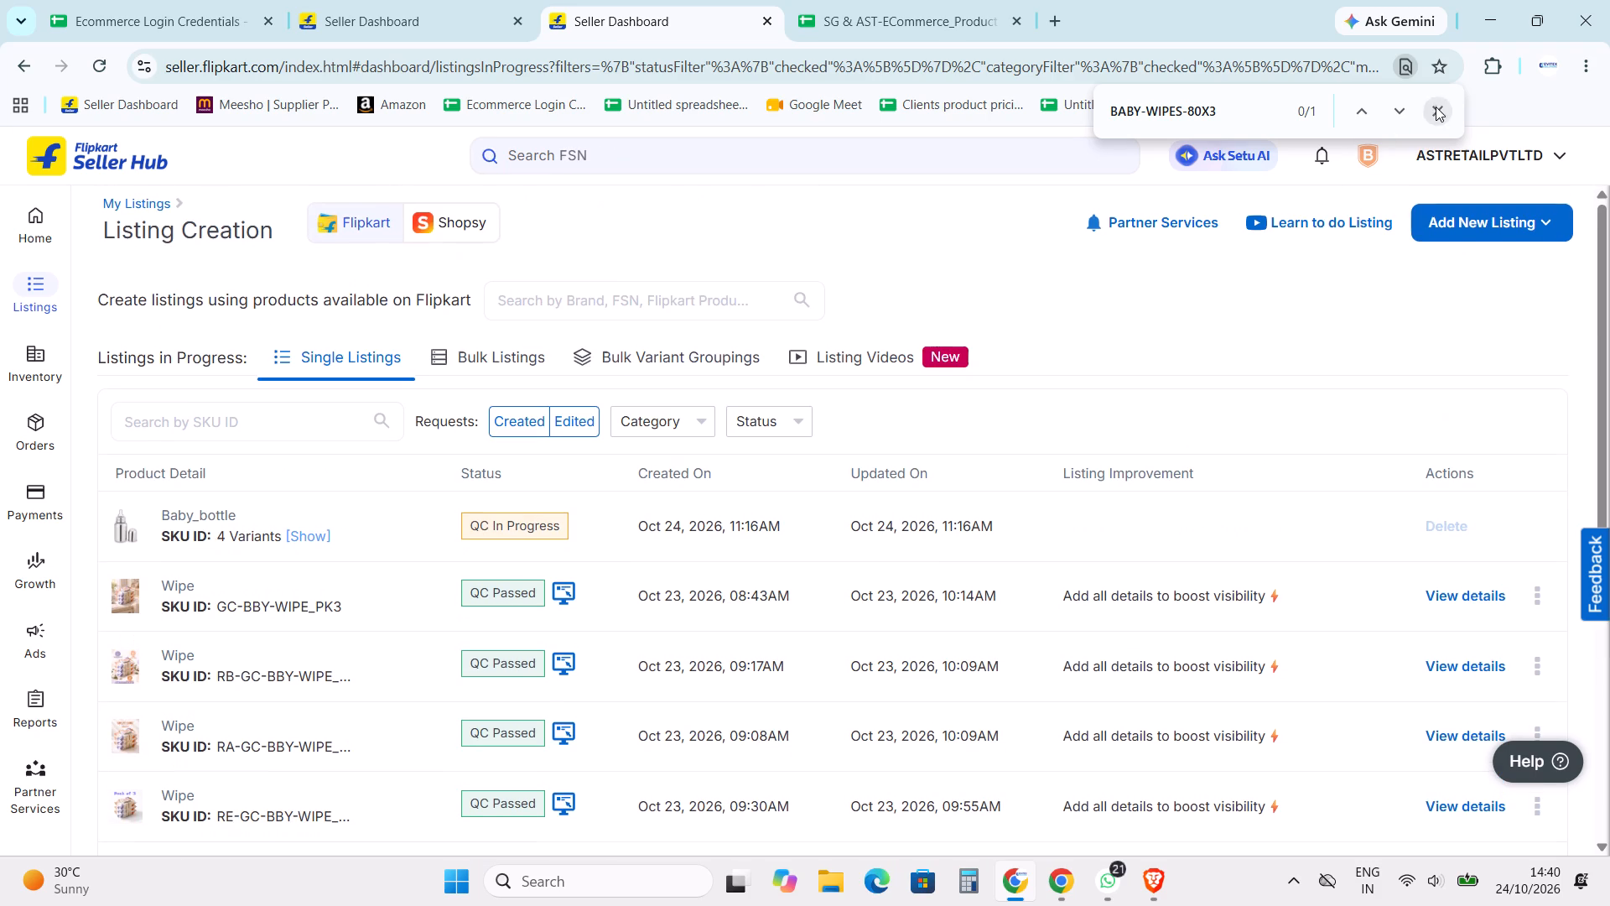
left_click(854, 0)
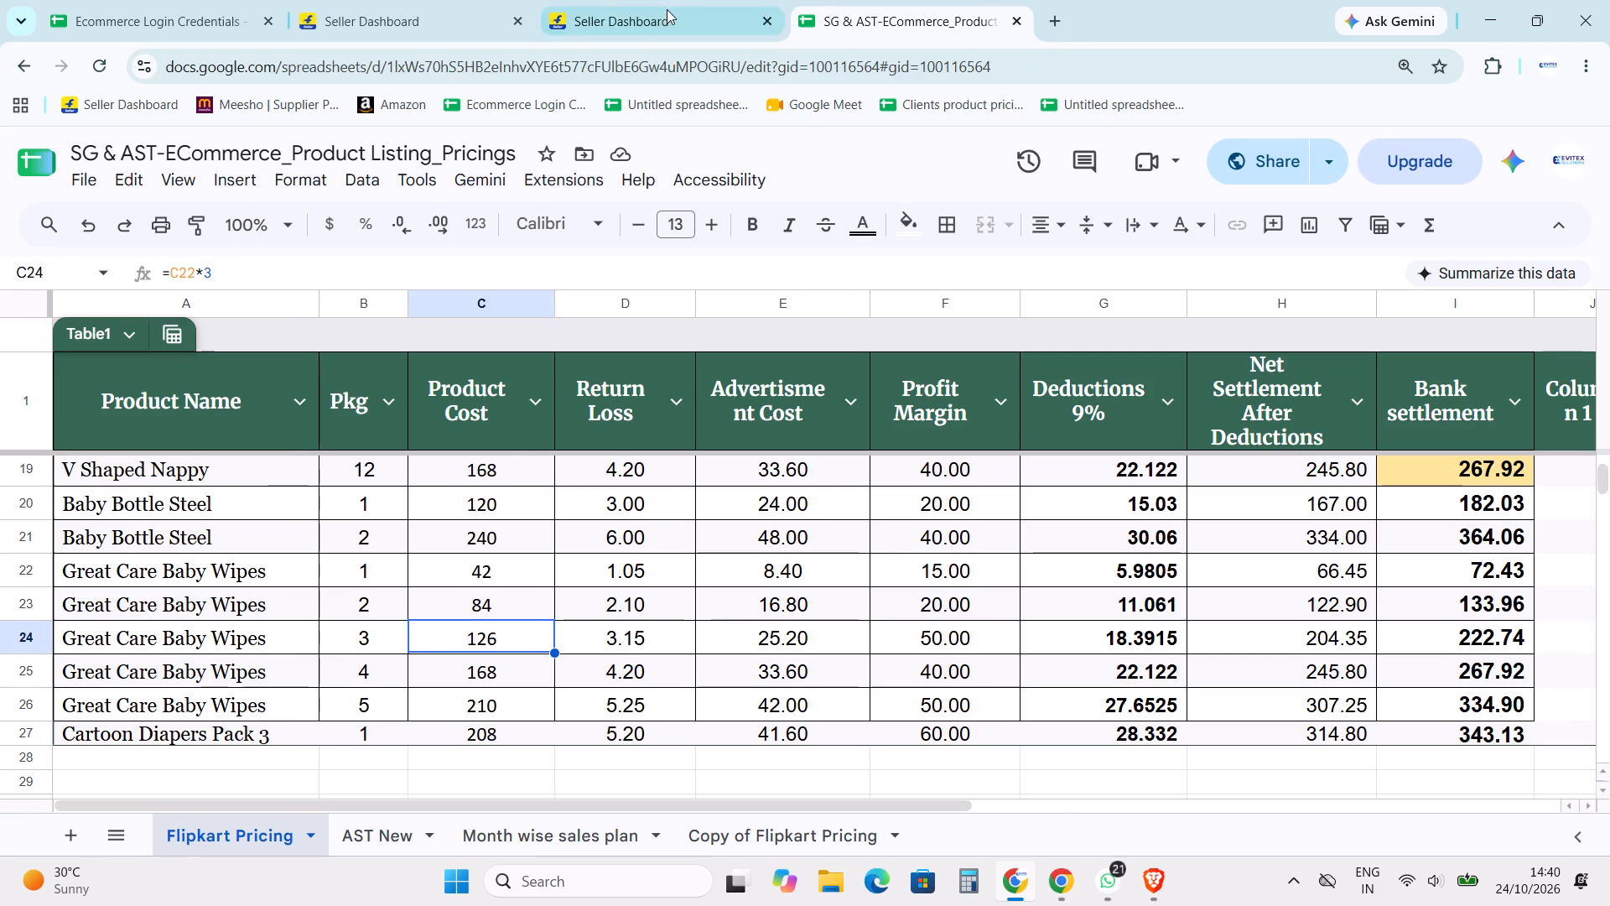
left_click(586, 0)
left_click(479, 0)
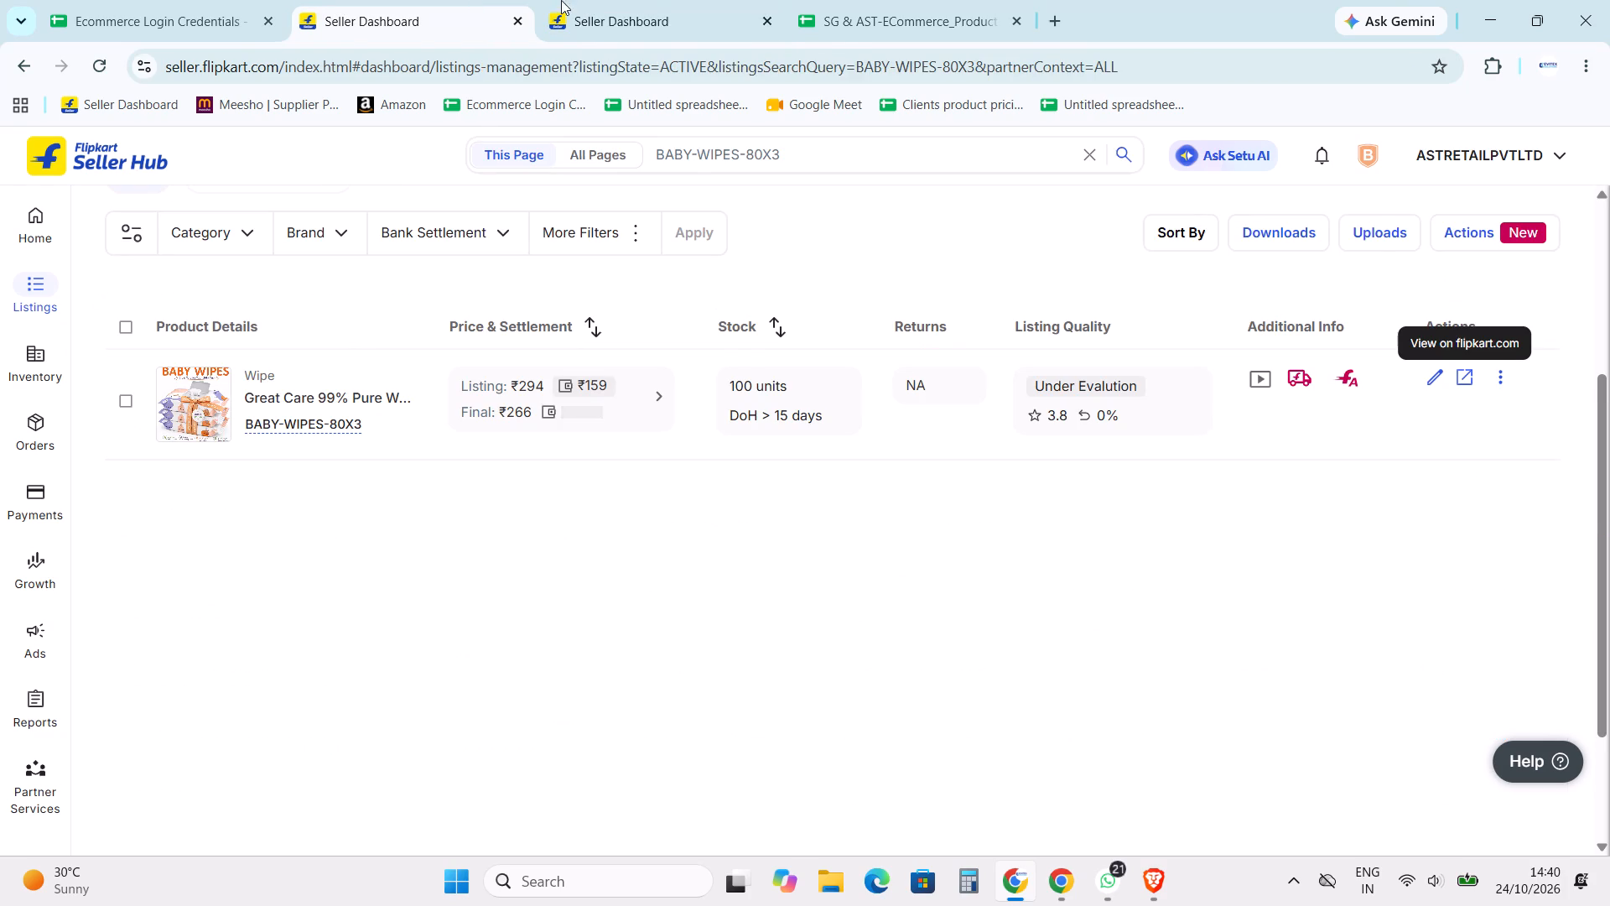
left_click(580, 0)
scroll(318, 459, "down", 5)
scroll(242, 446, "down", 12)
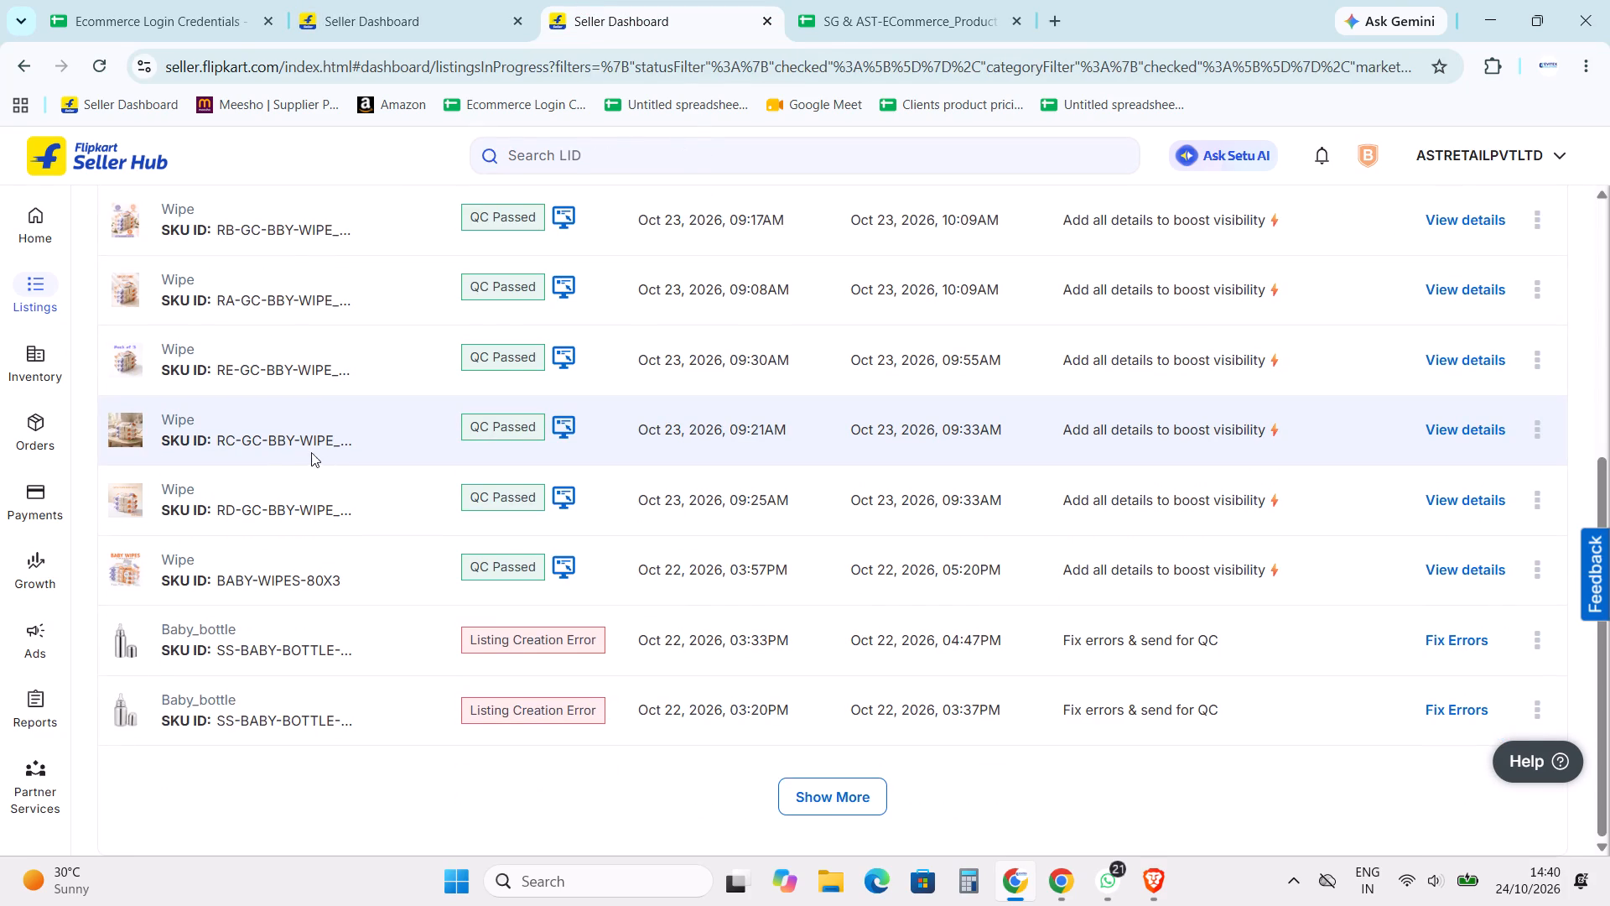
Open all active listings and look through the products, prices and stock on page 1.
left_click(40, 281)
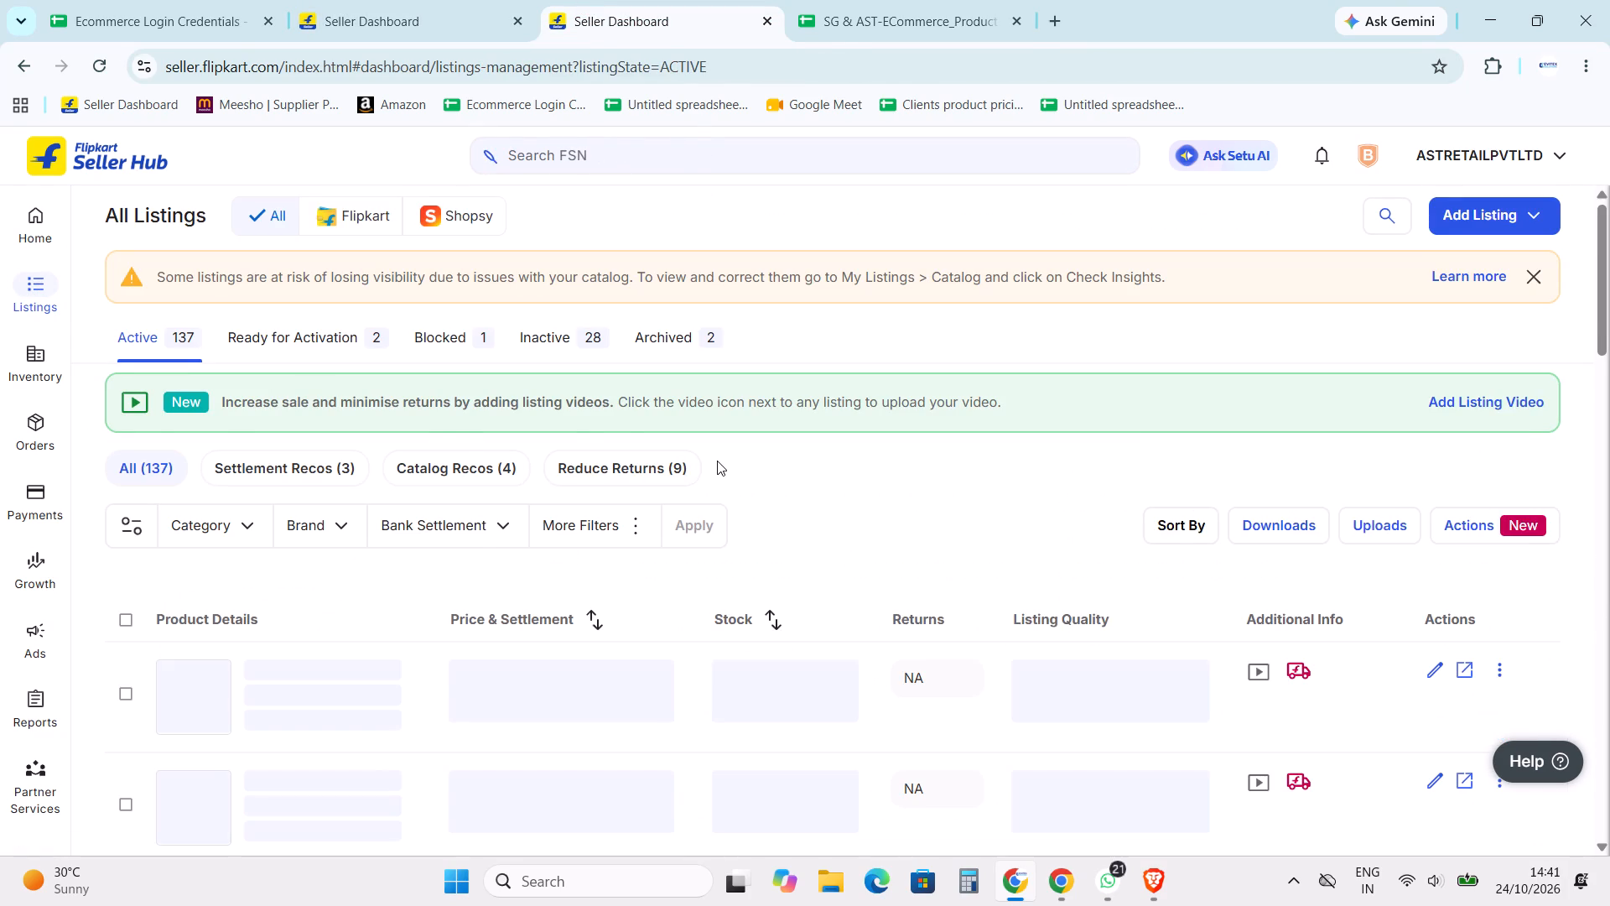
scroll(735, 445, "down", 7)
scroll(509, 498, "down", 4)
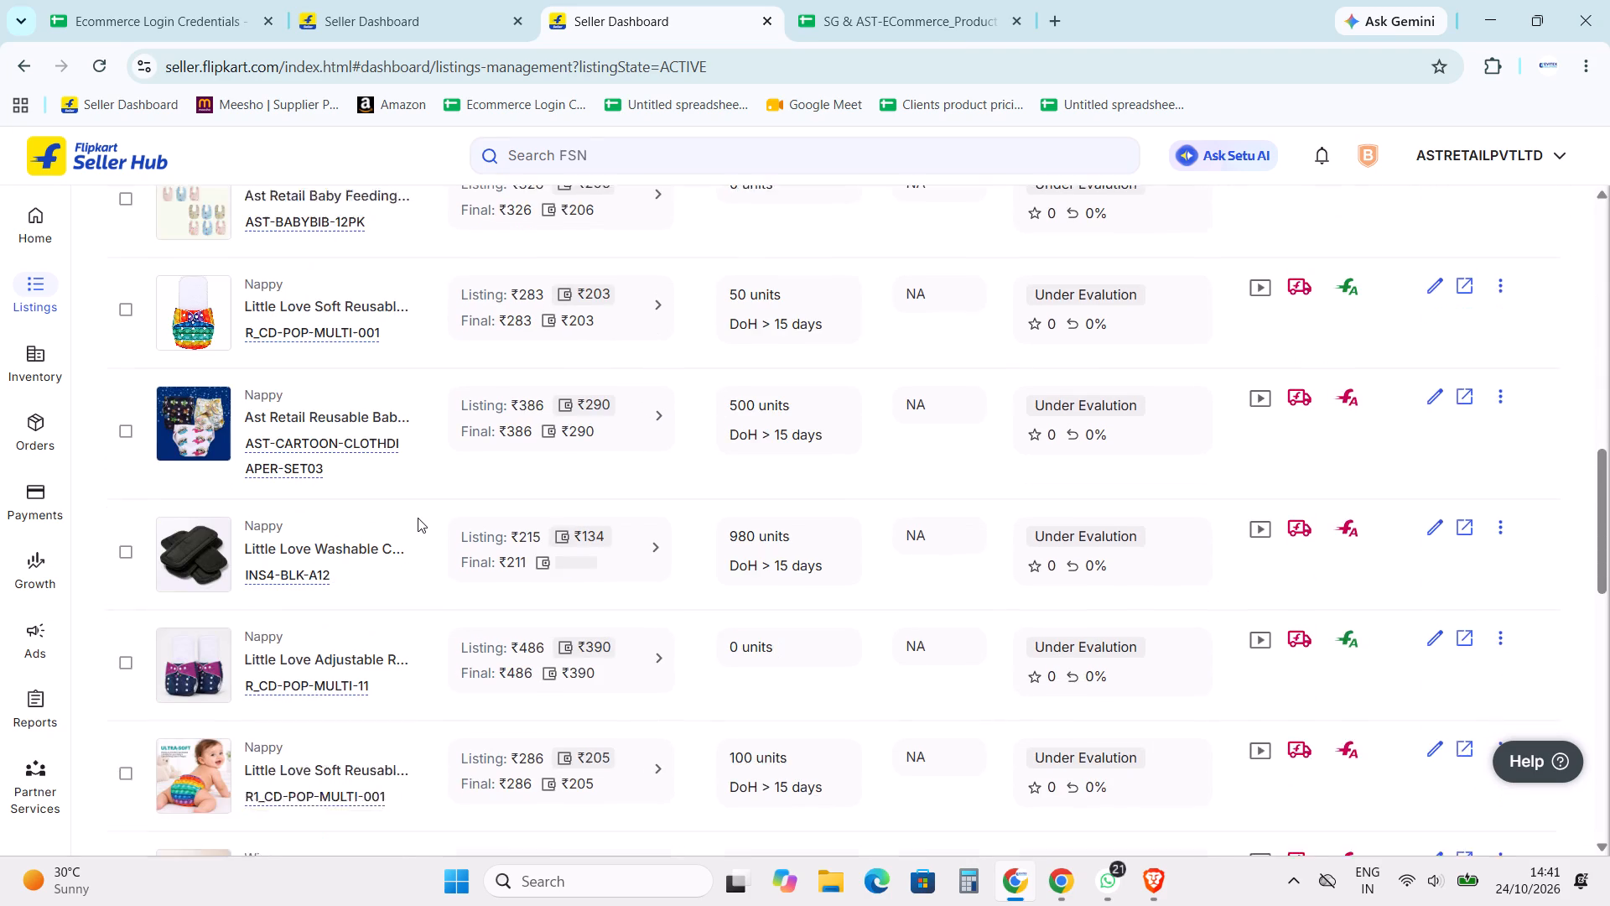
scroll(415, 518, "down", 11)
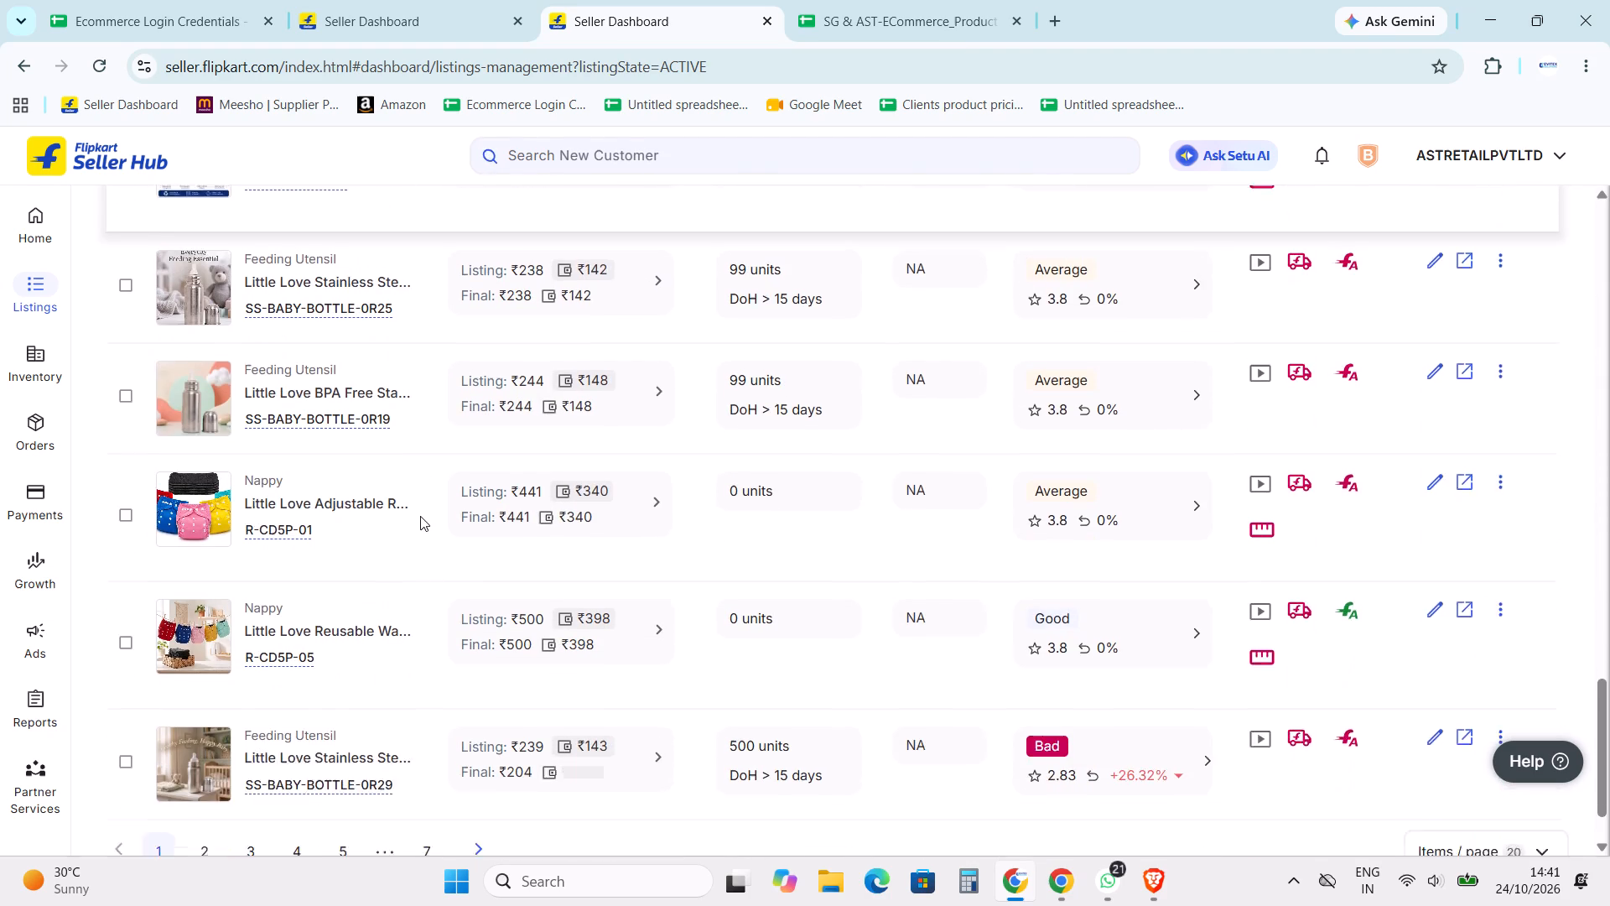
scroll(420, 516, "down", 6)
Go to page 2 of the active listings and look through its products, settlements and listing quality.
left_click(200, 758)
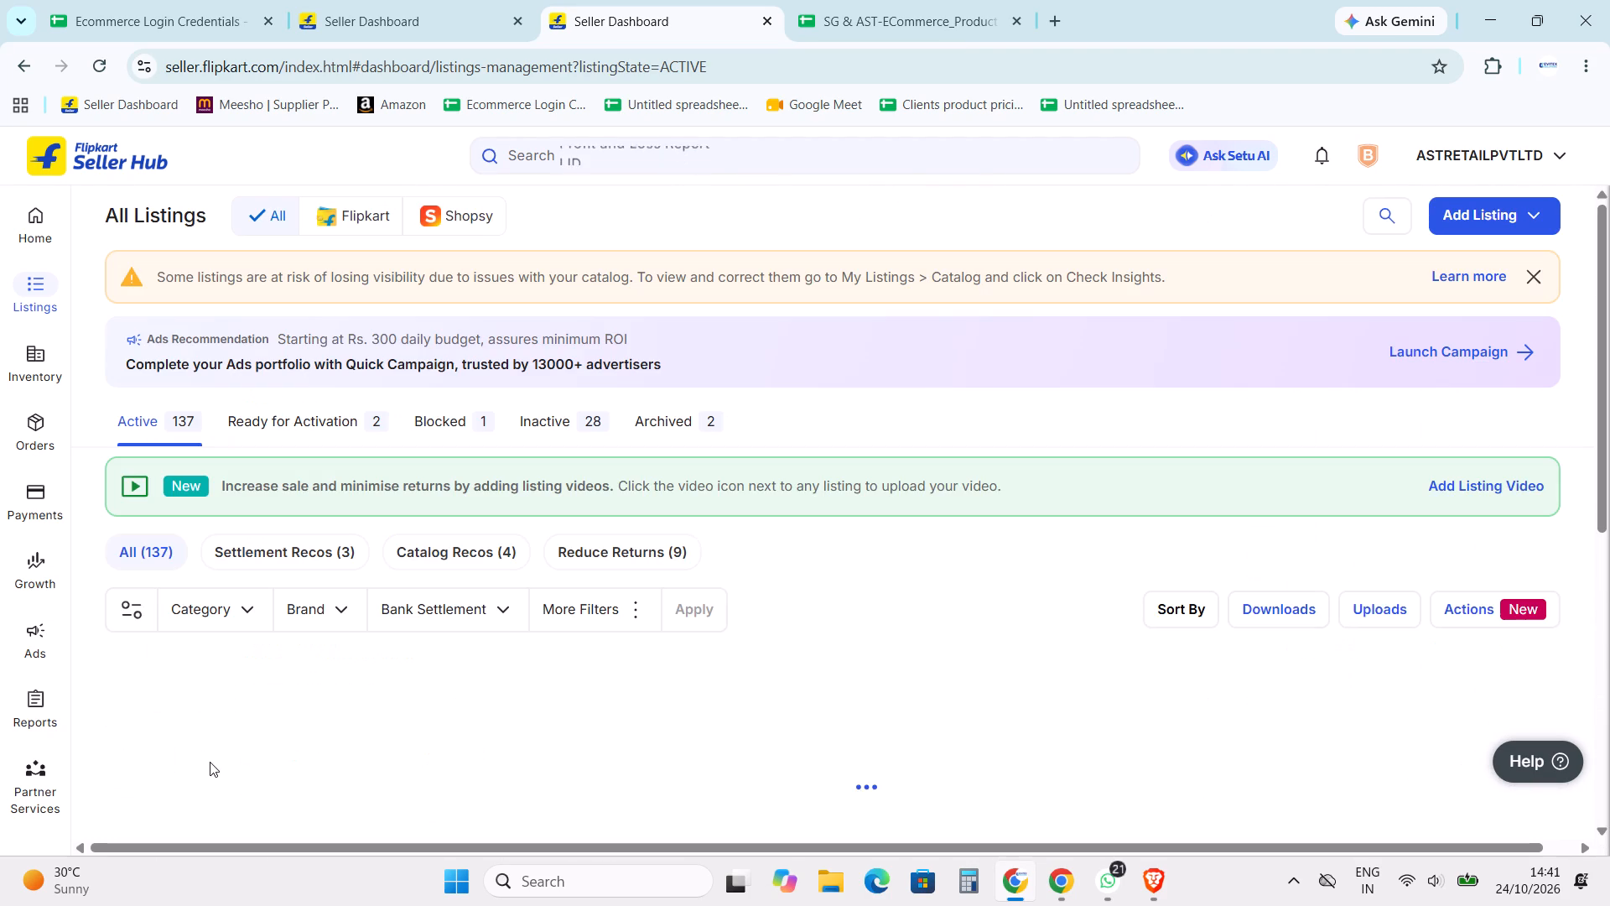
left_click(932, 414)
scroll(901, 409, "down", 6)
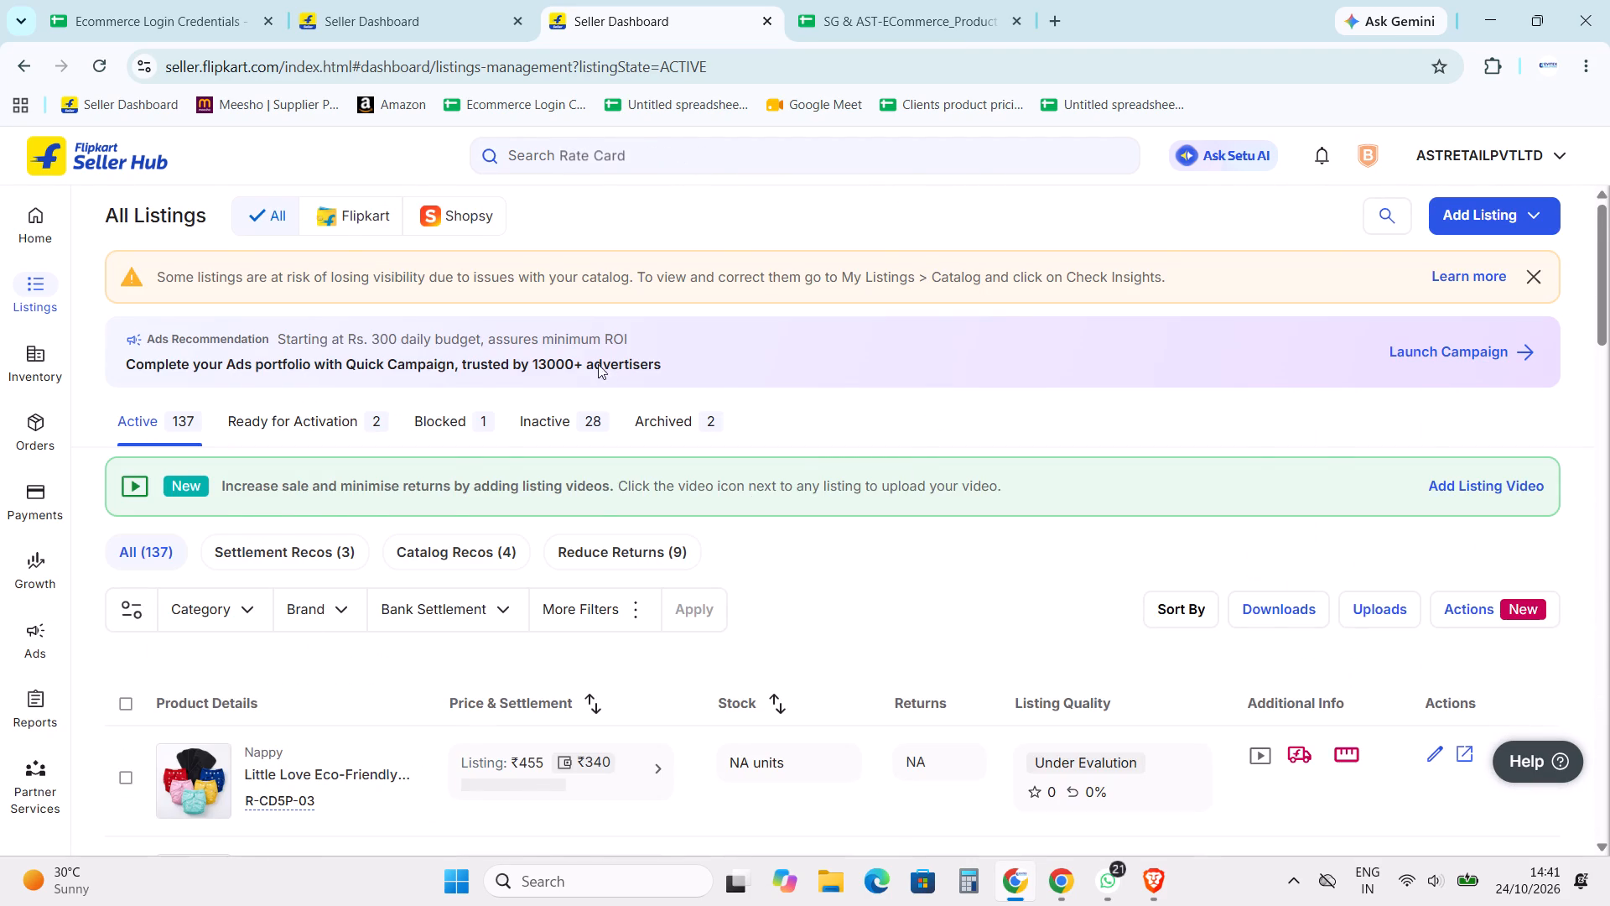
scroll(347, 457, "down", 5)
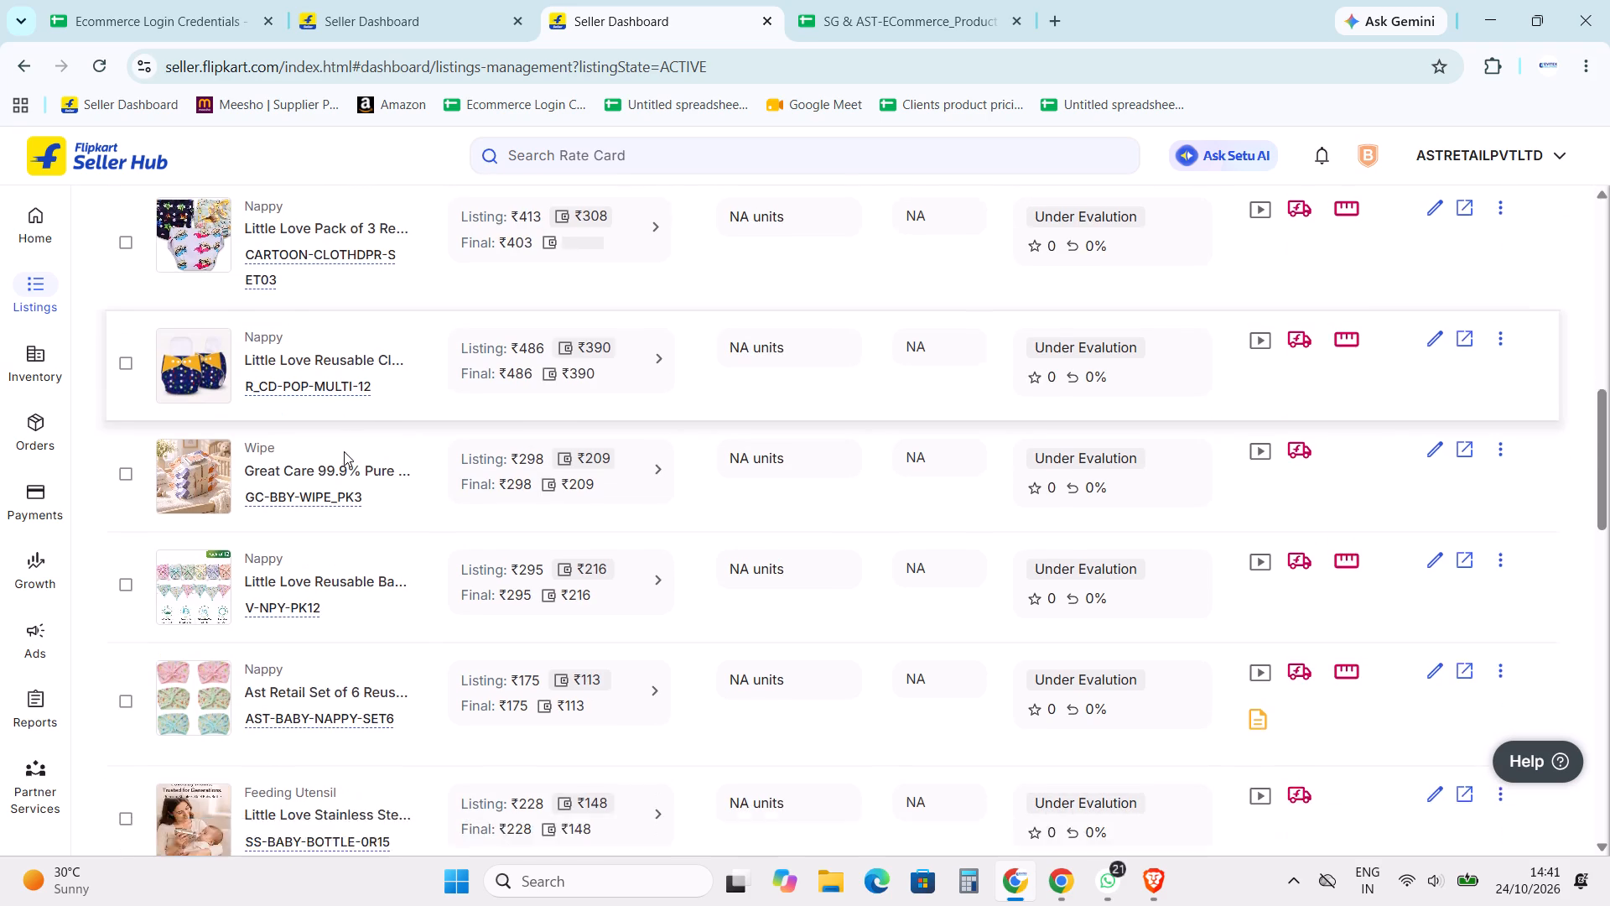
scroll(344, 451, "down", 11)
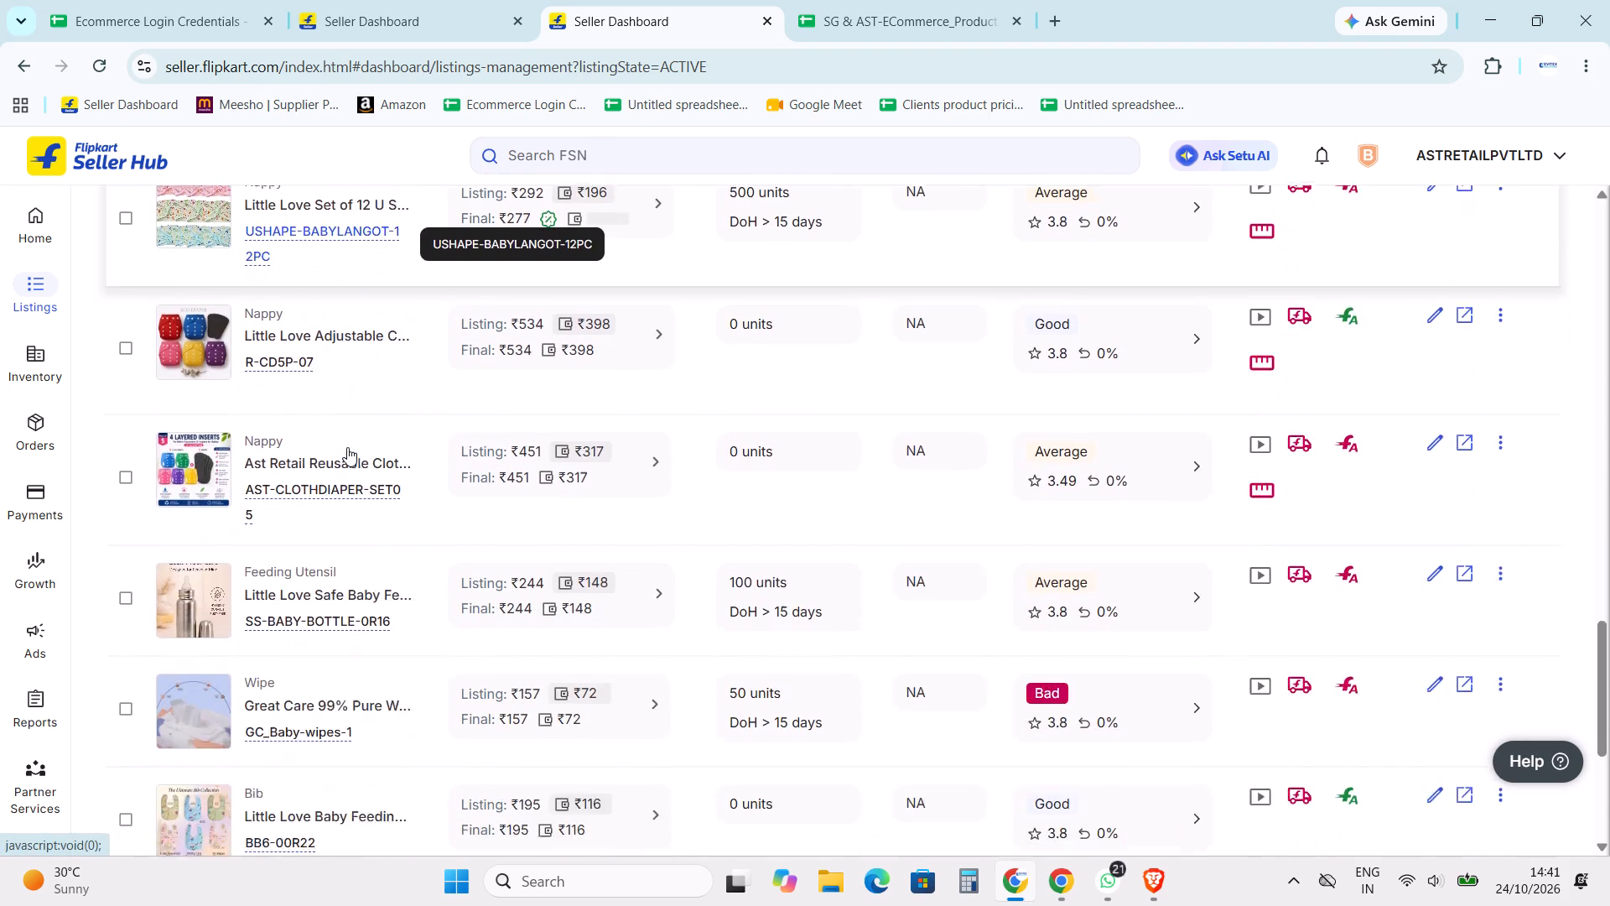
scroll(347, 447, "down", 8)
Go to page 3 of the active listings and look through its products, settlements and stock.
left_click(252, 756)
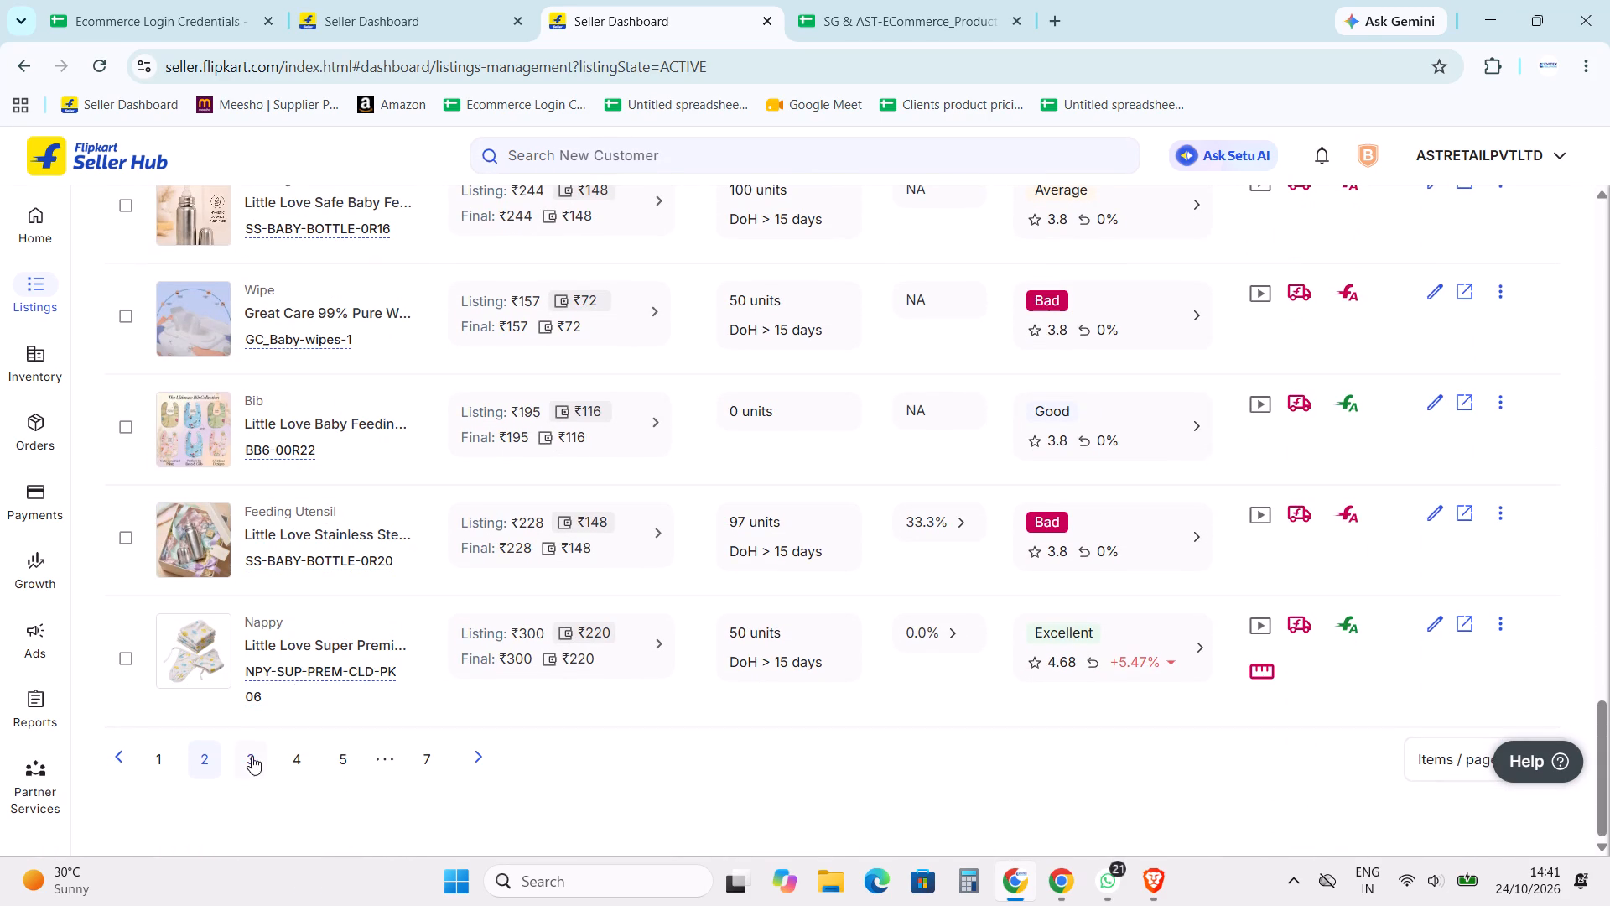
left_click(1022, 416)
scroll(768, 406, "down", 3)
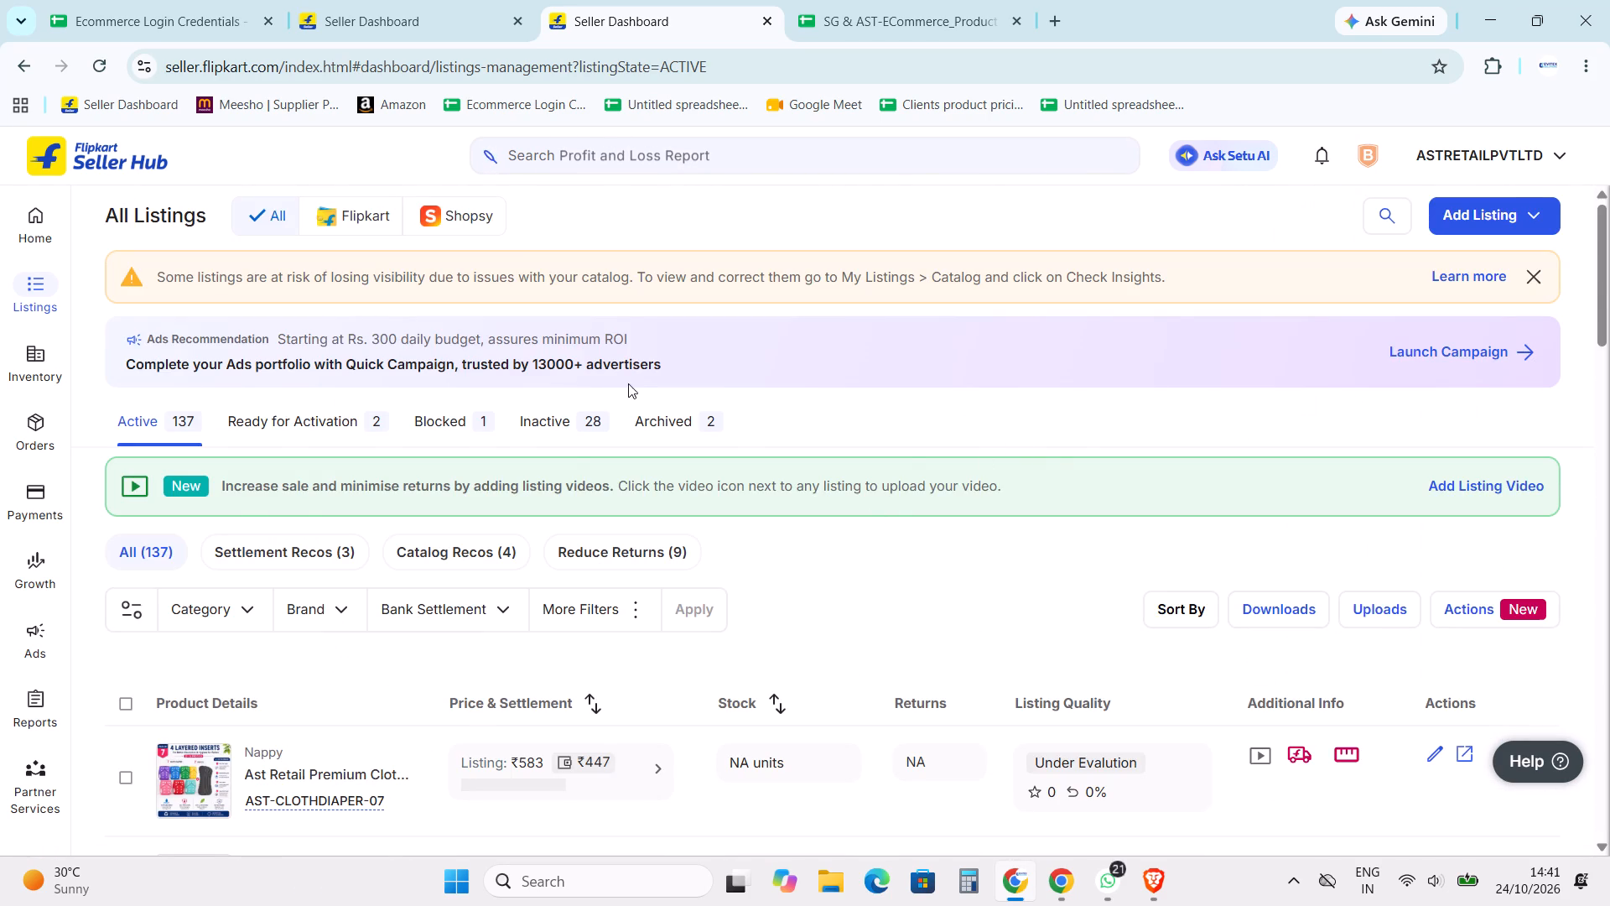
scroll(628, 383, "down", 3)
scroll(437, 365, "down", 4)
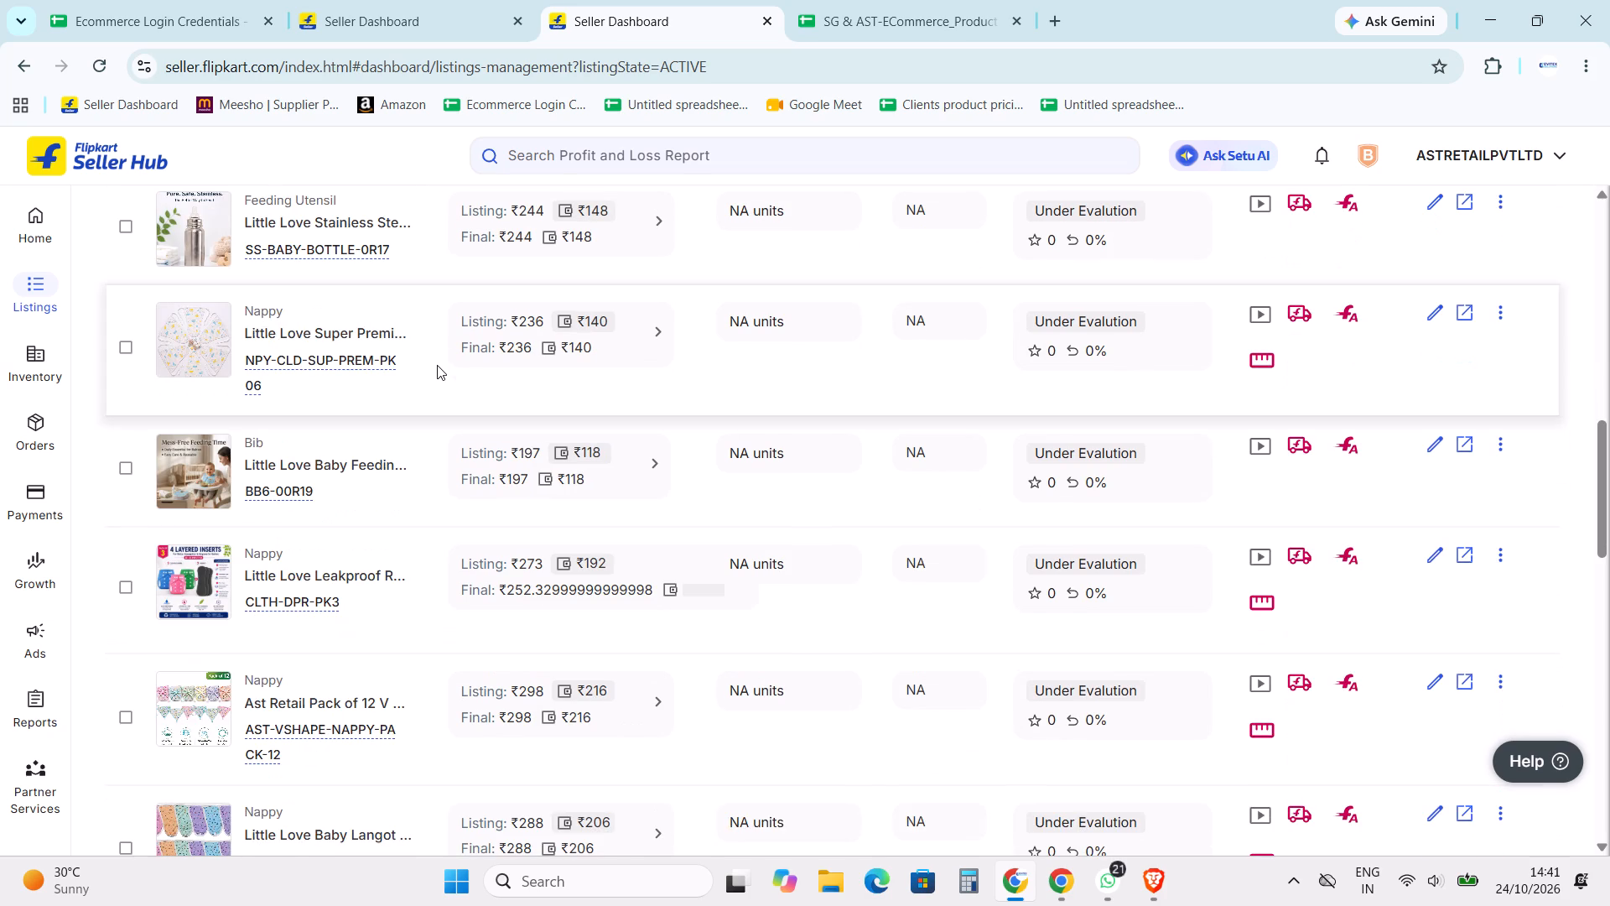
scroll(437, 365, "down", 6)
scroll(335, 647, "down", 8)
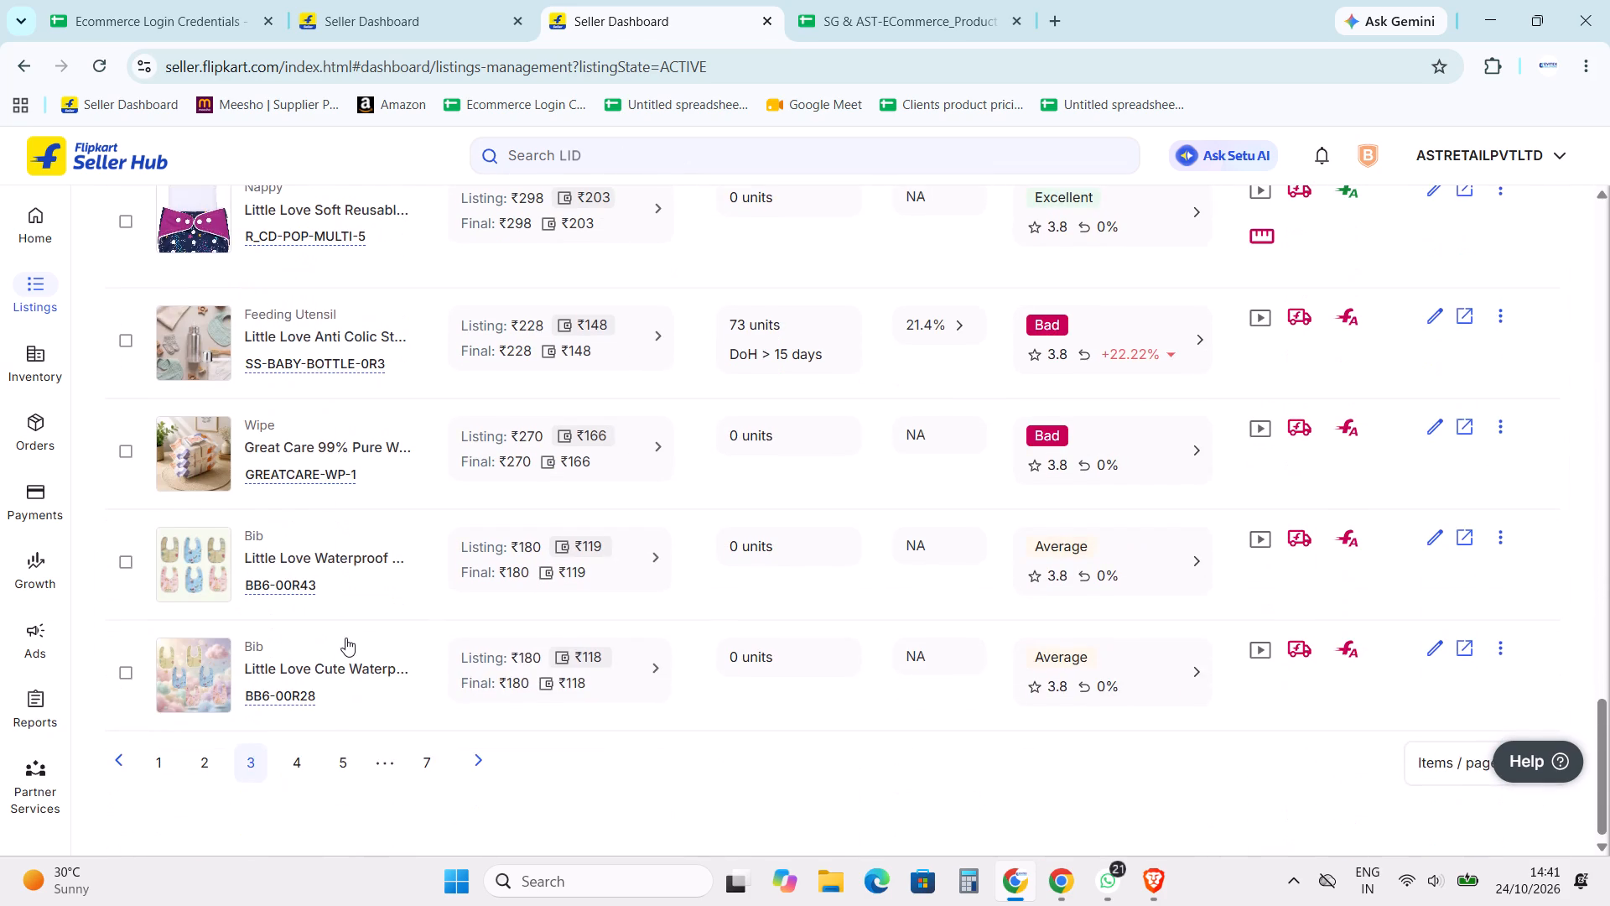
scroll(345, 638, "down", 3)
Go to page 4 of the active listings and look through its products, settlements and stock.
left_click(295, 767)
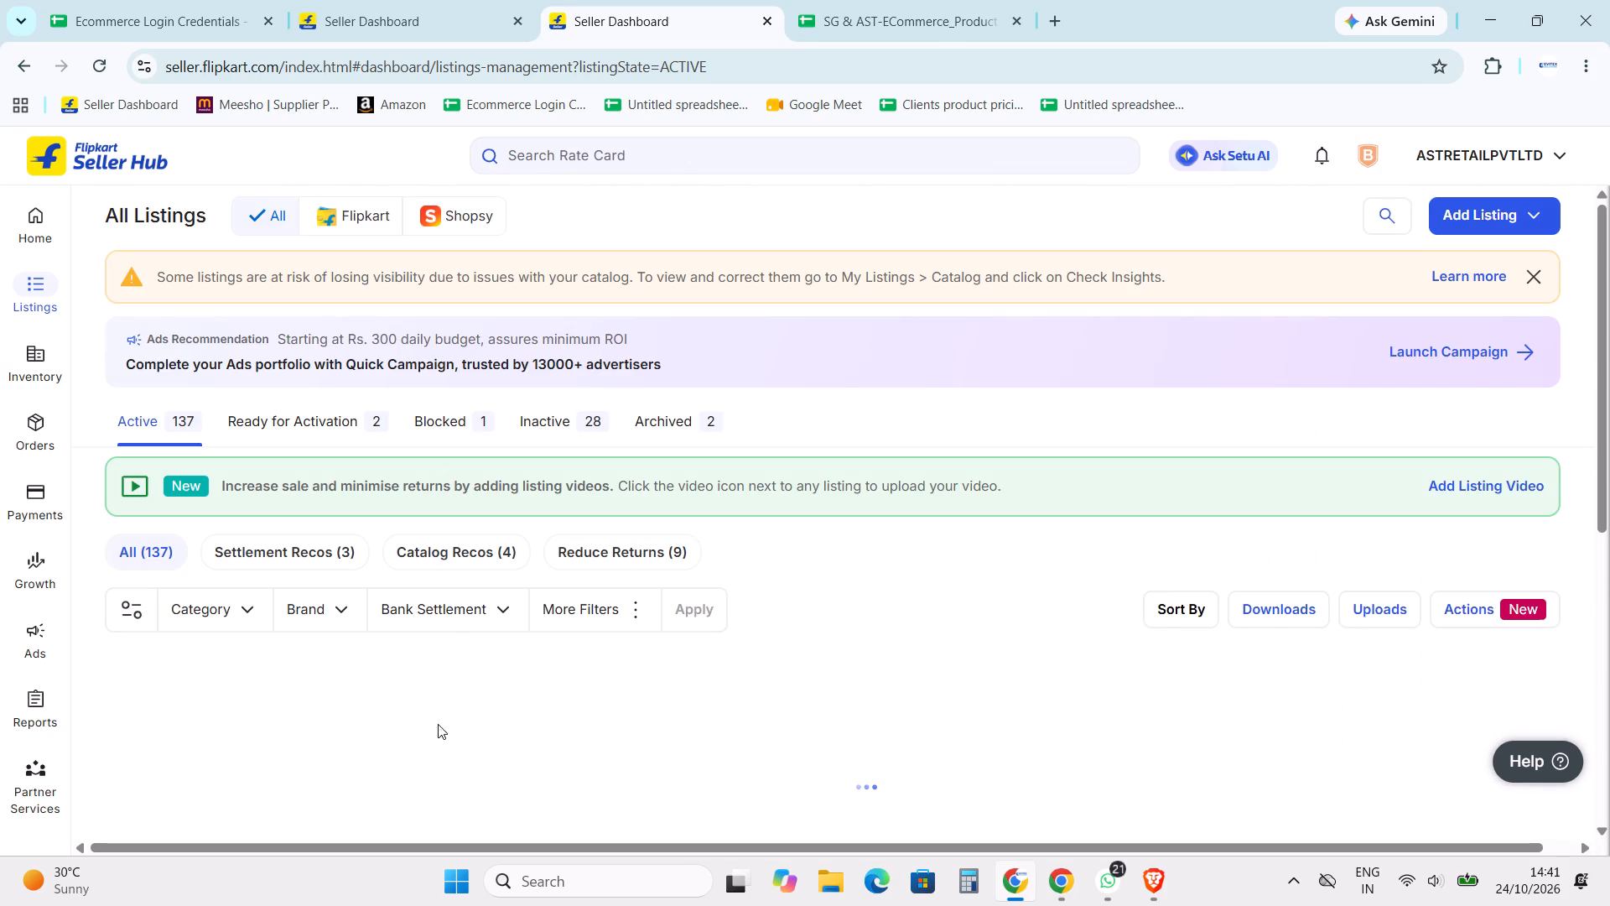
left_click(970, 406)
scroll(579, 396, "down", 5)
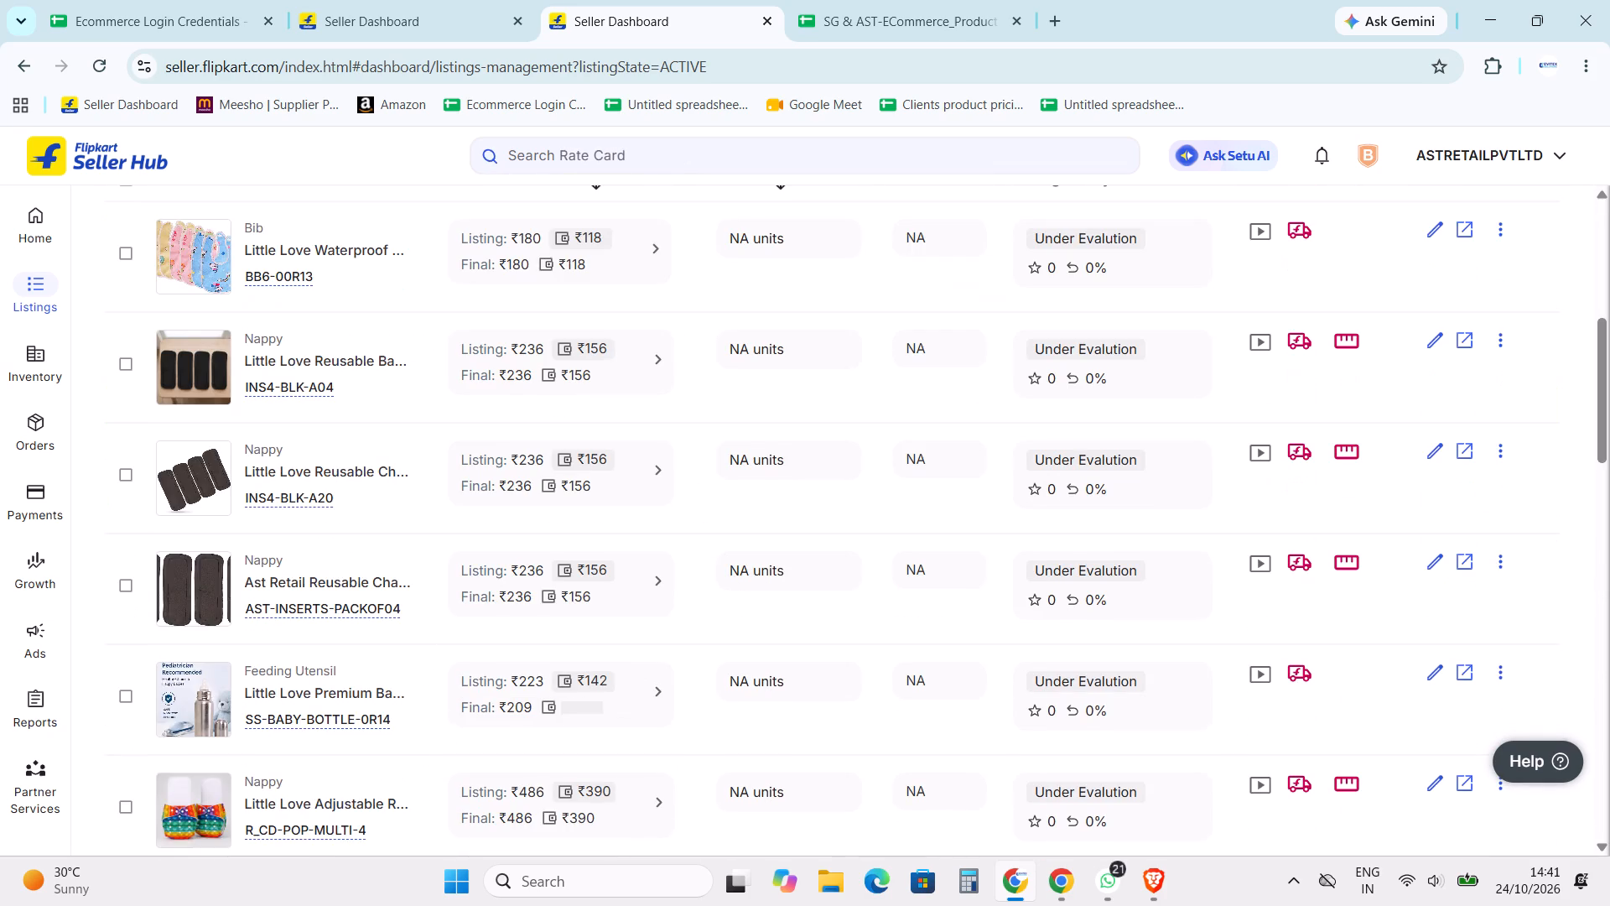
scroll(532, 404, "down", 5)
scroll(394, 499, "down", 2)
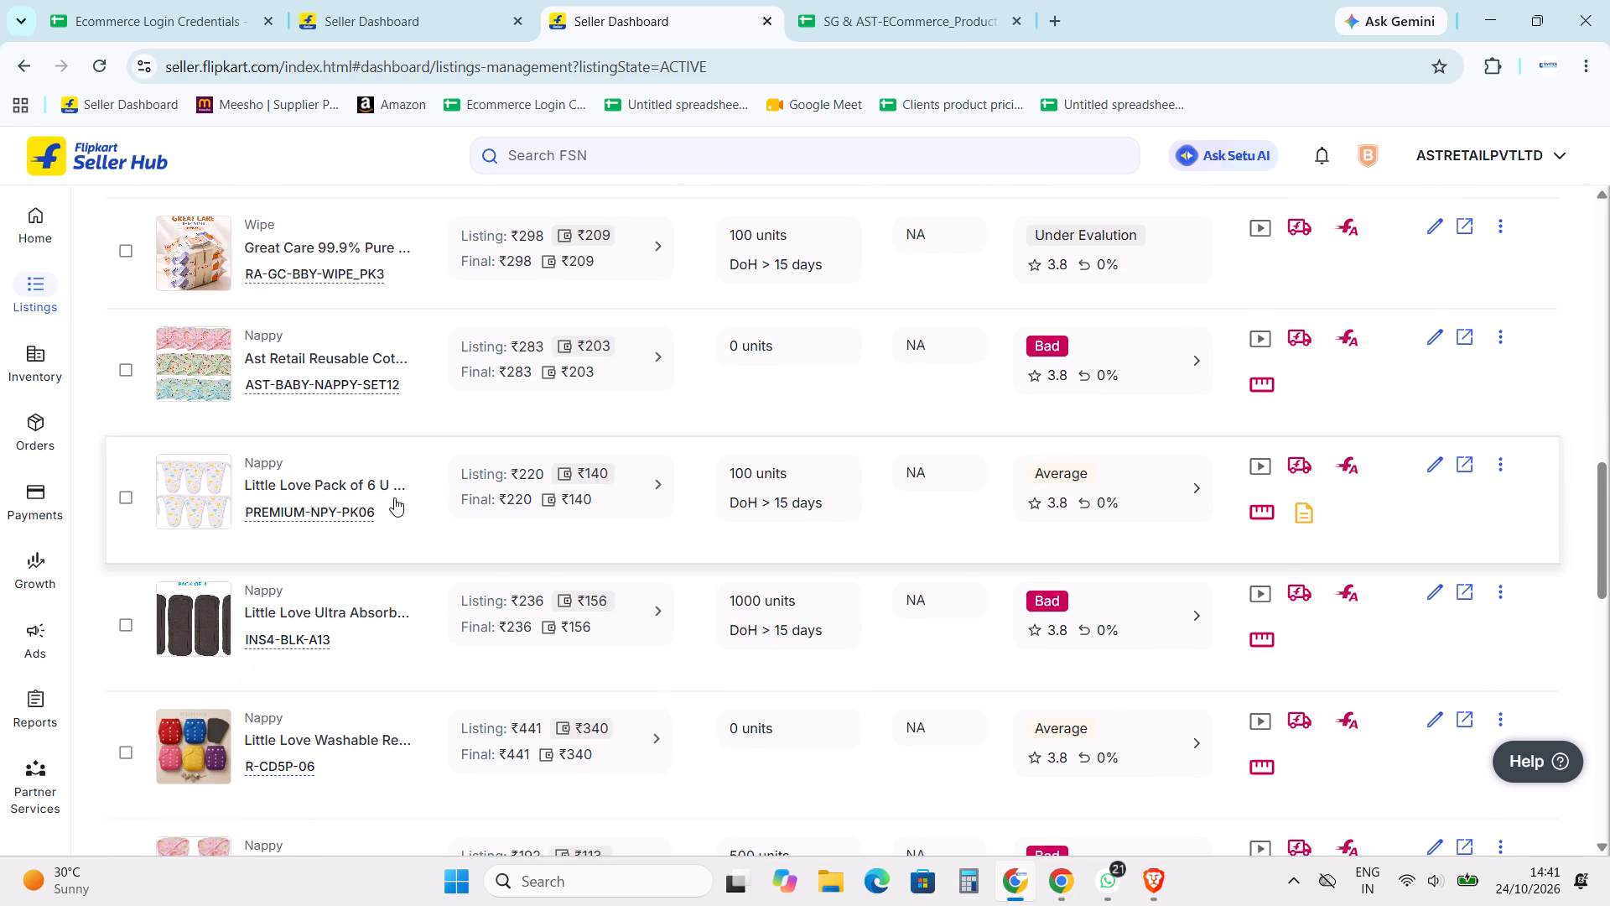
scroll(394, 497, "down", 1)
scroll(394, 497, "down", 20)
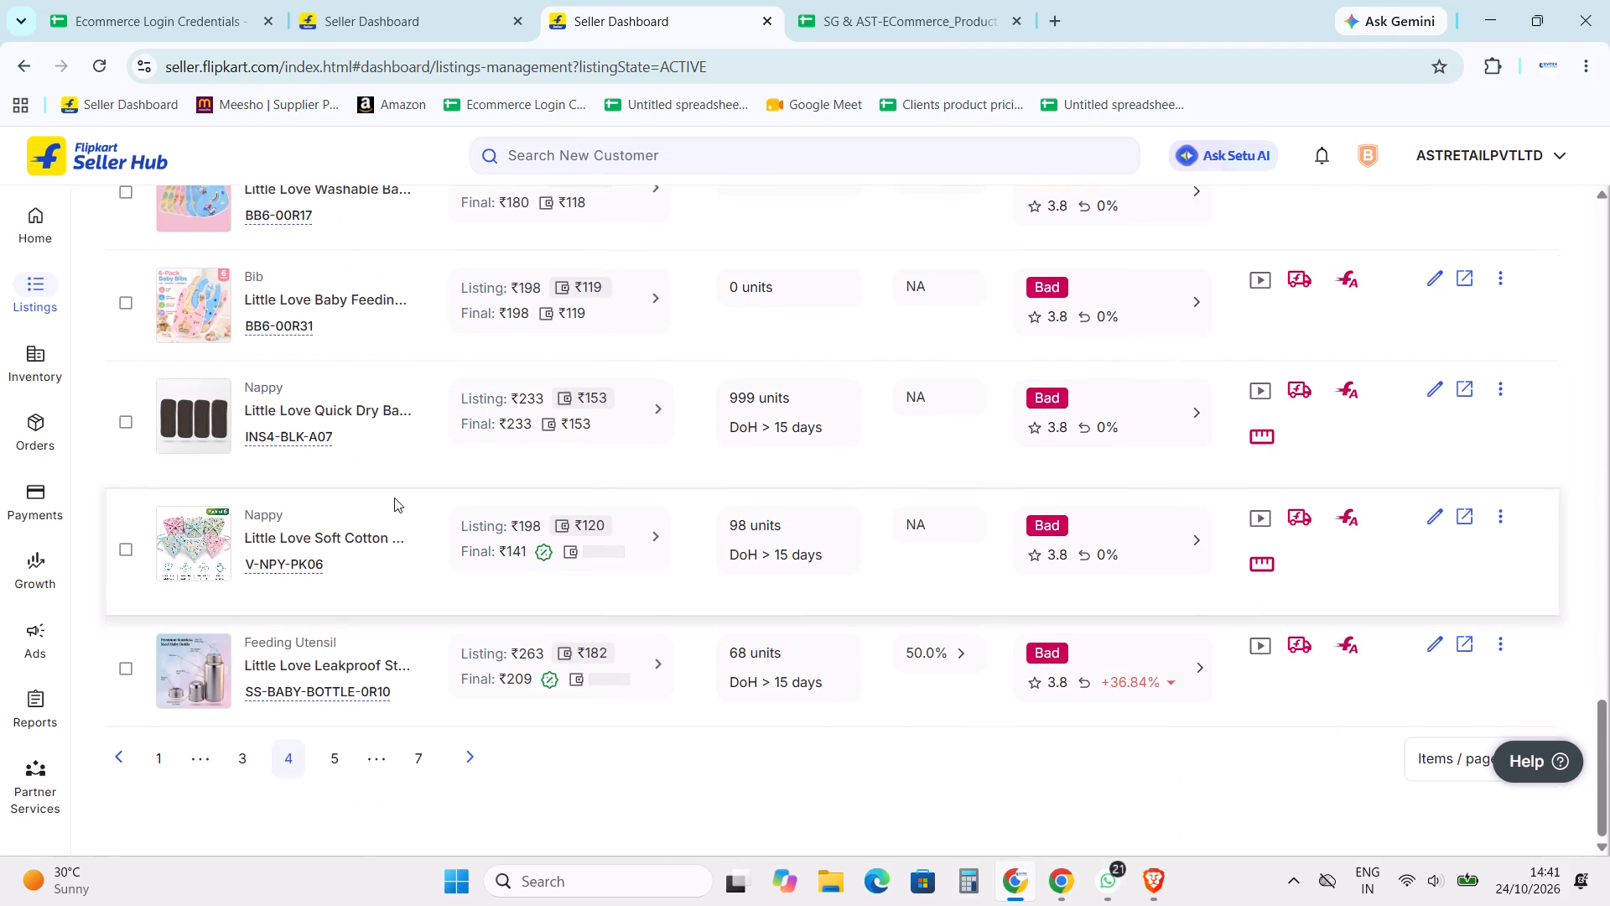
scroll(394, 497, "down", 5)
Go to page 5 of the active listings and check its products' prices, settlements and applied offers.
left_click(335, 765)
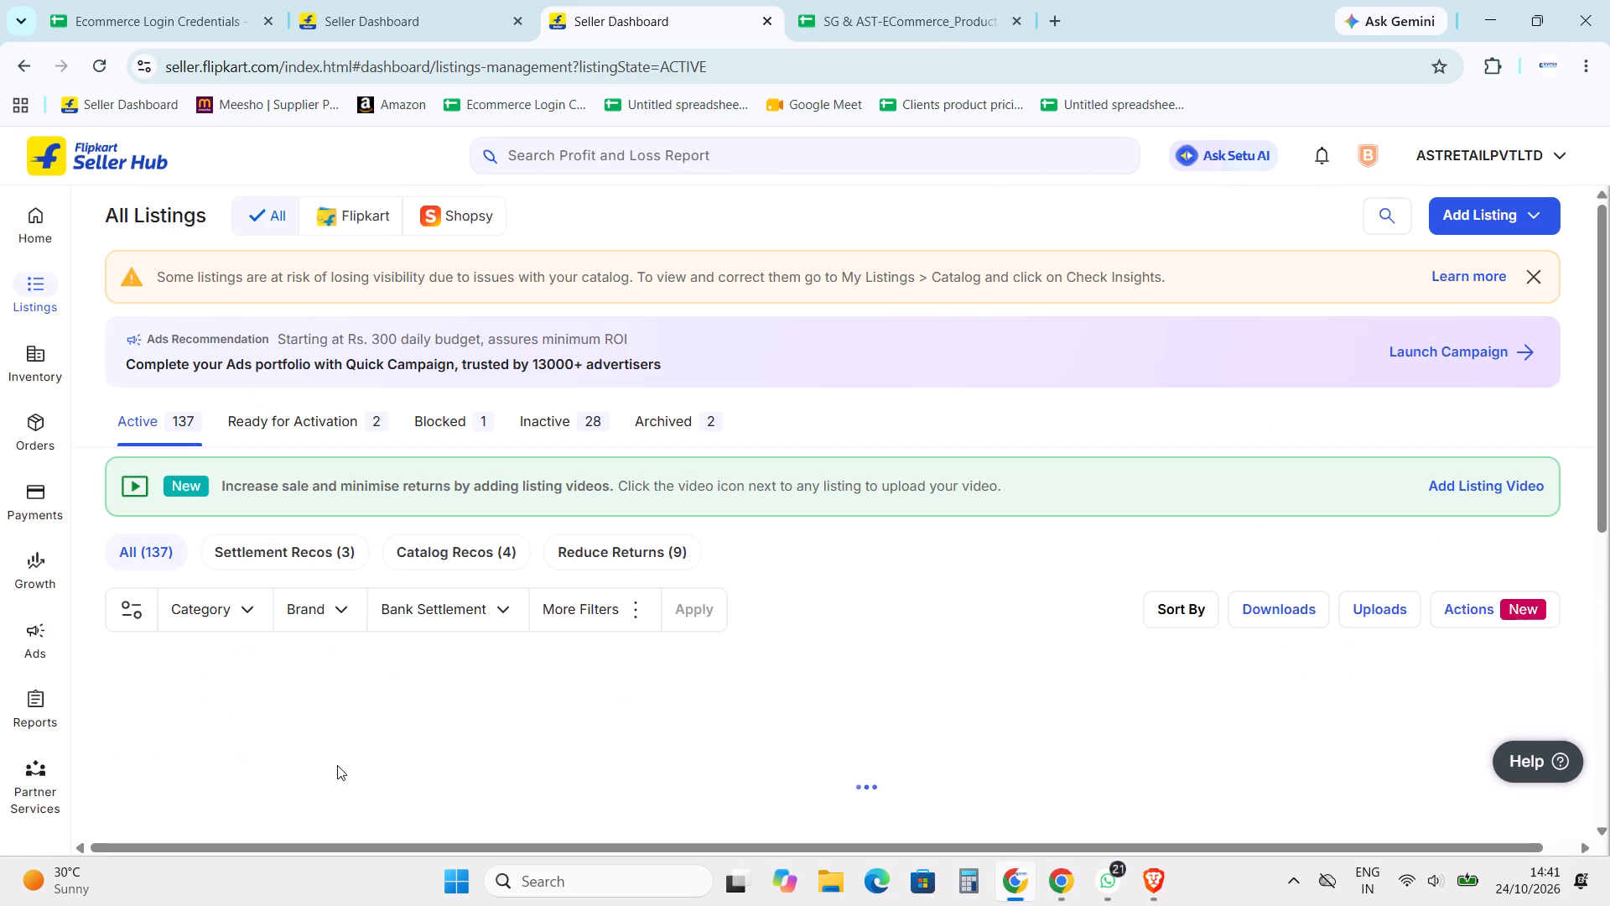
scroll(813, 458, "down", 8)
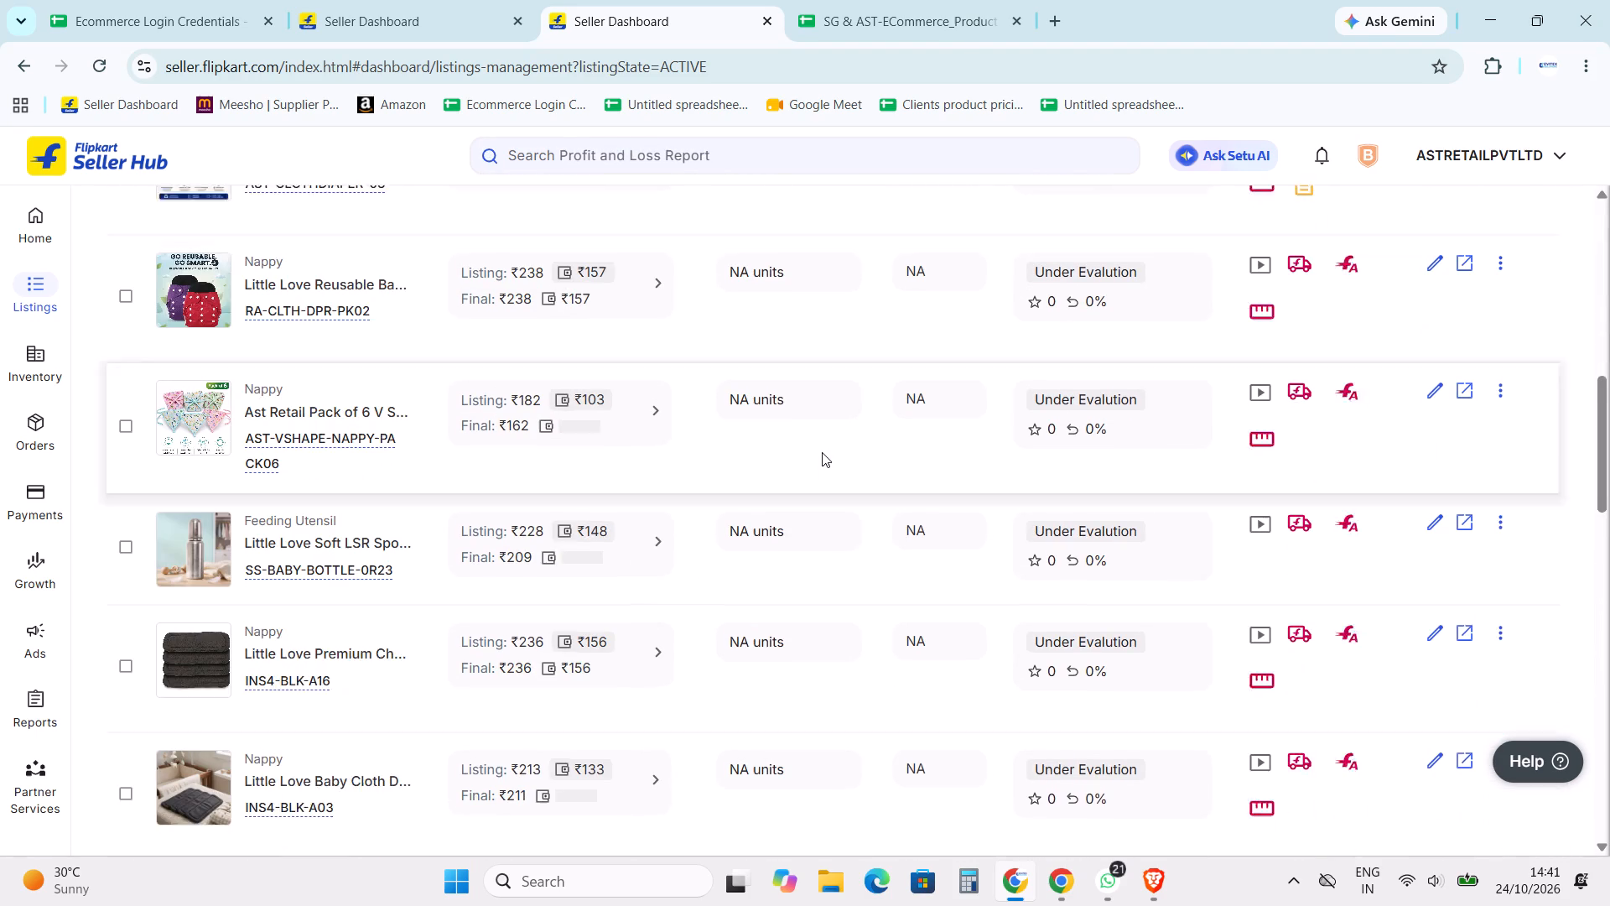
scroll(822, 452, "down", 1)
scroll(822, 452, "up", 10)
scroll(822, 452, "down", 6)
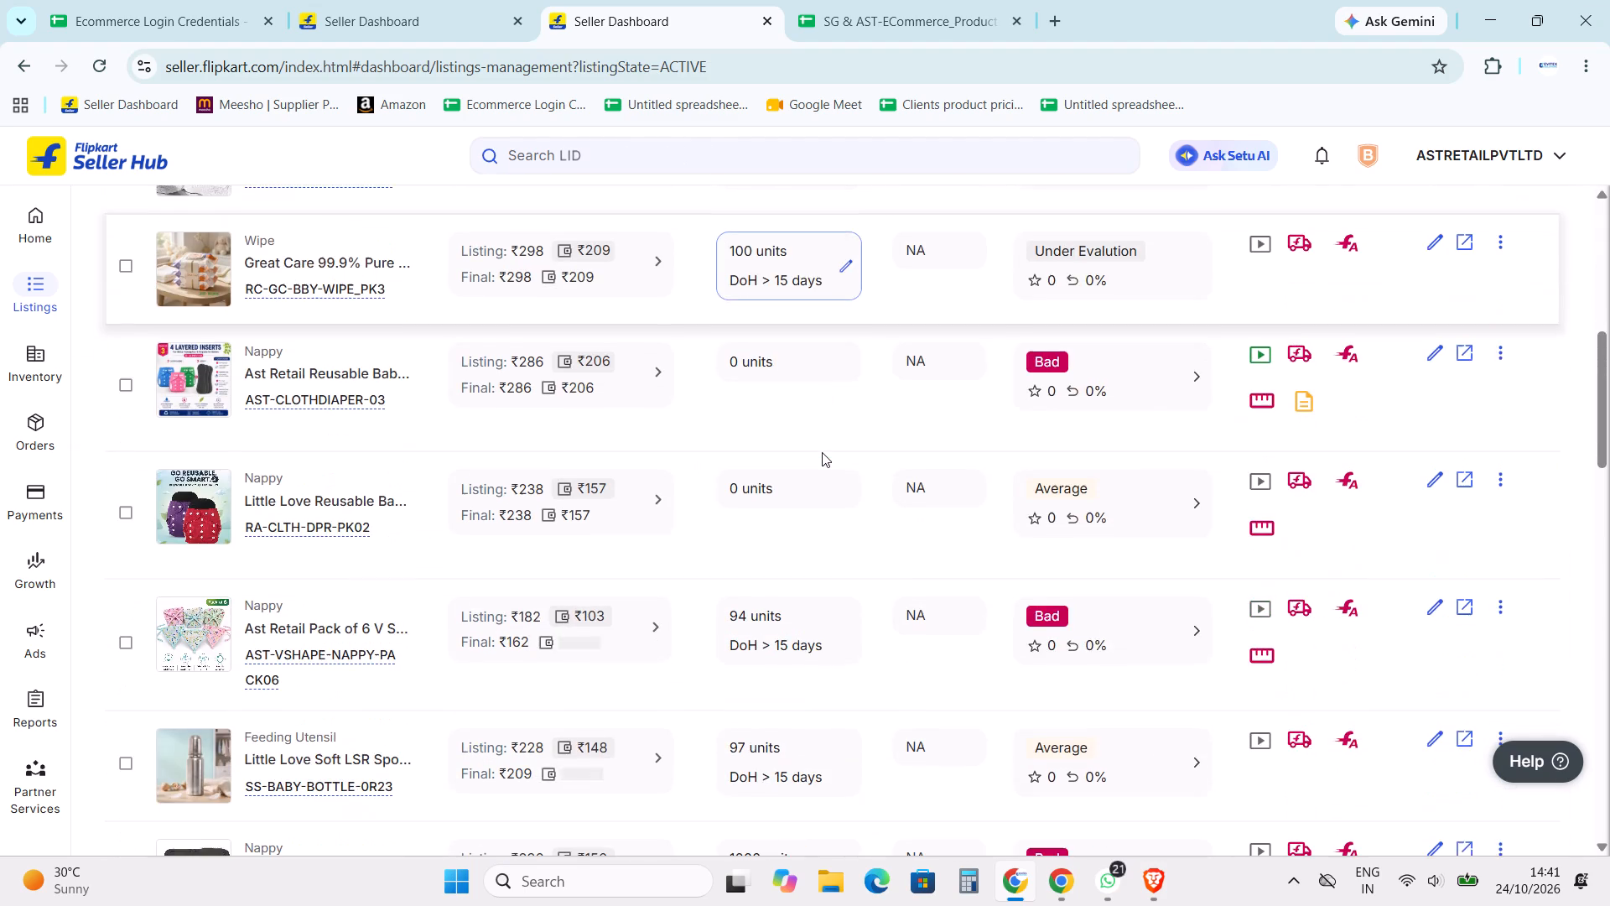
scroll(822, 452, "down", 12)
scroll(821, 452, "up", 6)
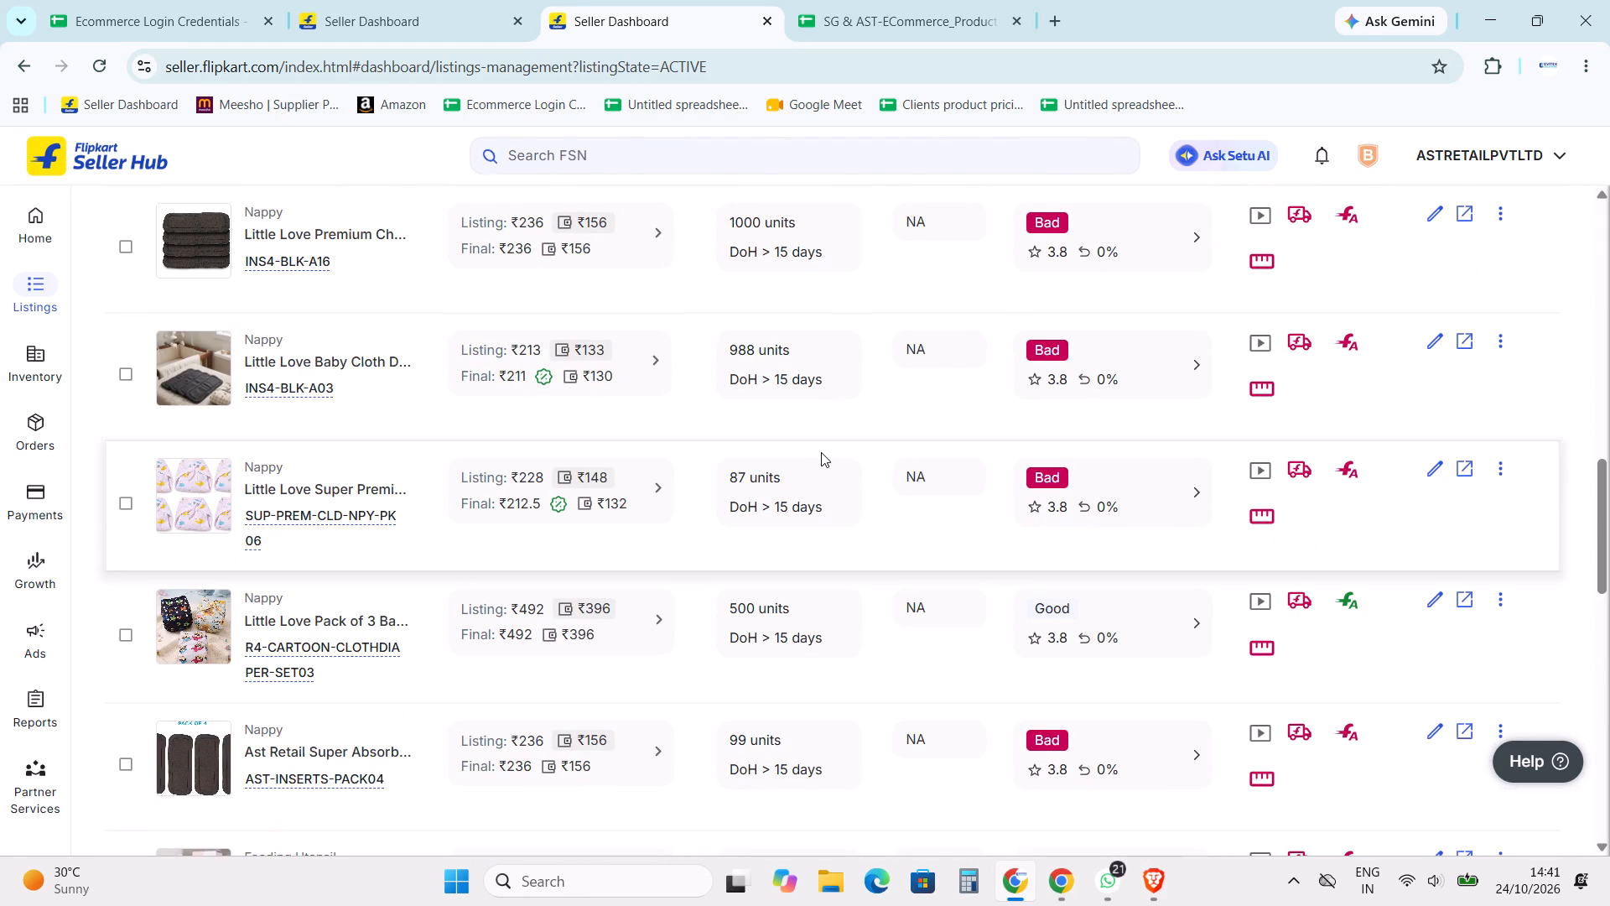
Open the offer applied to SUP-PREM-CLD-NPY-PK06, review the settlement and final prices of its opted-in products, and close its details.
left_click(561, 505)
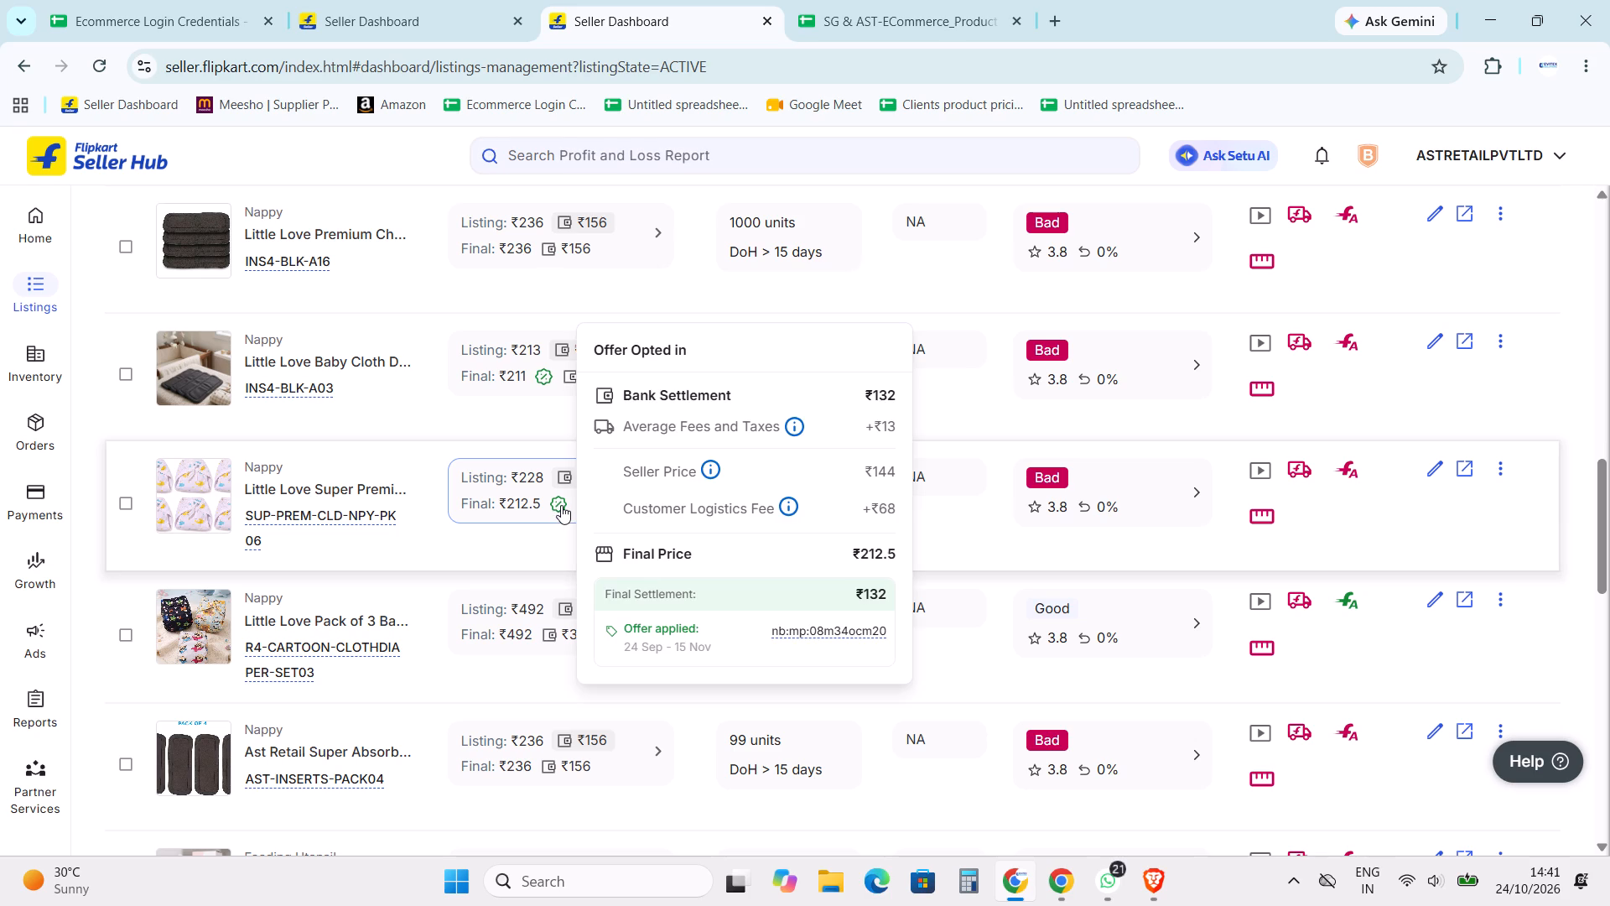
left_click(828, 629)
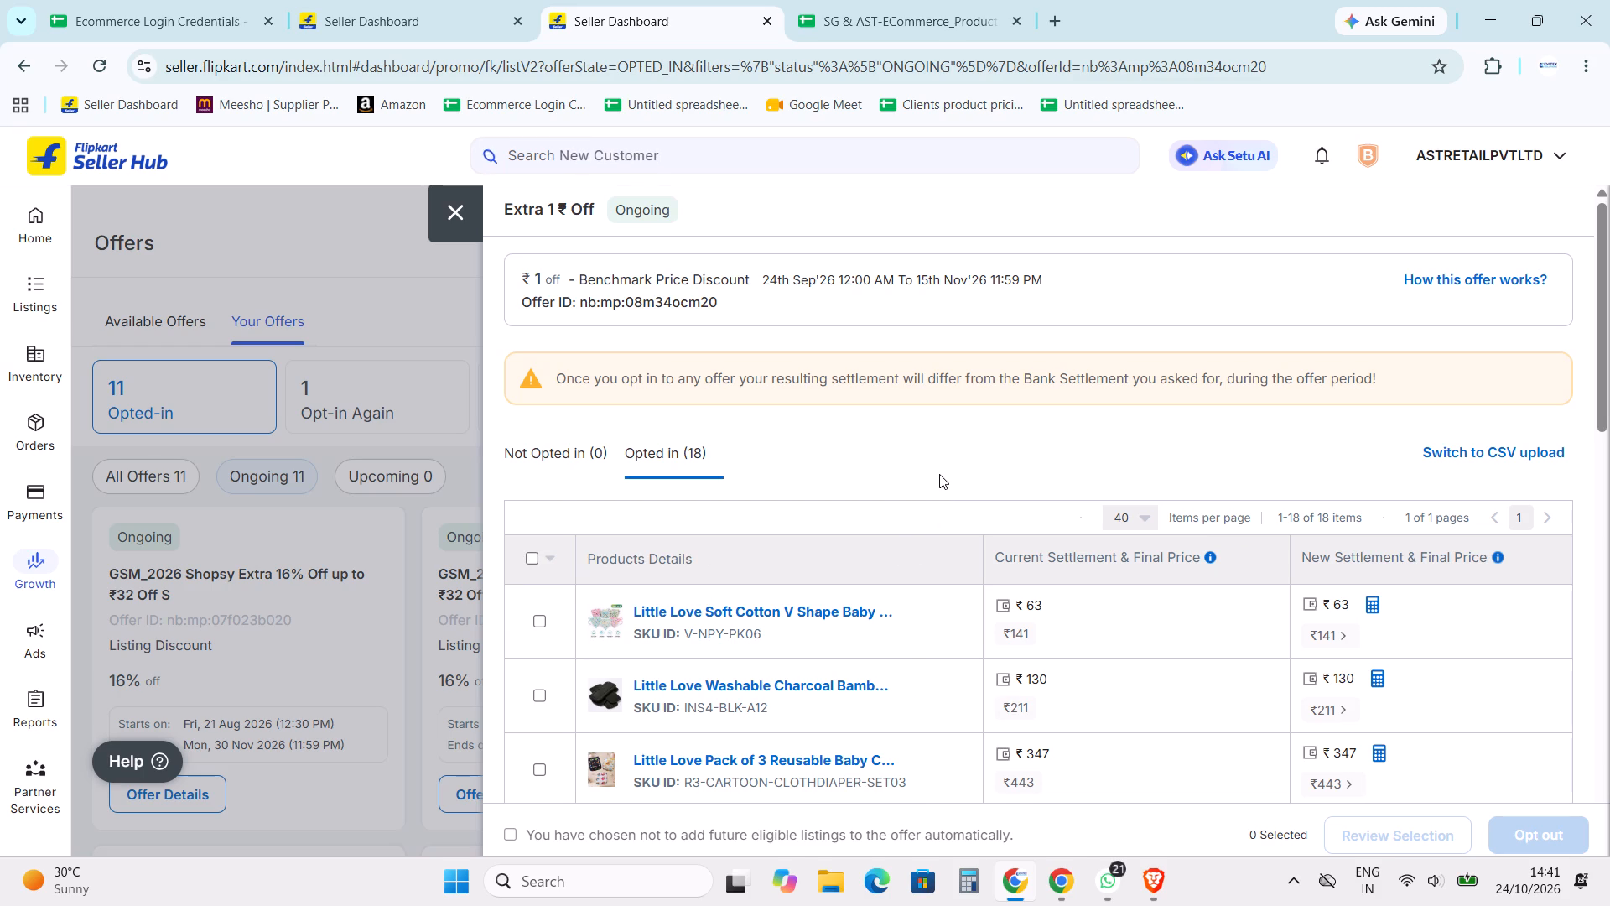
scroll(1082, 714, "down", 3)
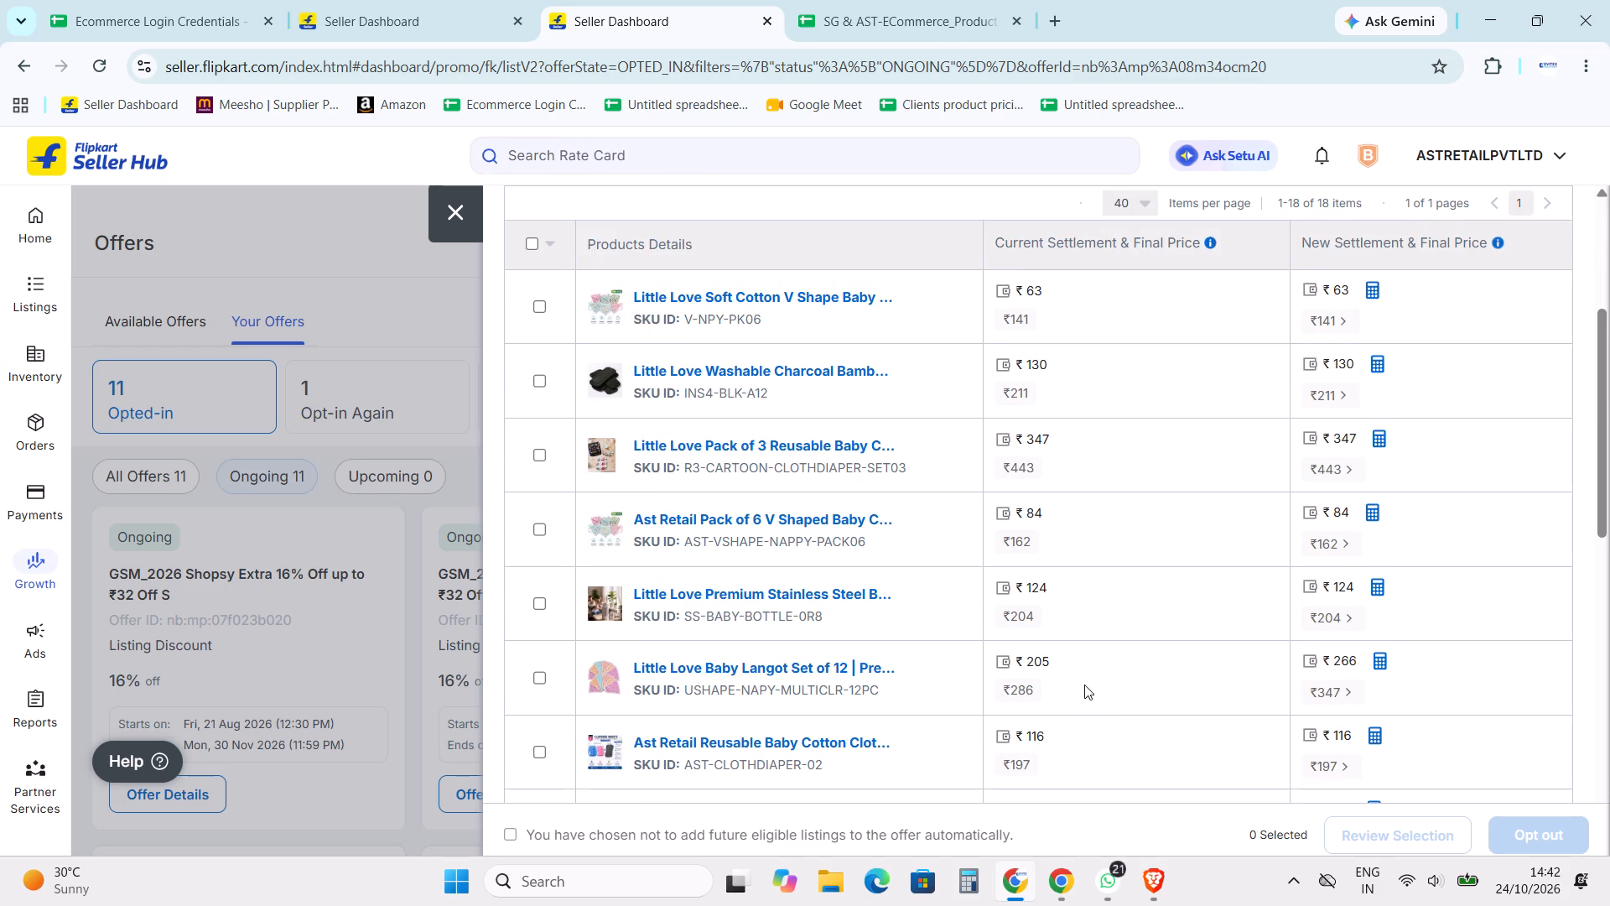
scroll(1093, 662, "down", 18)
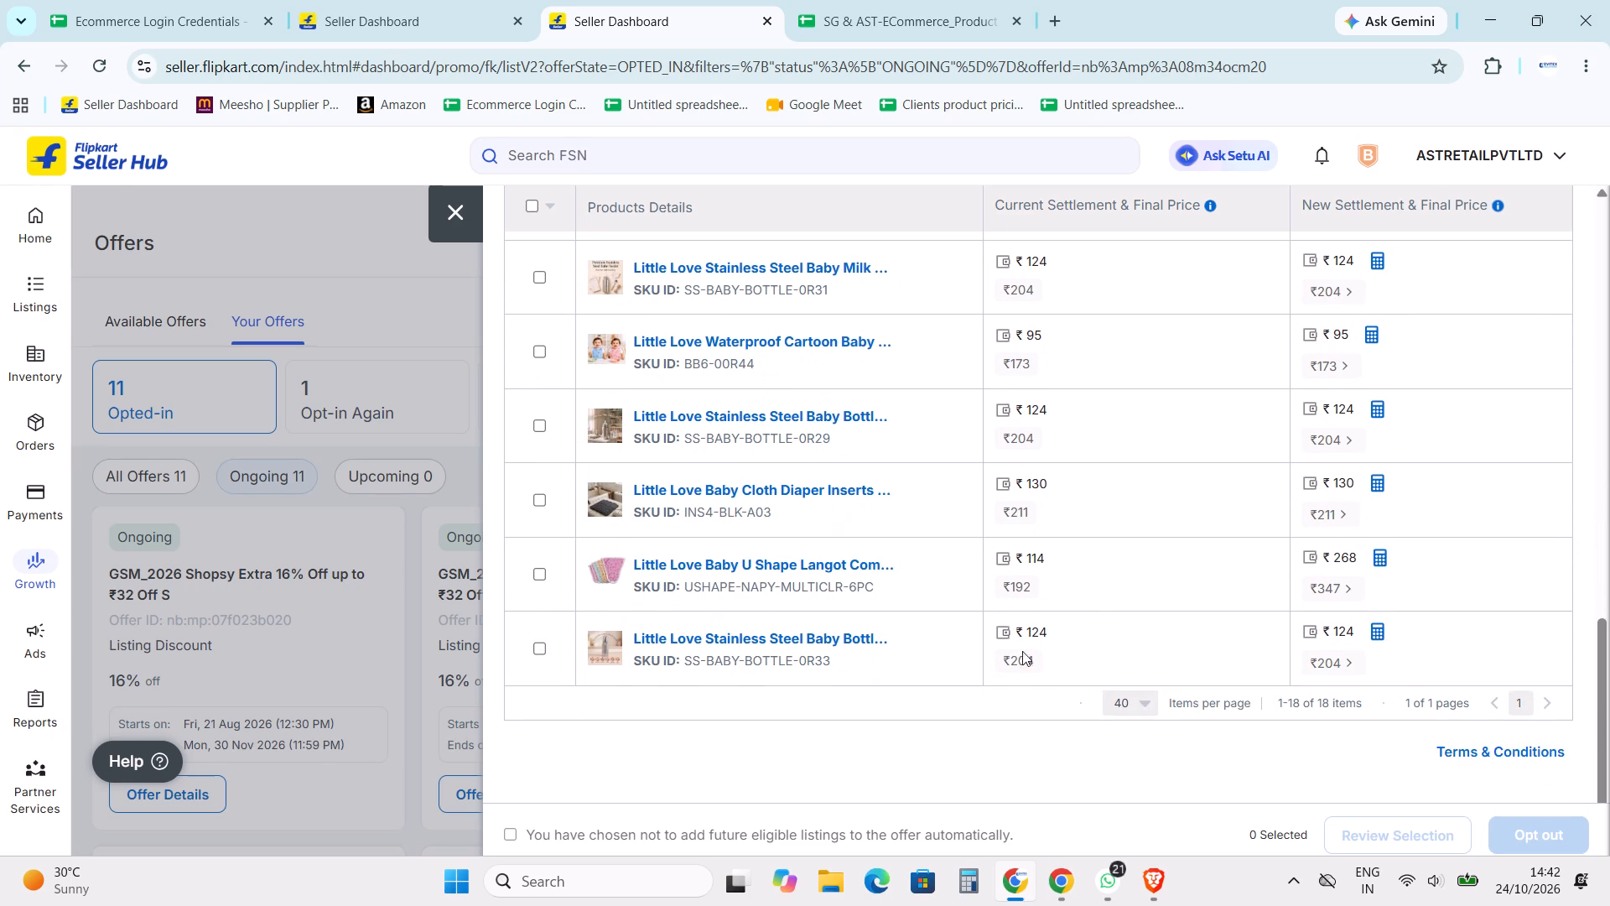
left_click(467, 219)
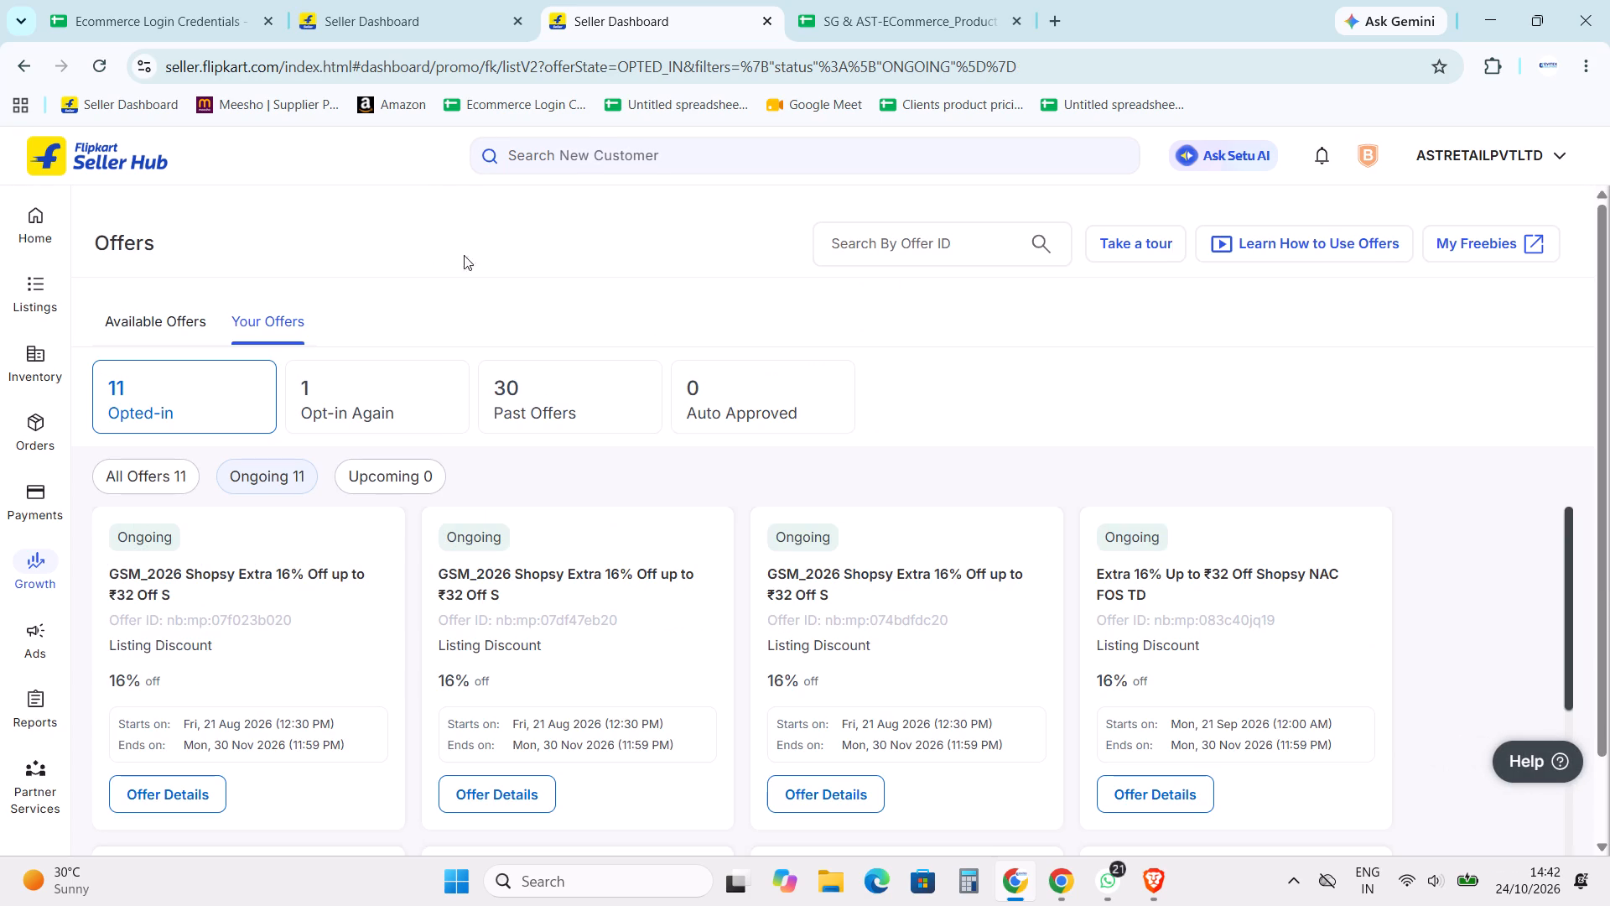
Look through all ongoing opted-in offers, checking their discounts and start and end dates.
scroll(544, 613, "down", 3)
scroll(609, 546, "down", 2)
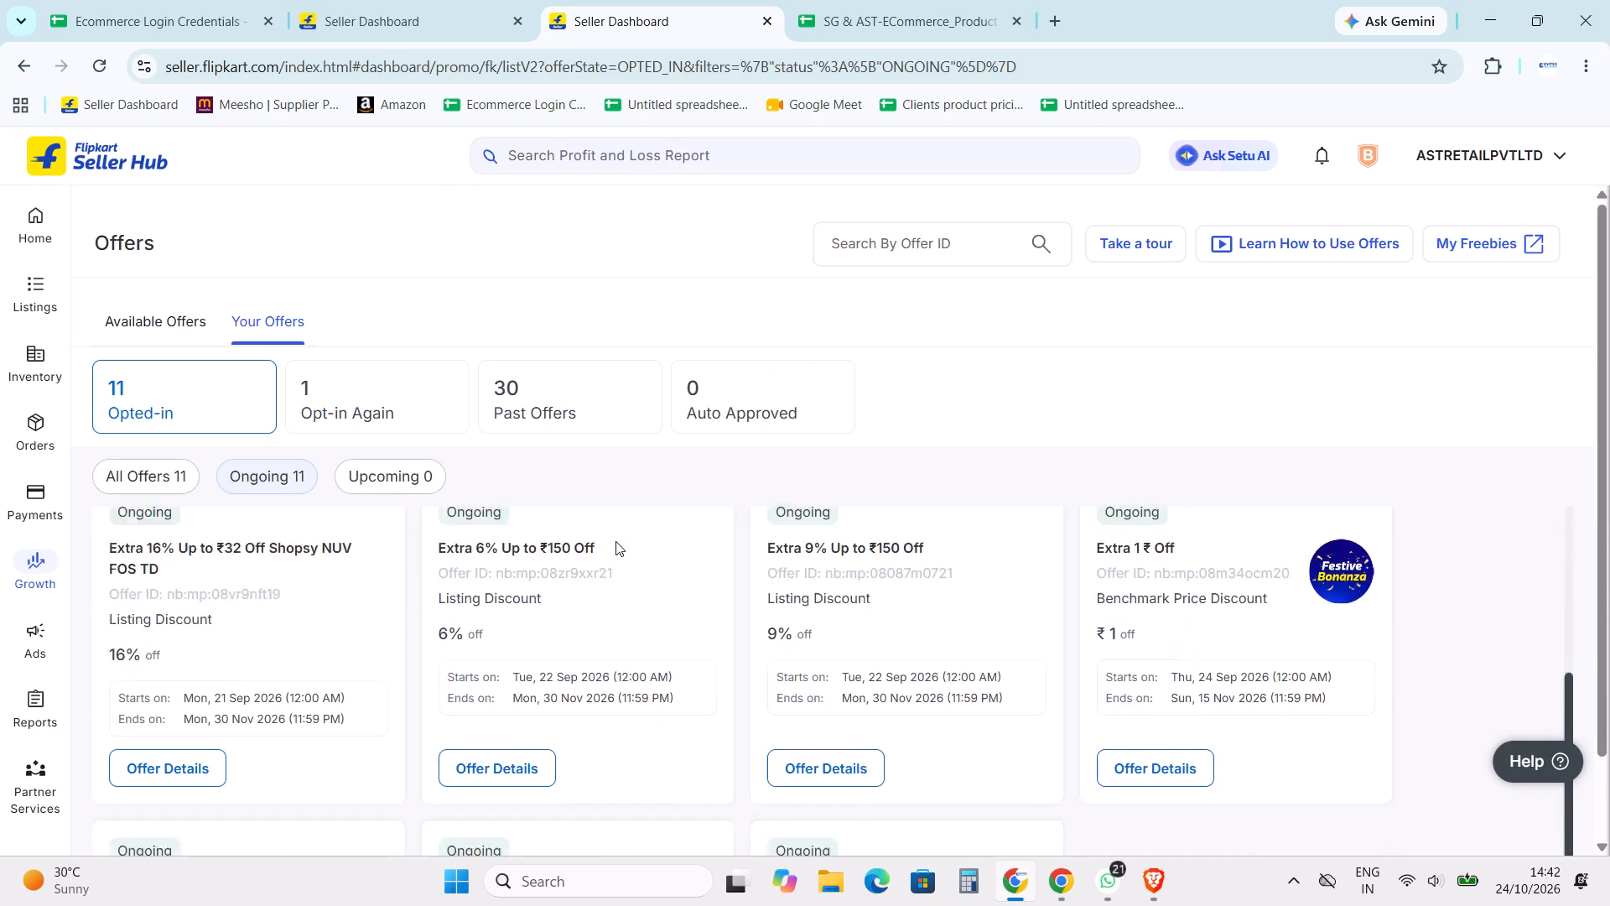
scroll(615, 541, "down", 2)
scroll(1012, 677, "up", 2)
scroll(977, 638, "down", 1)
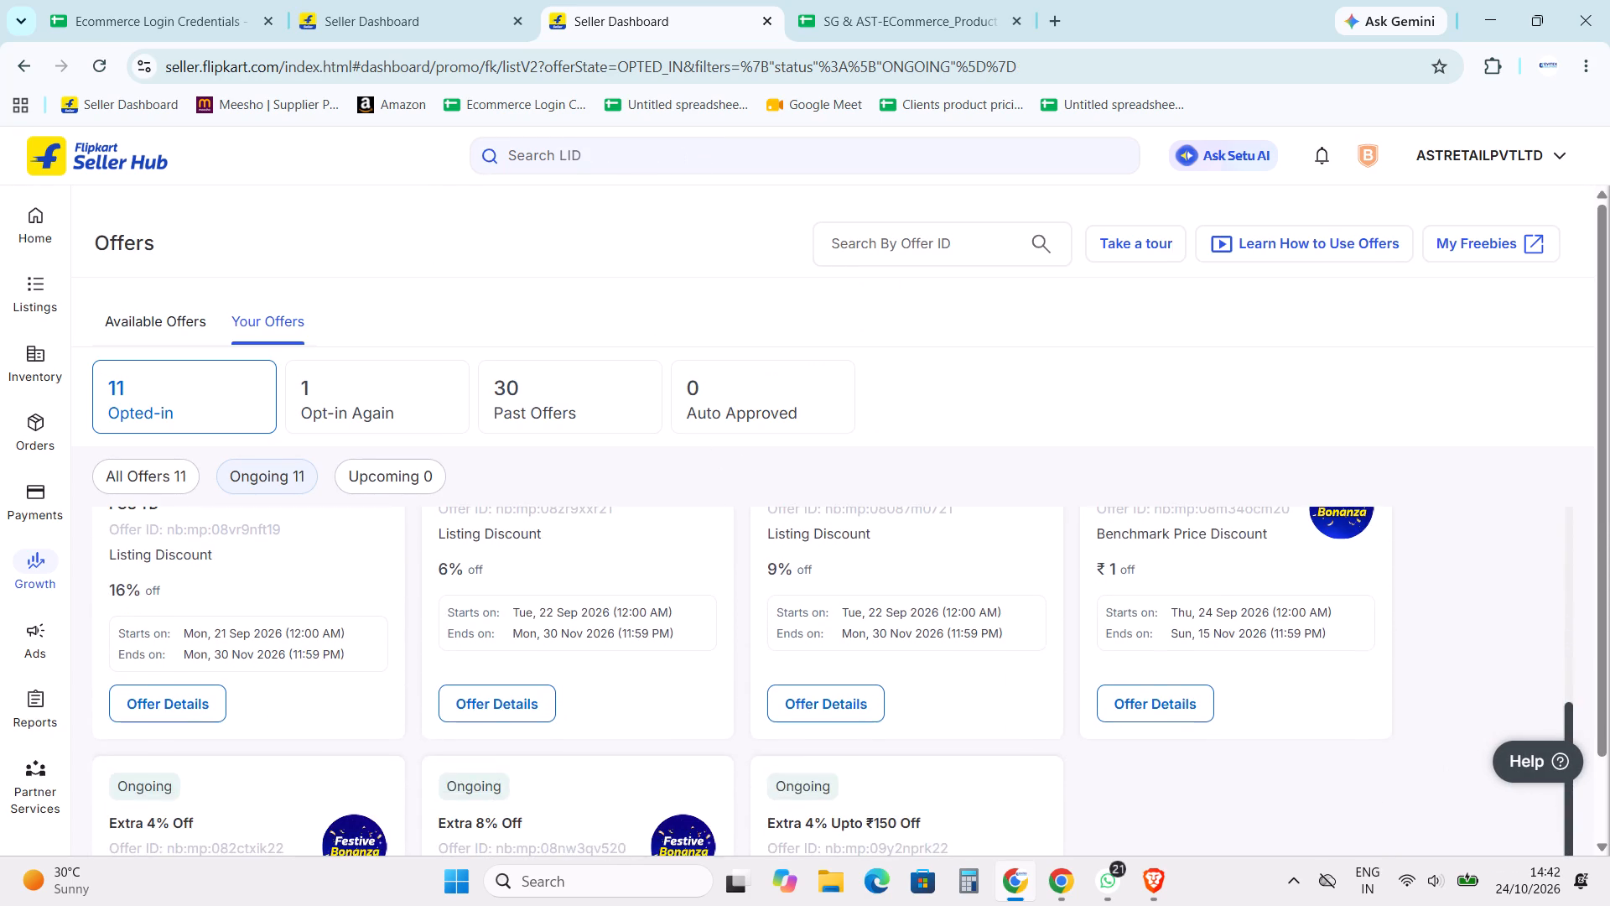
scroll(999, 673, "down", 11)
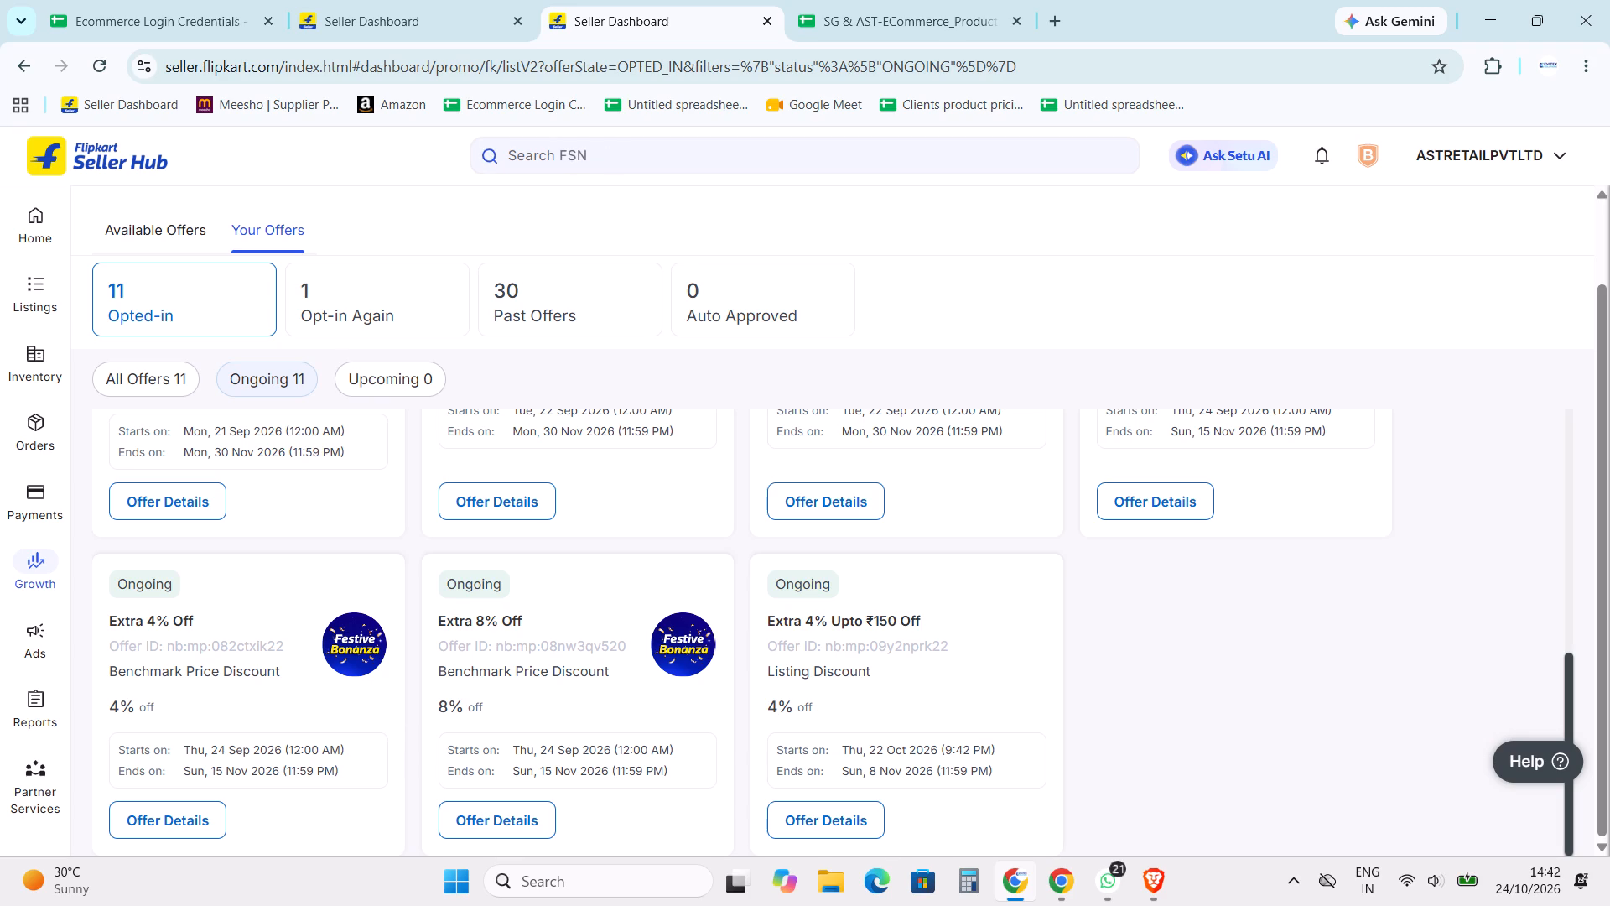
scroll(553, 756, "up", 12)
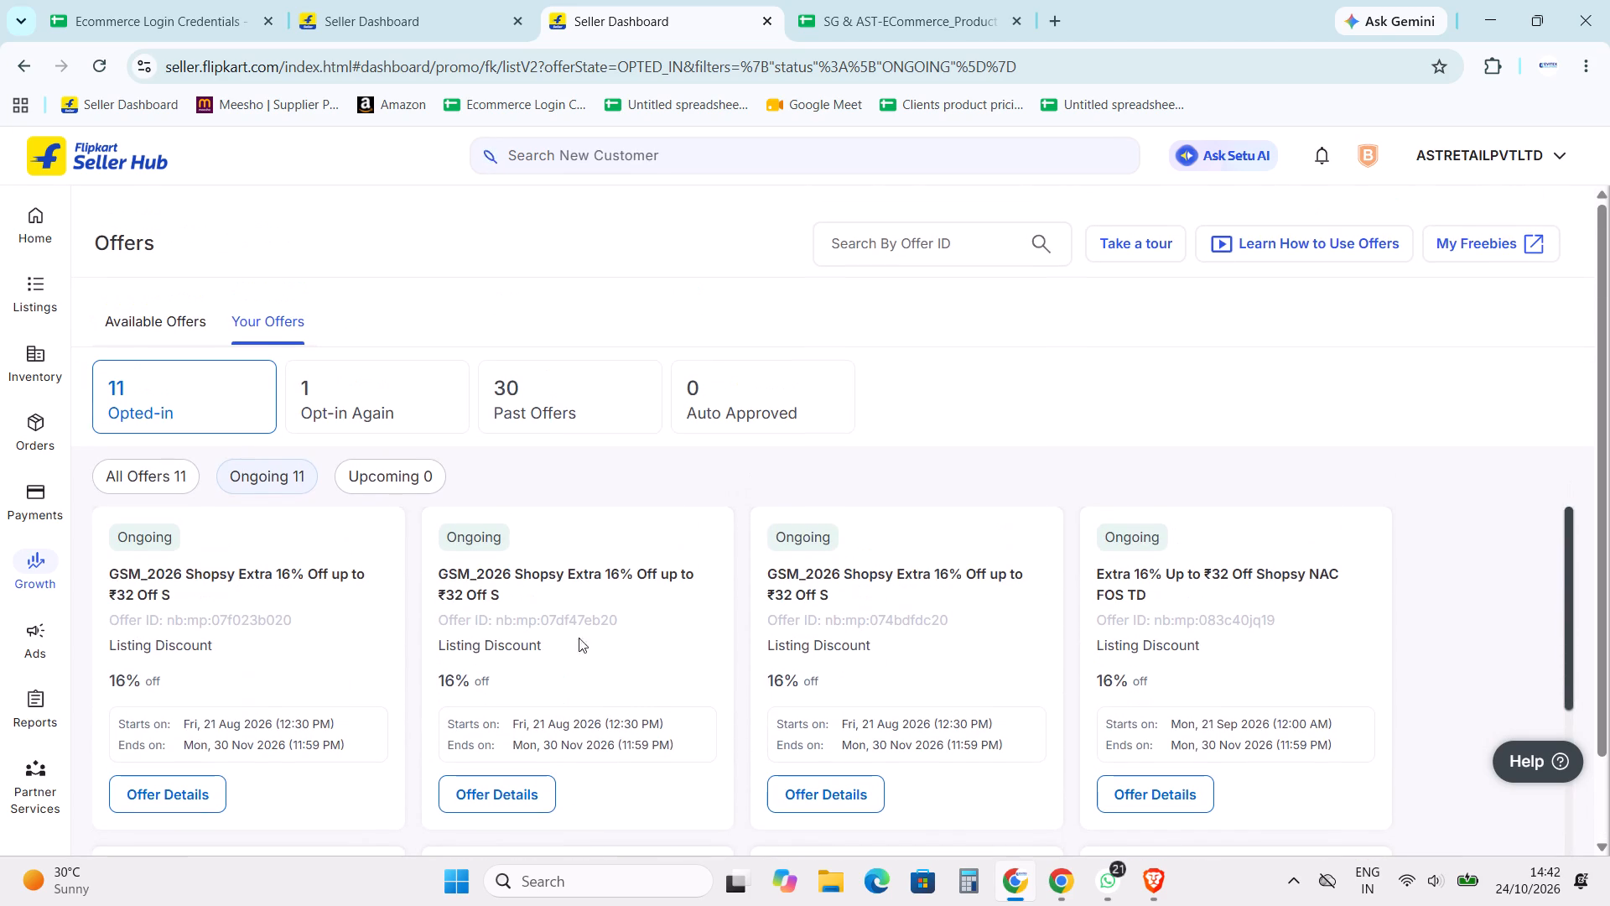
Close the offers page and return to the active listing search for BABY-WIPES-80X3.
left_click(774, 19)
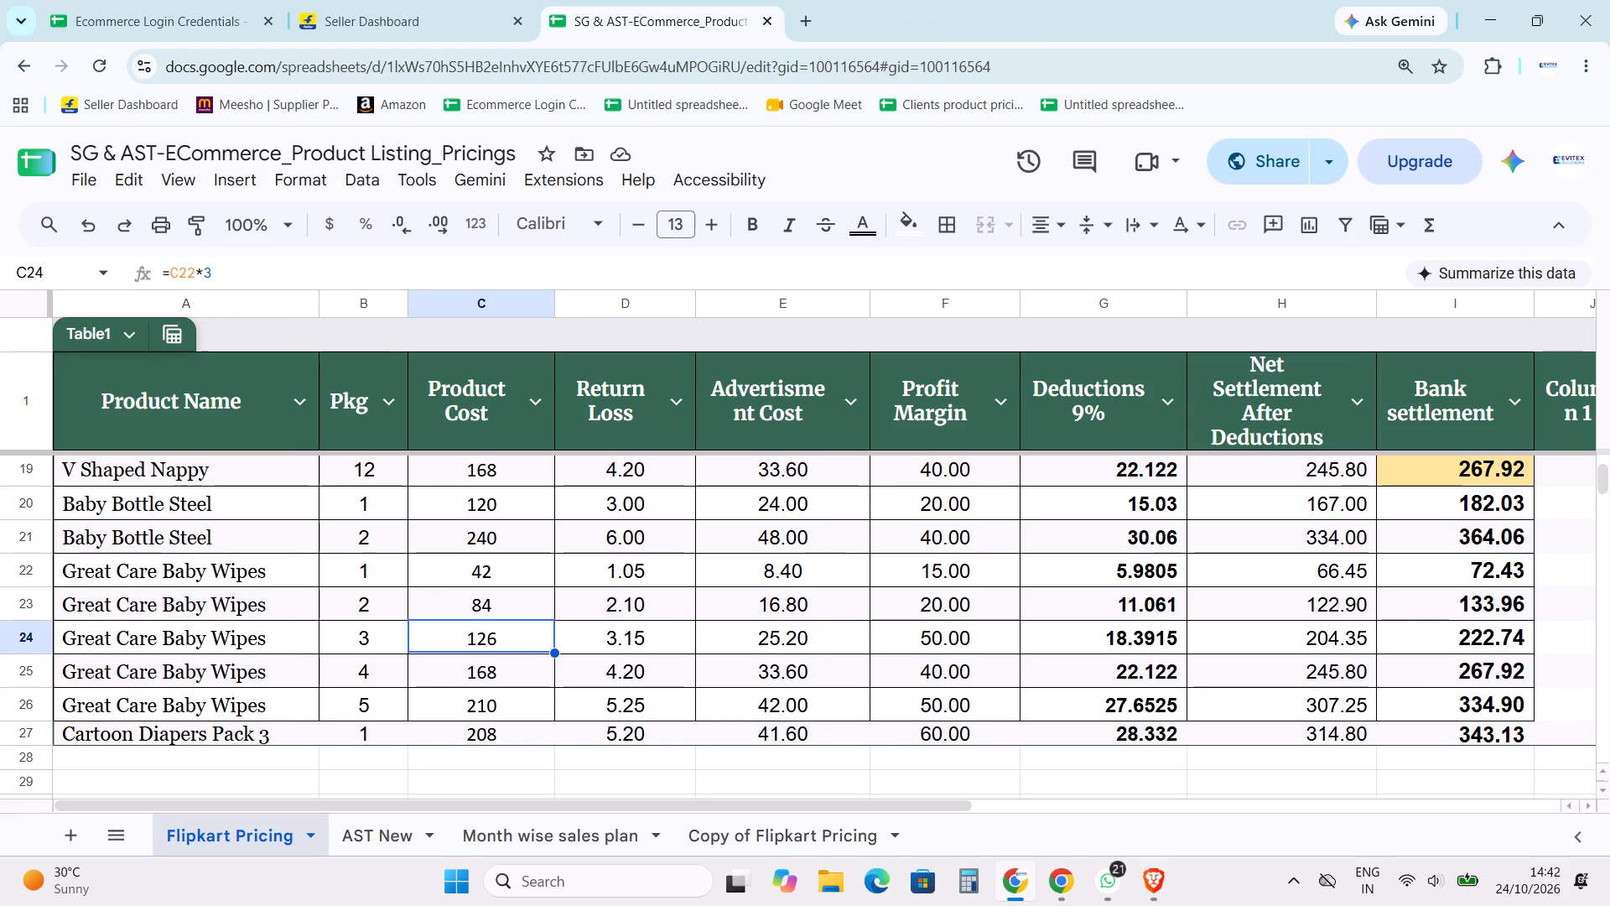
left_click(404, 0)
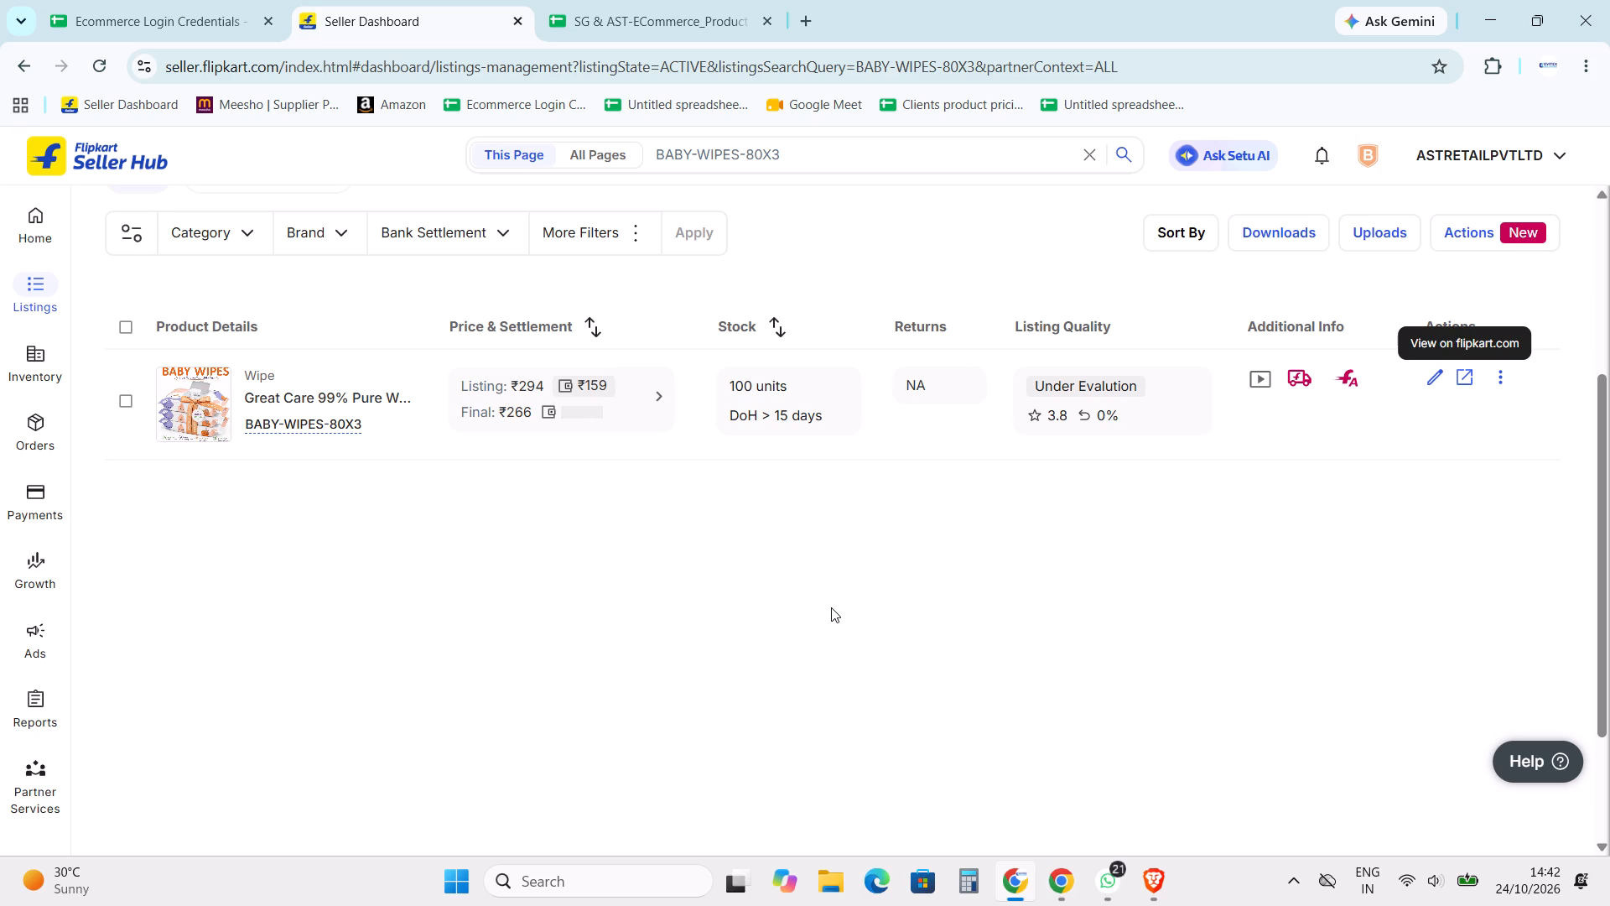
scroll(621, 558, "up", 17)
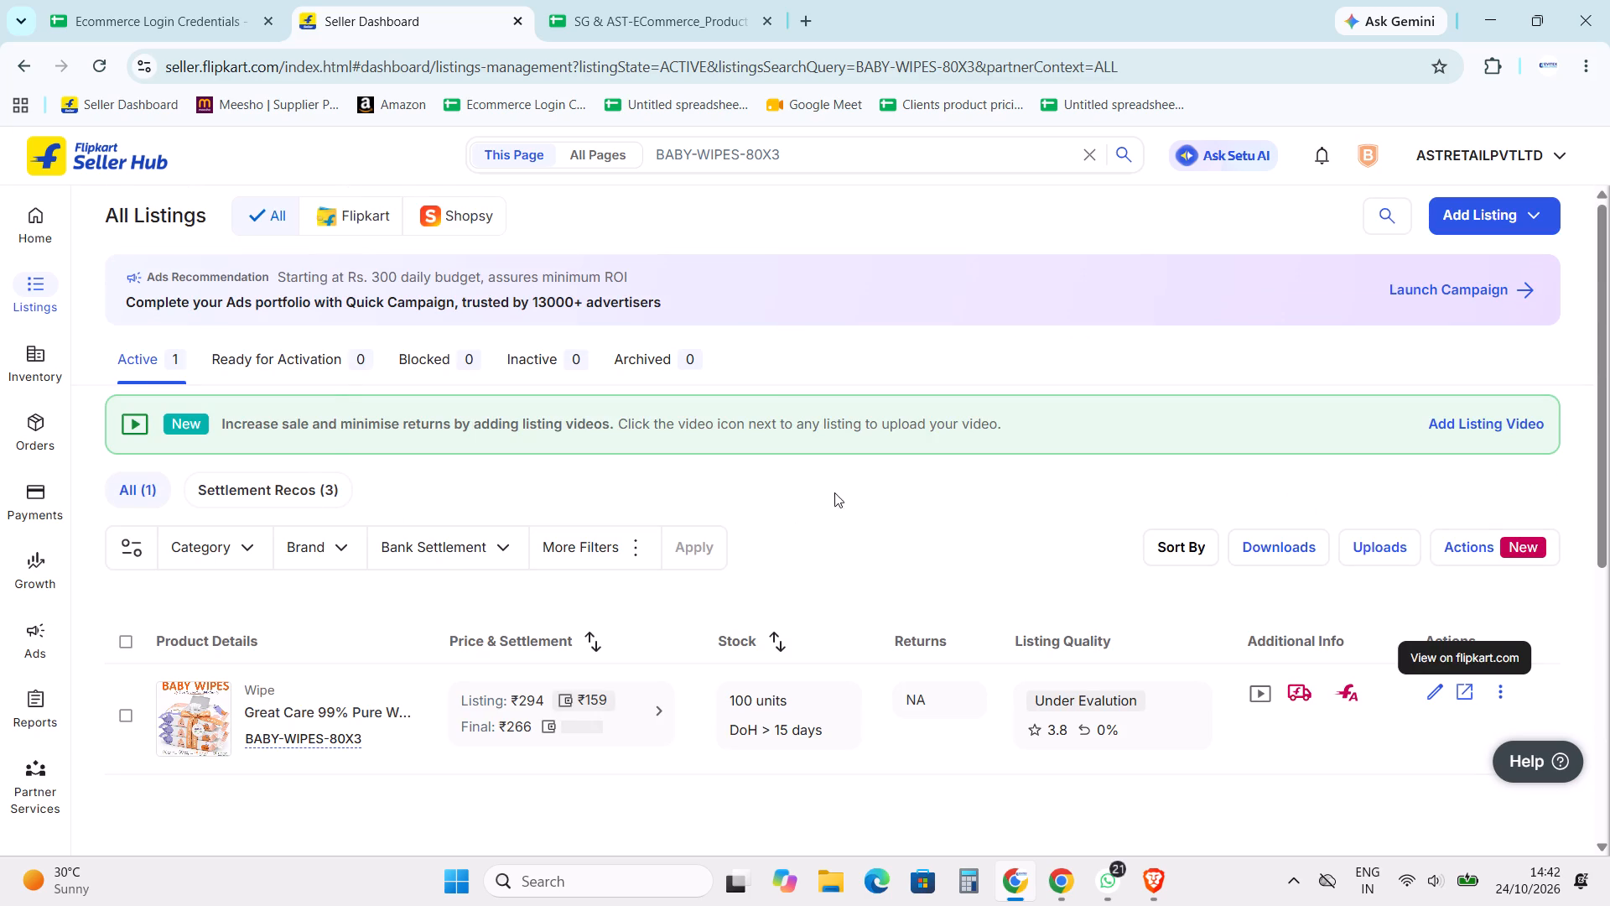
Reload the listings without the search filter and check the Ready for Activation products and their deactivation reasons.
left_click(834, 492)
left_click(39, 283)
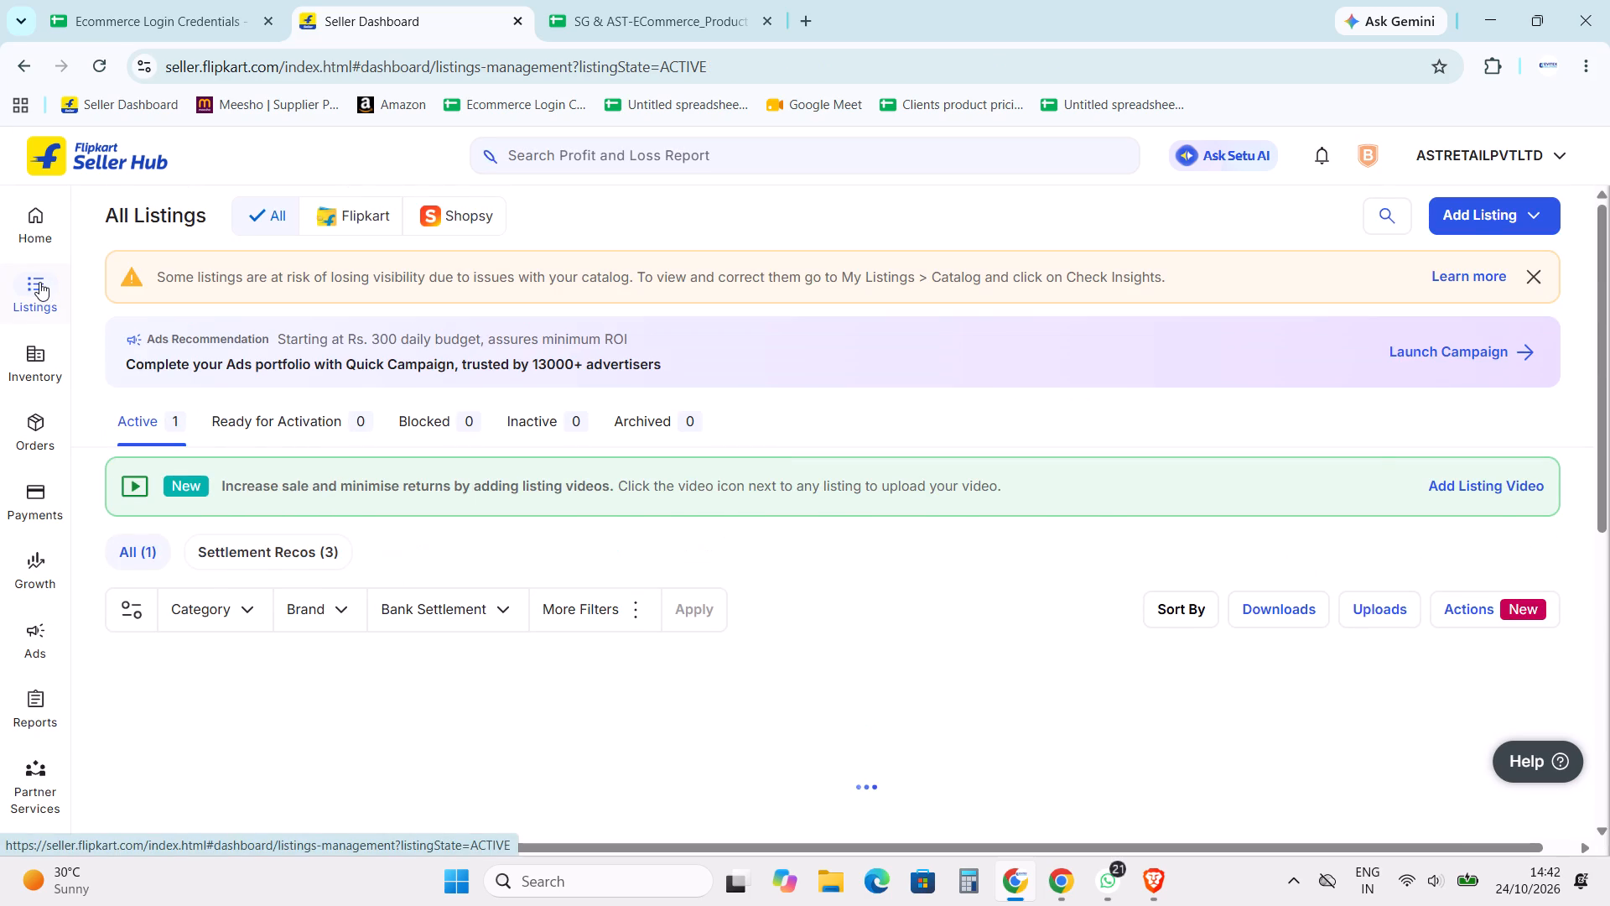
scroll(938, 468, "down", 3)
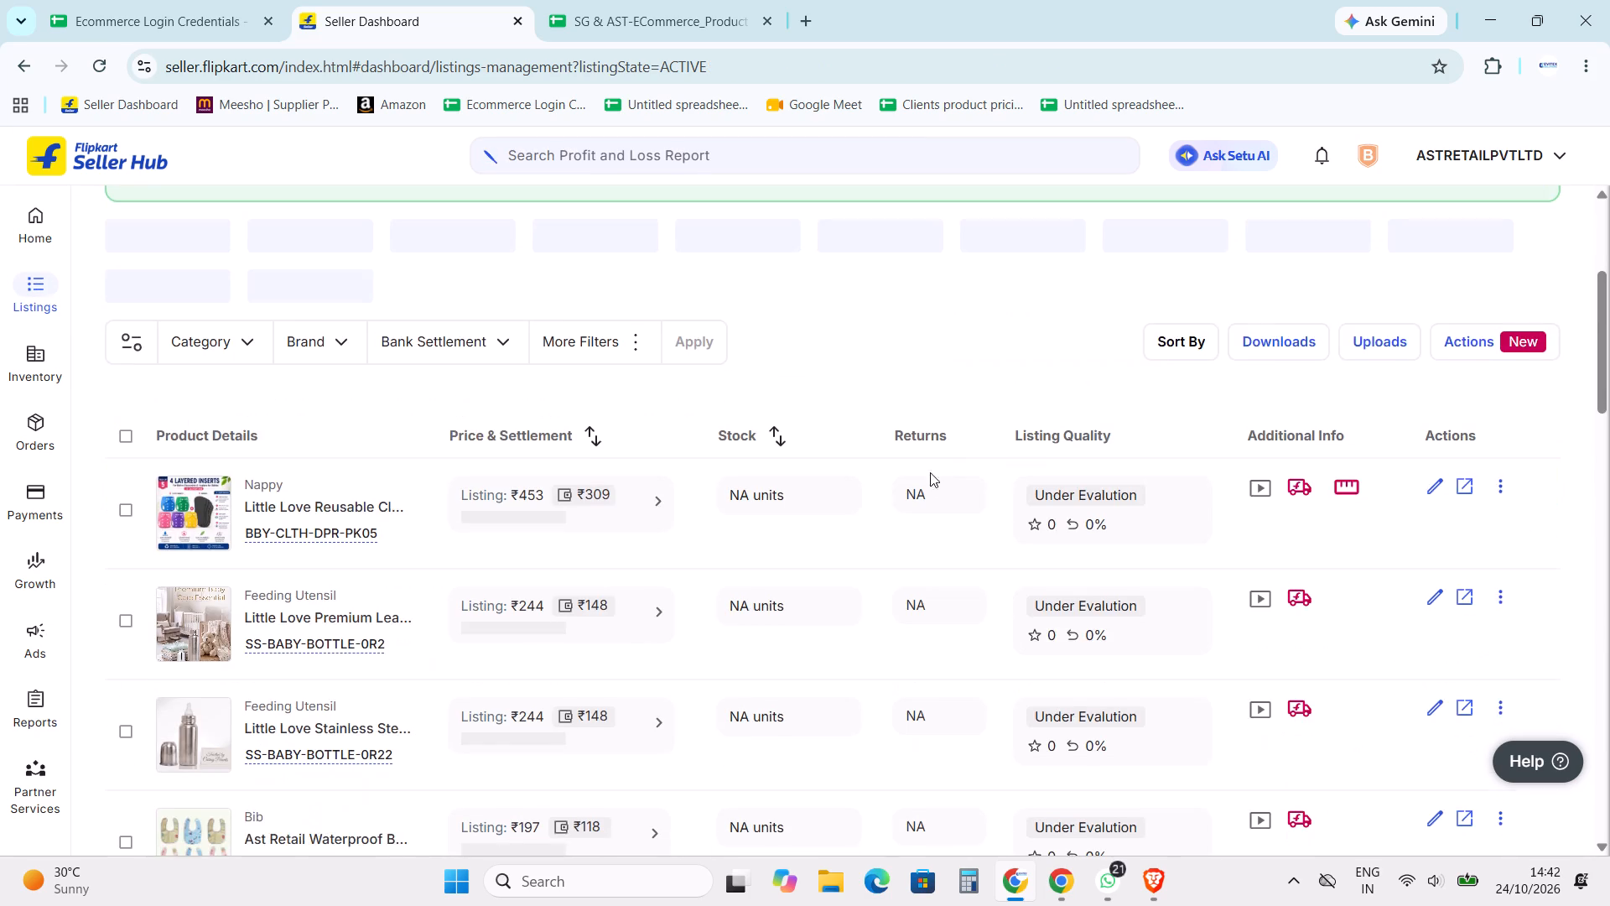
scroll(925, 476, "up", 13)
left_click(360, 430)
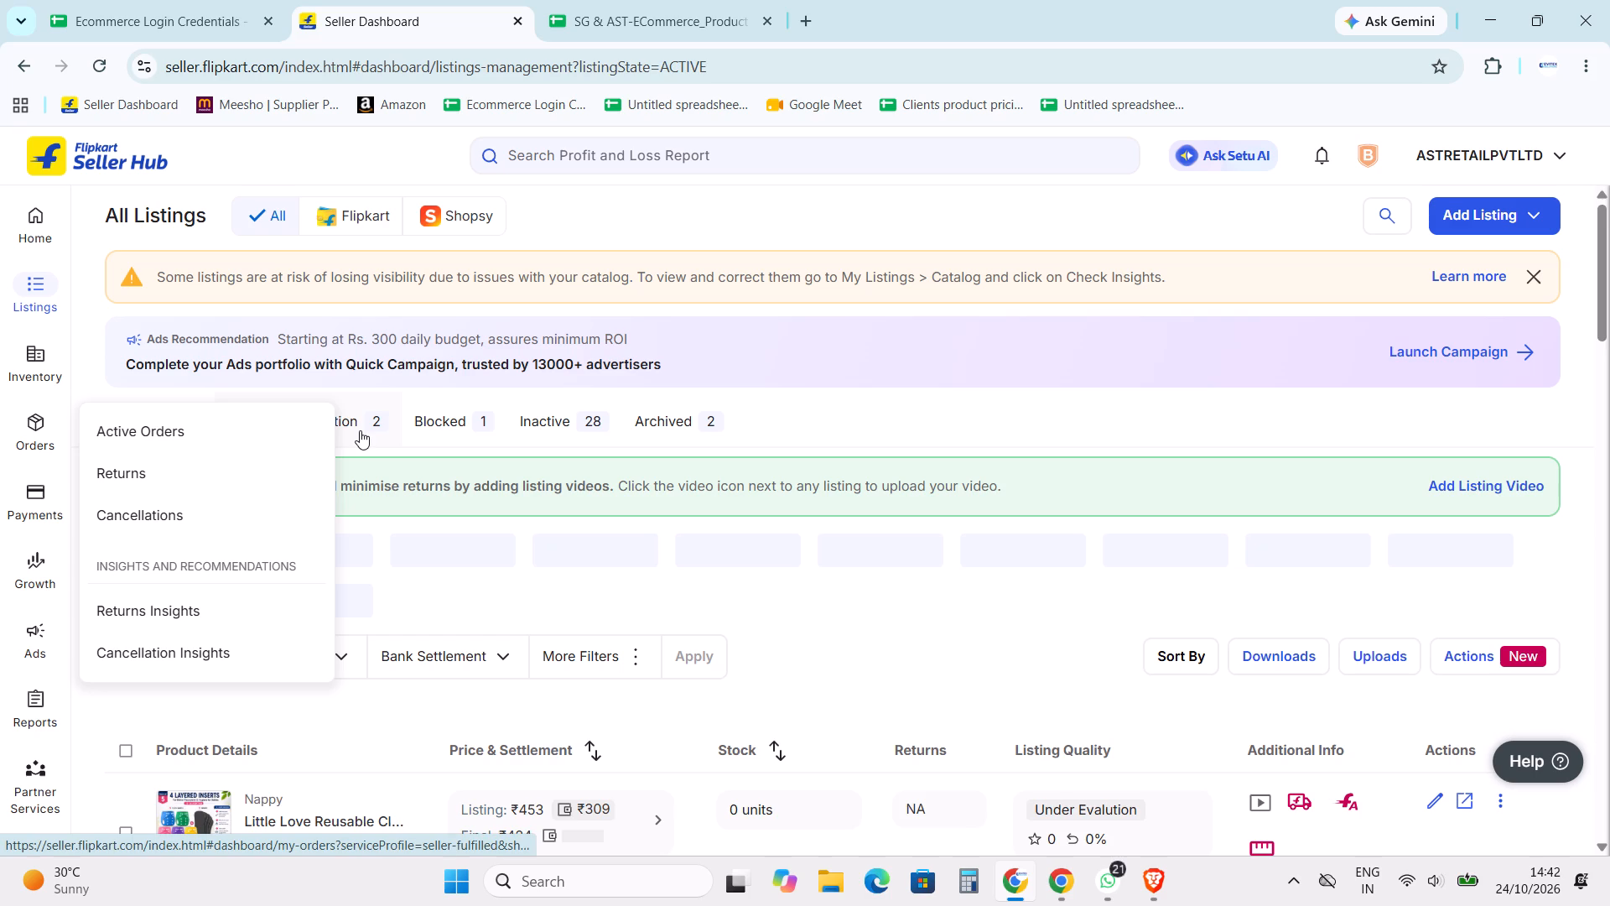
scroll(1020, 390, "down", 3)
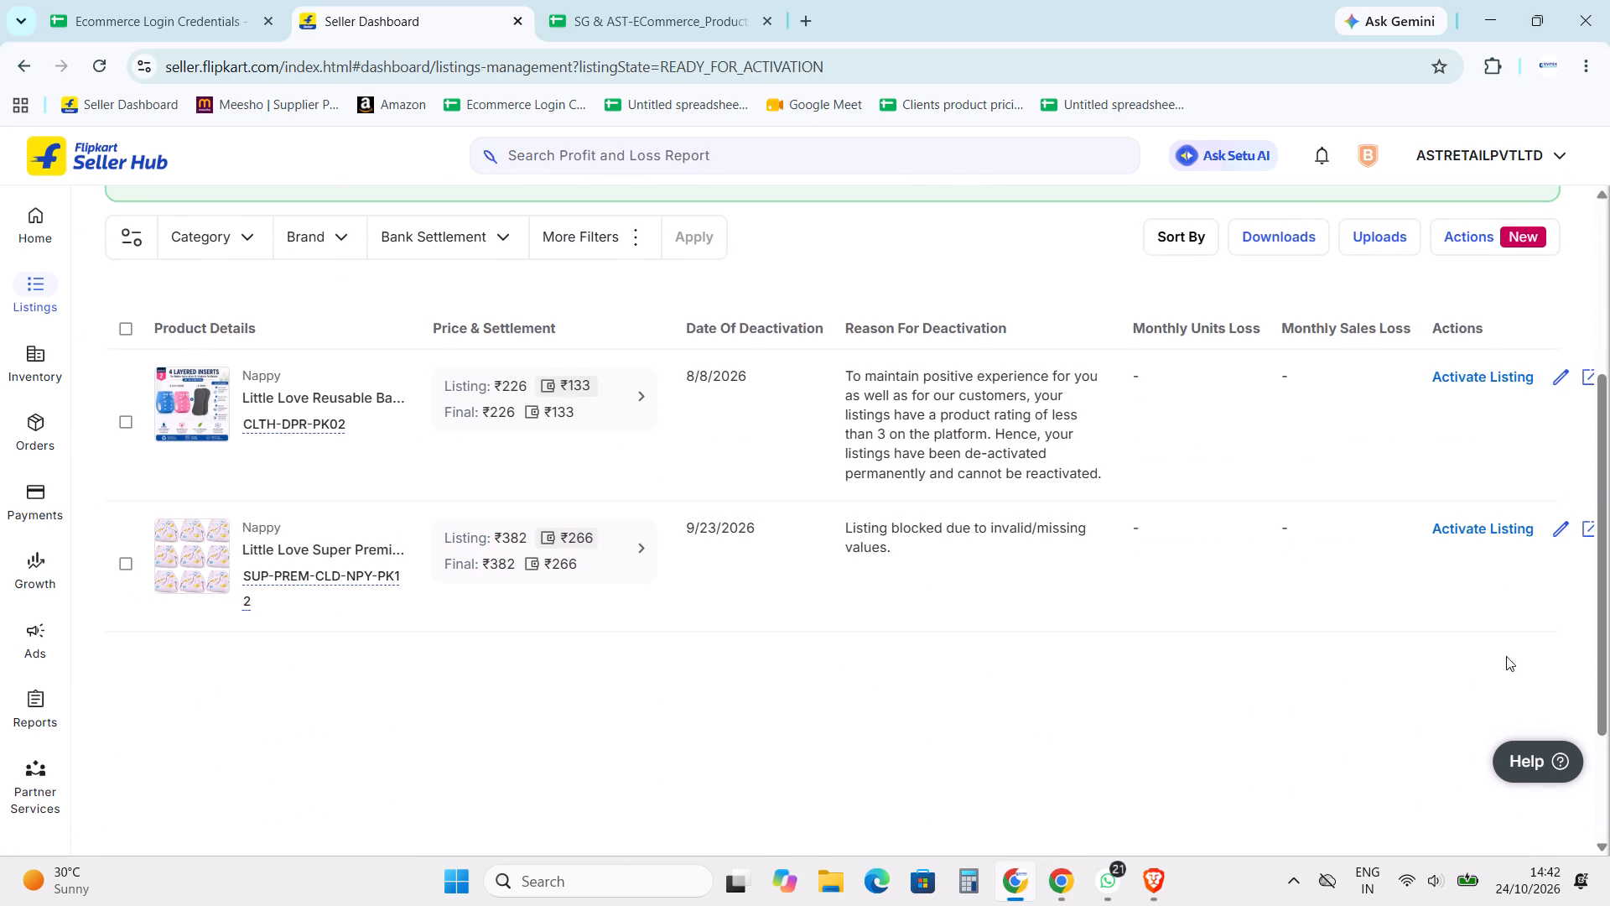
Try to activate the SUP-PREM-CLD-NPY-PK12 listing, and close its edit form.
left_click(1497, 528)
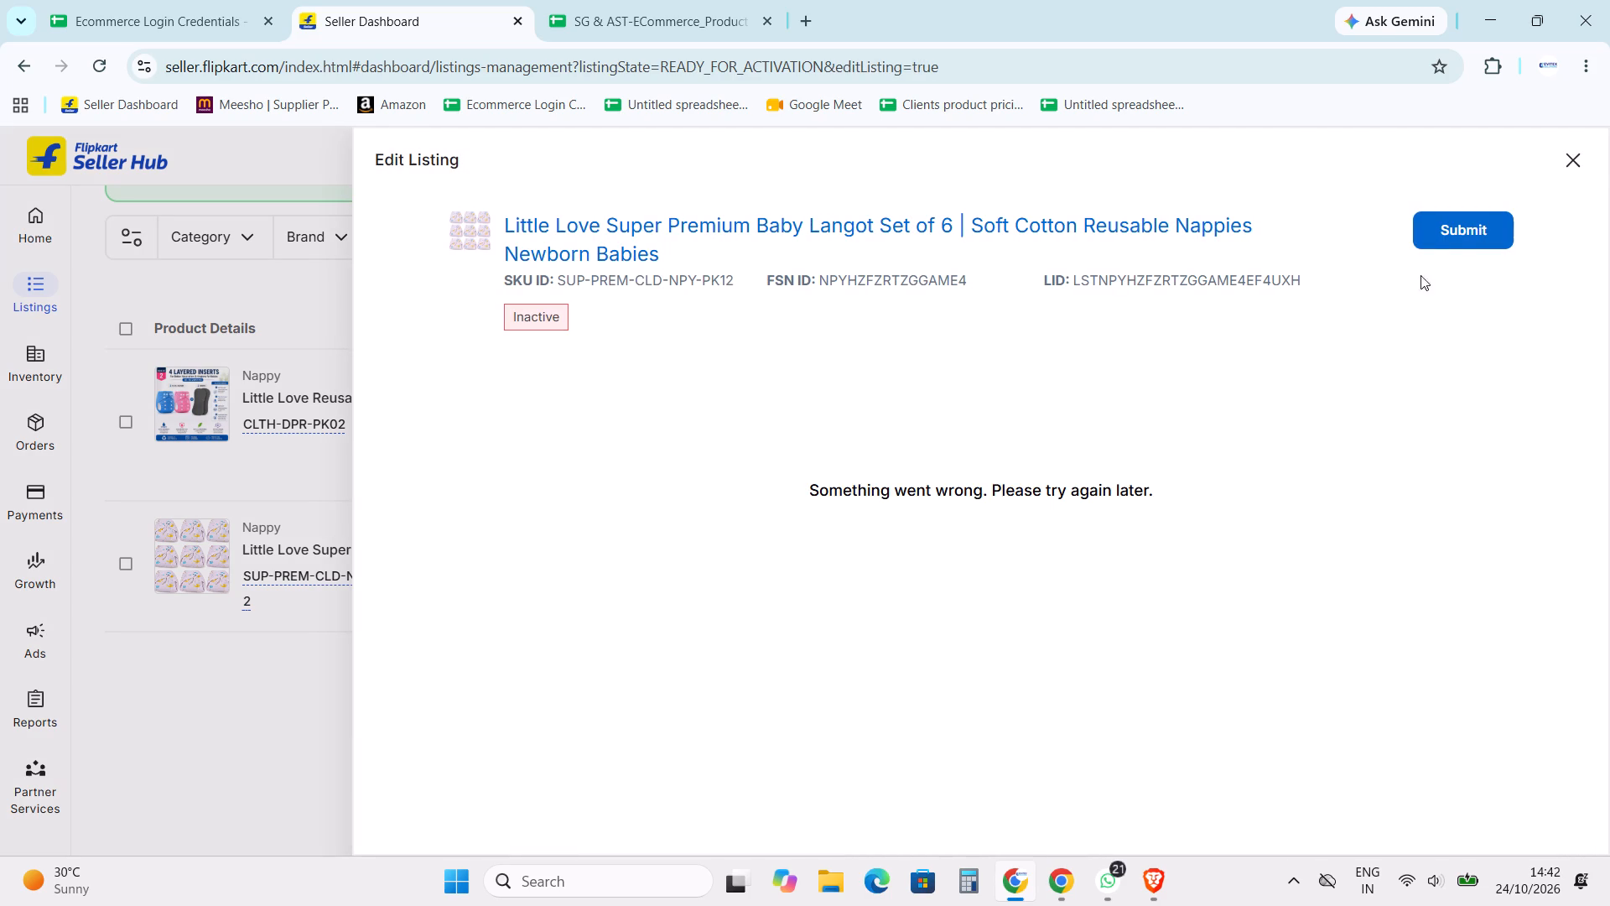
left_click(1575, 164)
Open the Flipkart product page of the blocked CARTOON-CLOTHDIAPER-SET03, review its full title, ratings and reviews, and close the page.
scroll(431, 744, "up", 6)
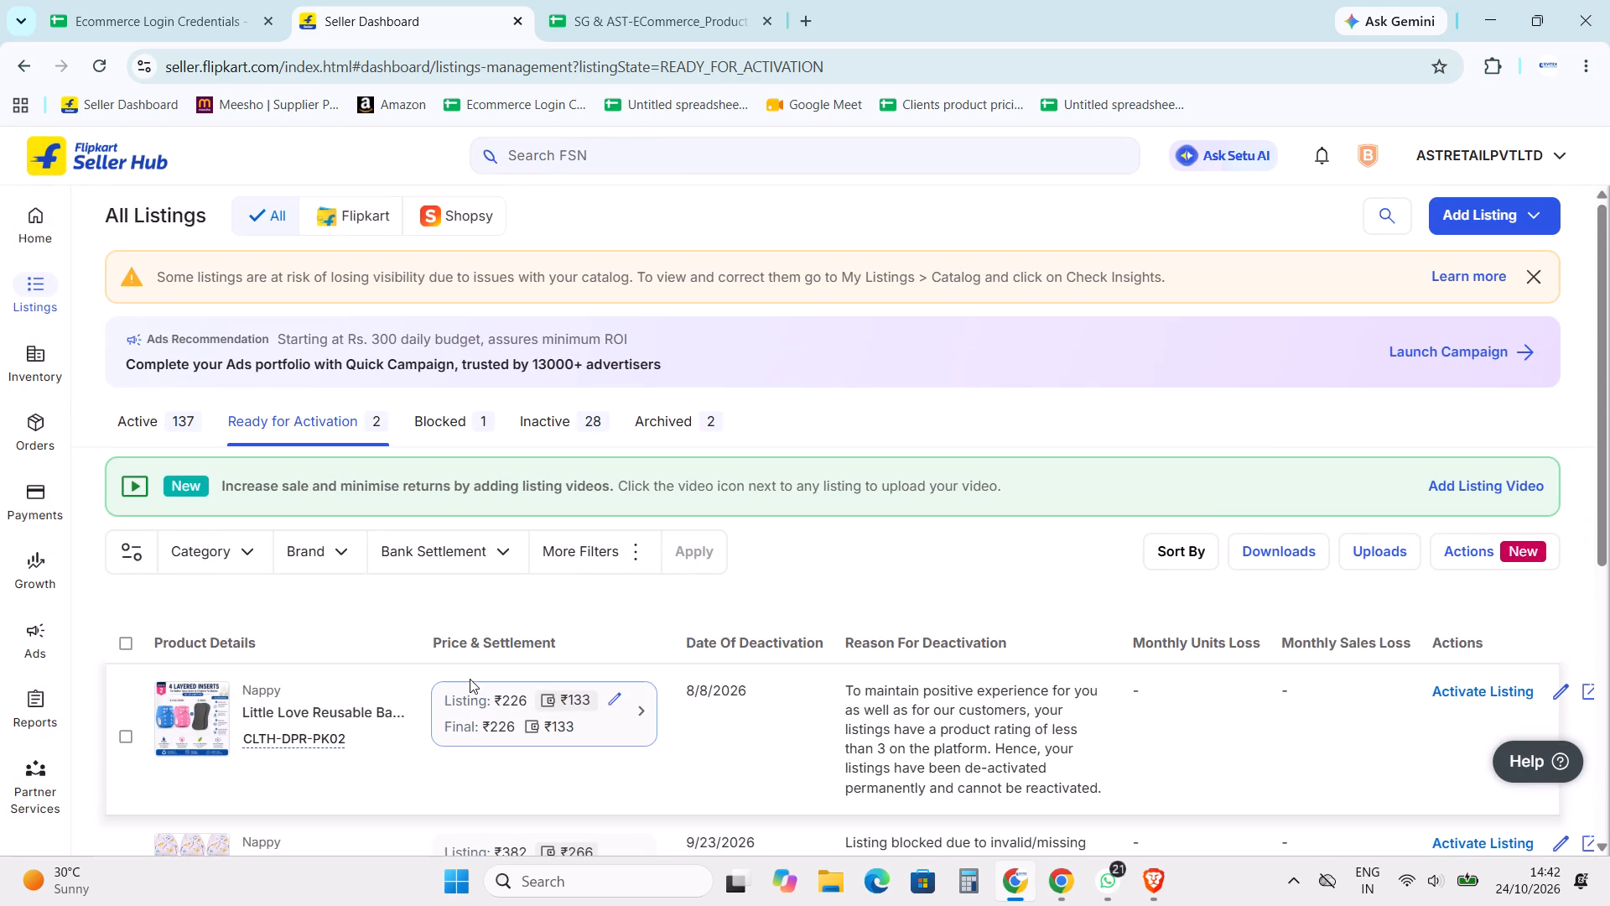
left_click(430, 427)
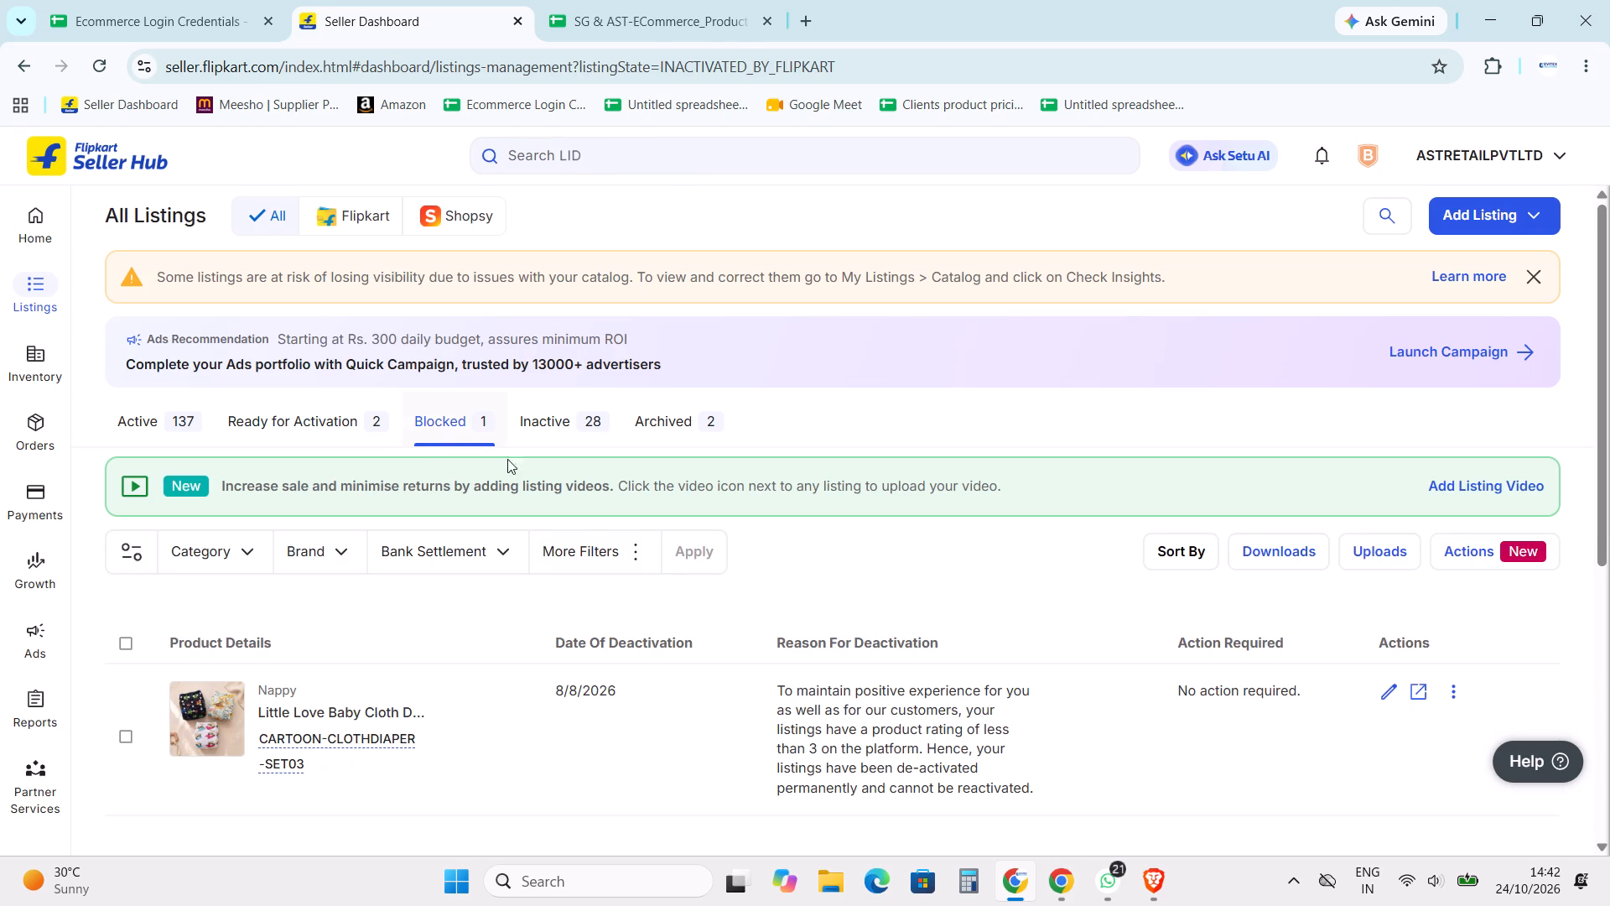
left_click(1412, 689)
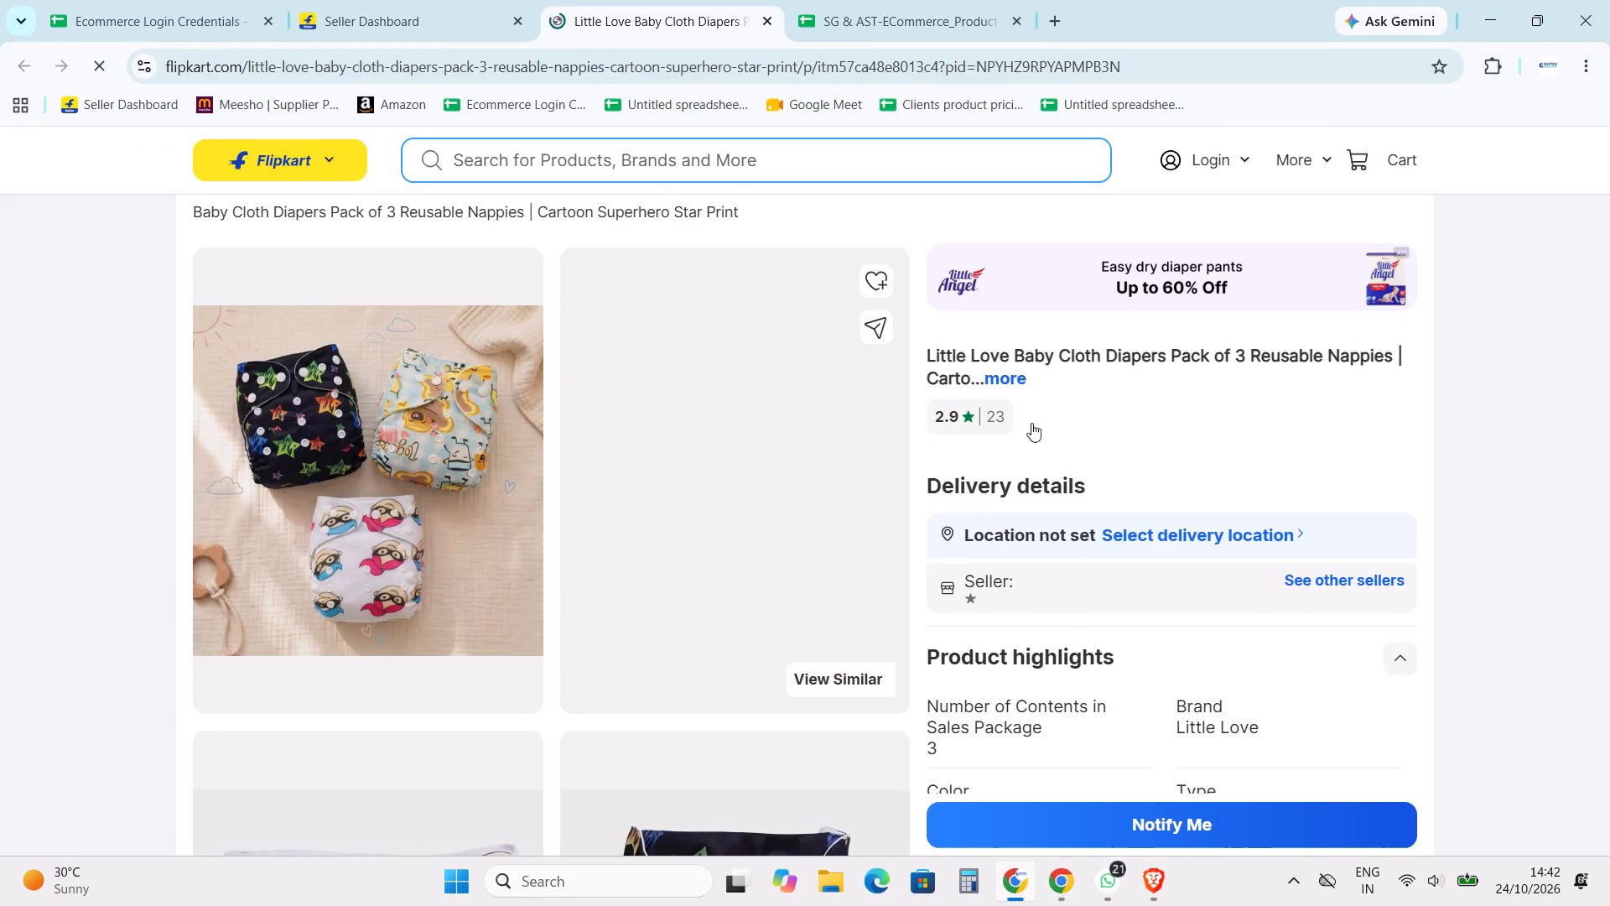
left_click(1009, 378)
left_click(1009, 378)
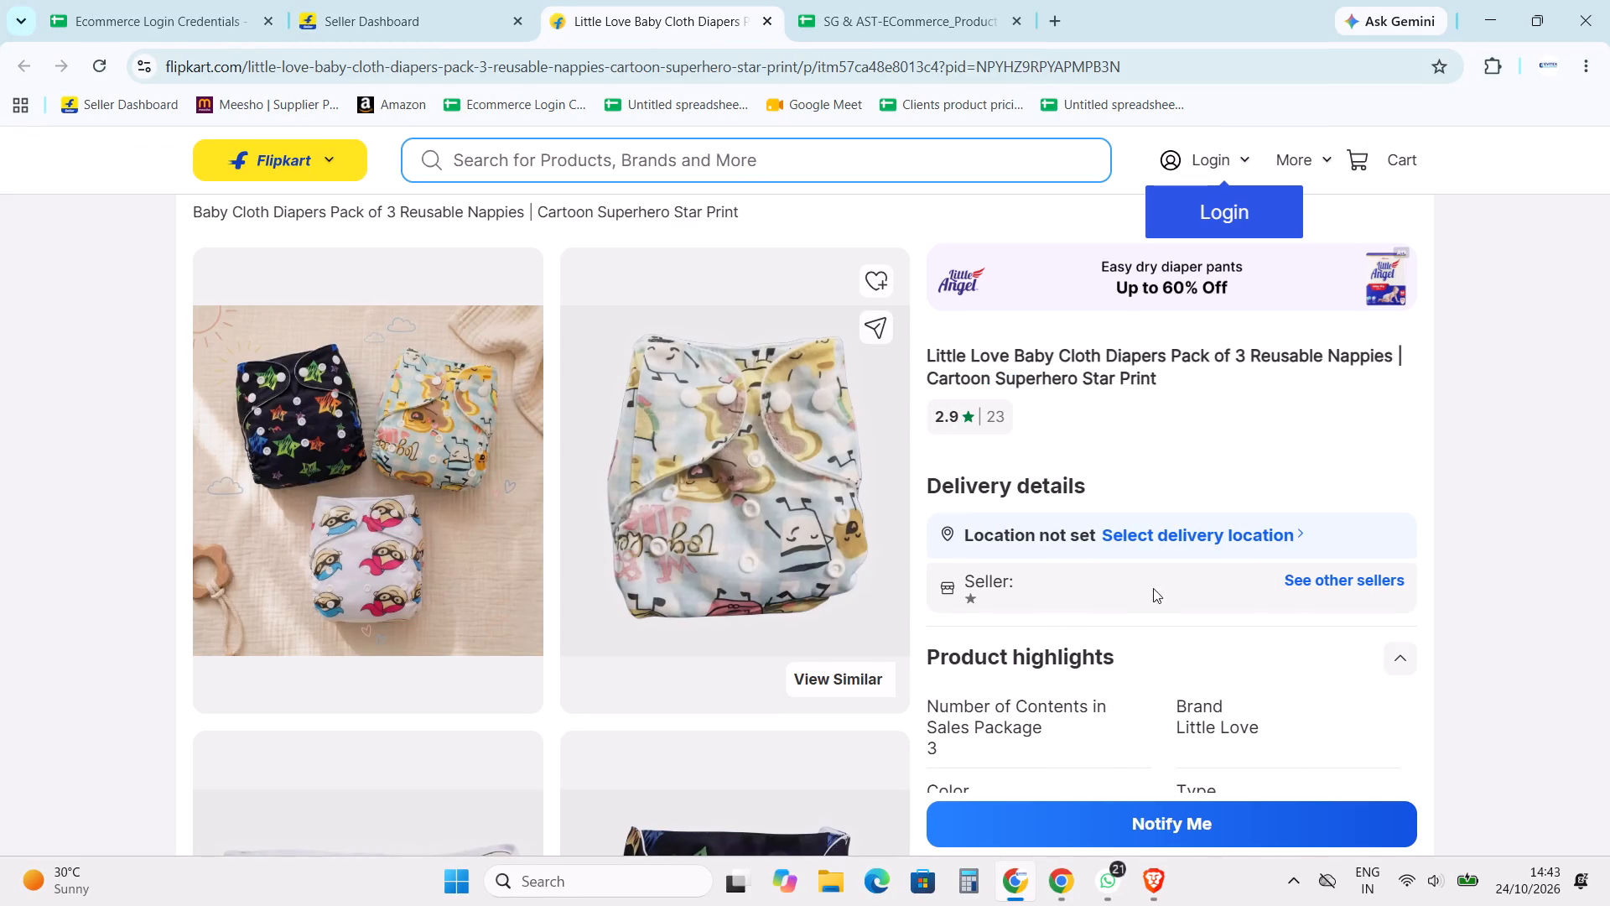
scroll(1158, 586, "down", 9)
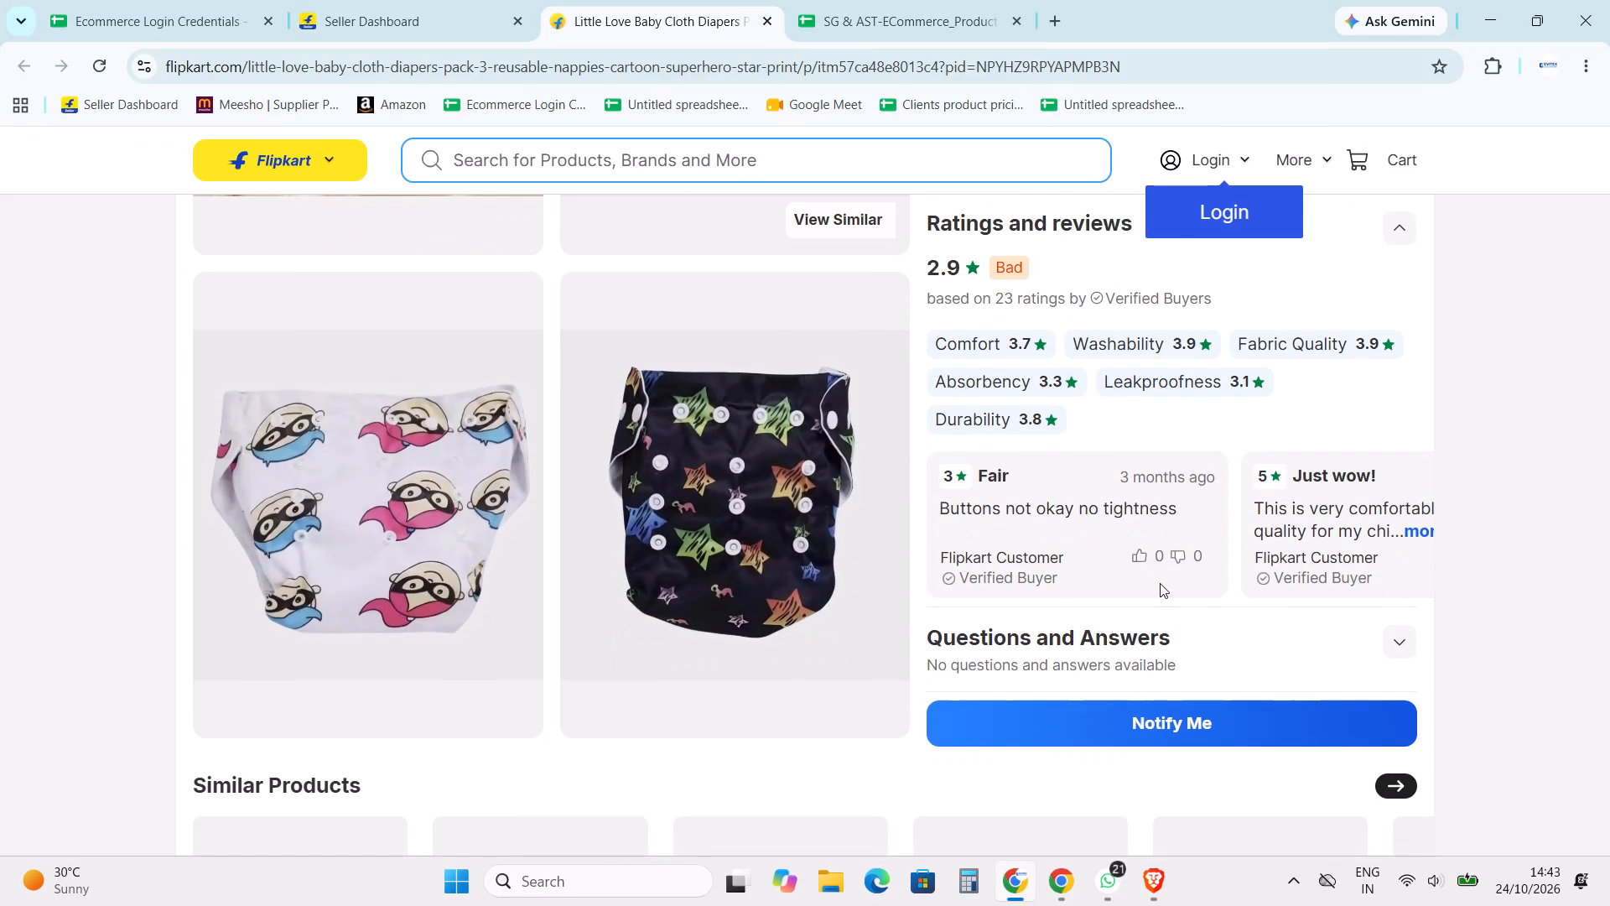
scroll(668, 629, "up", 12)
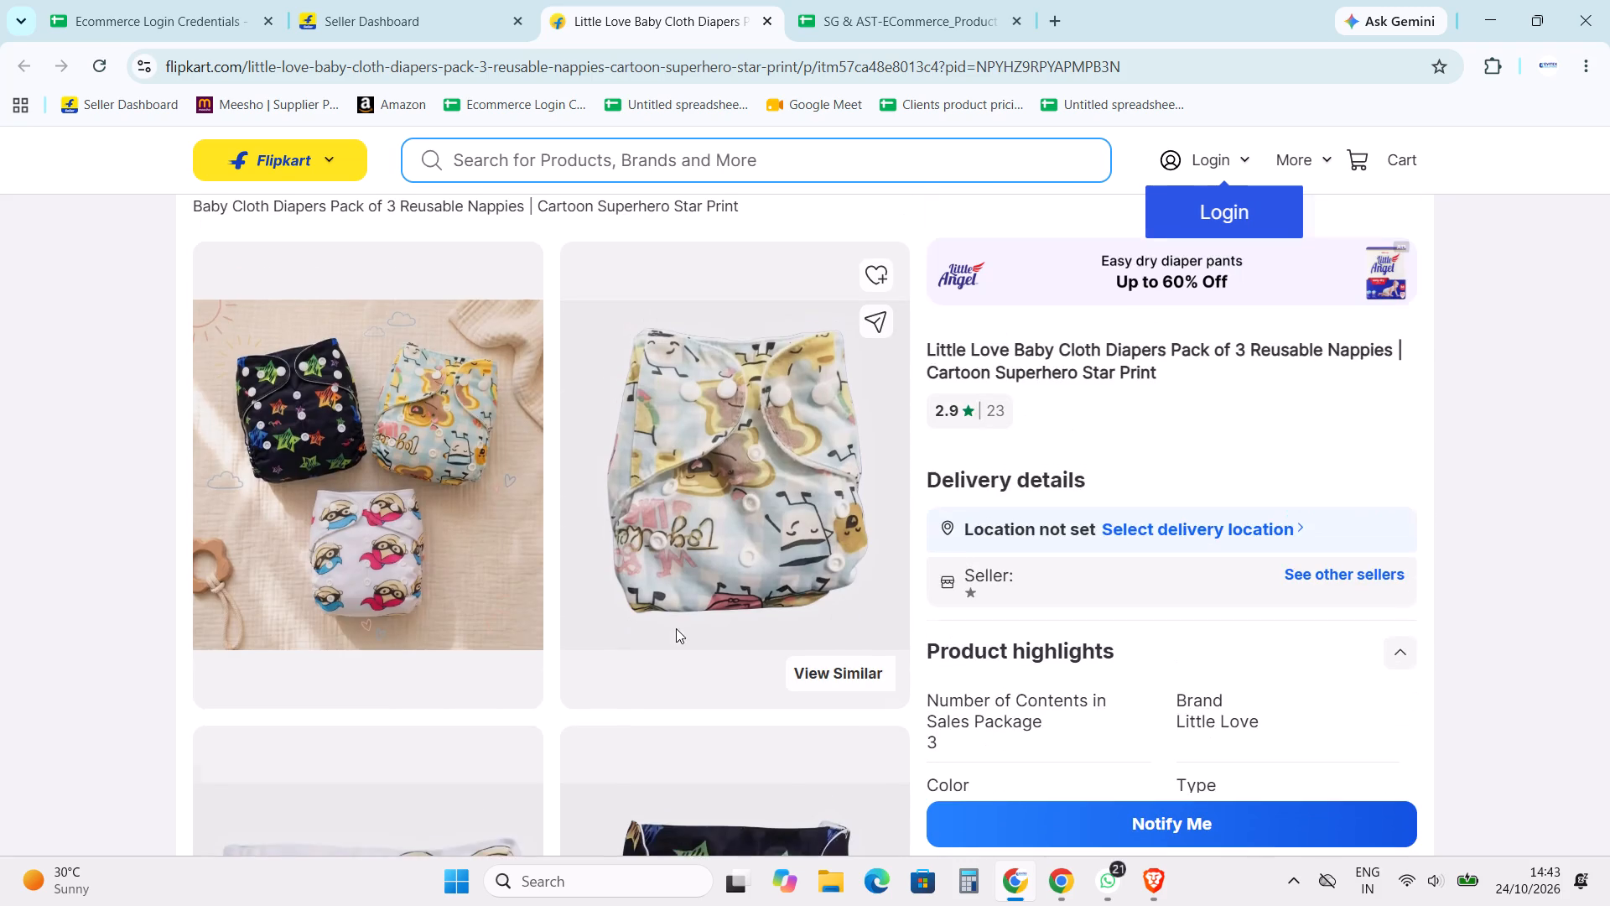
scroll(676, 628, "up", 4)
left_click(763, 19)
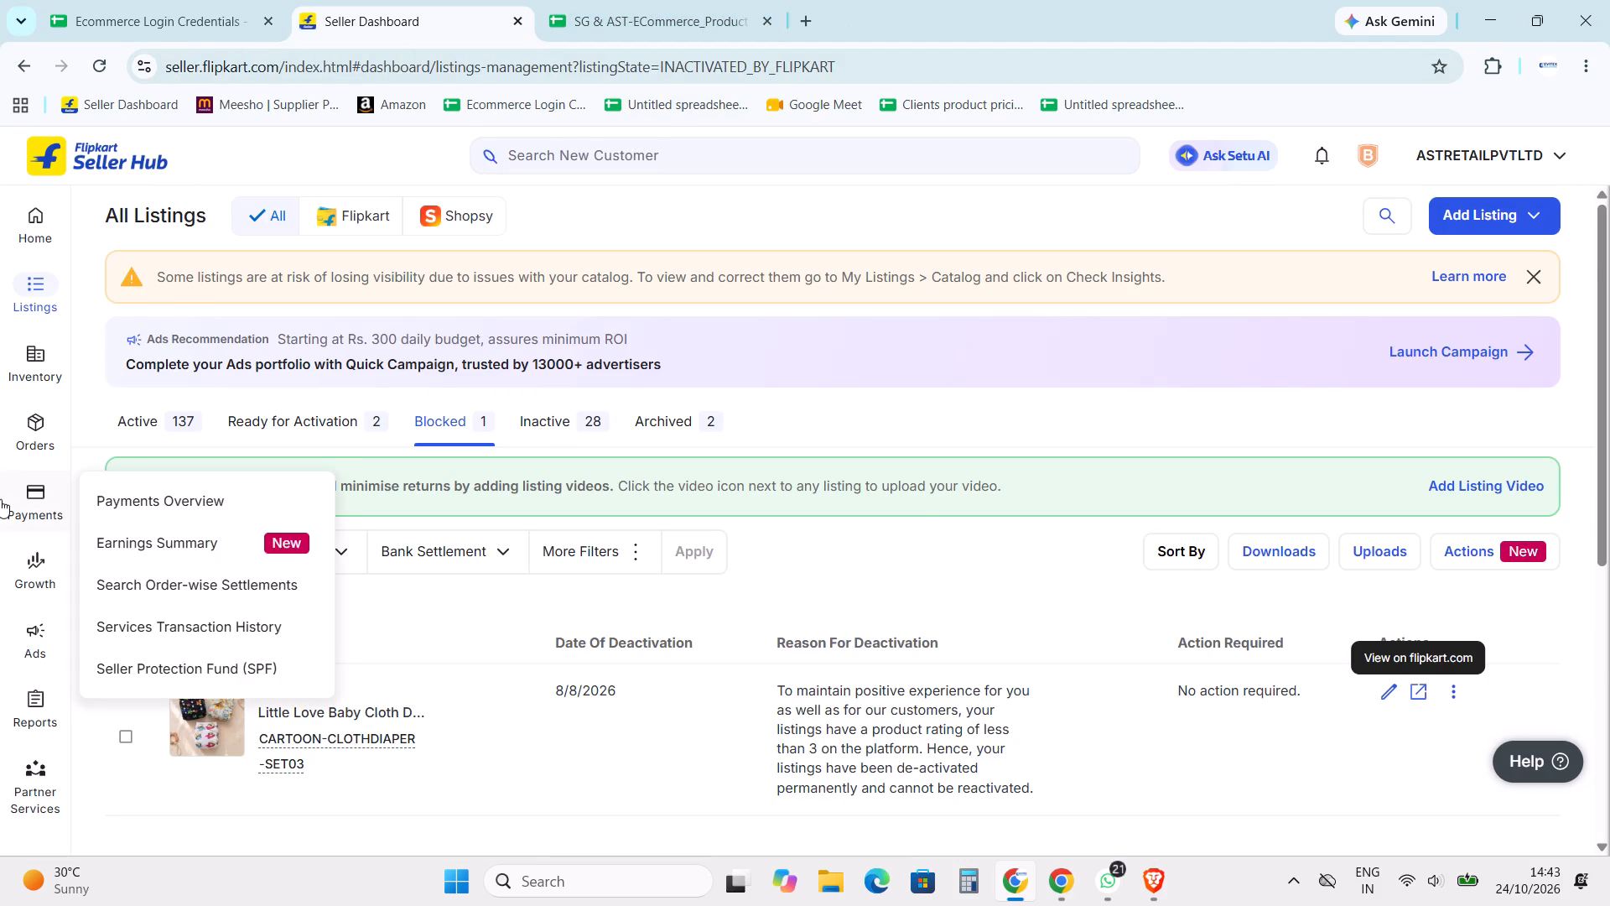
Check the upcoming orders among the forward orders.
left_click(30, 430)
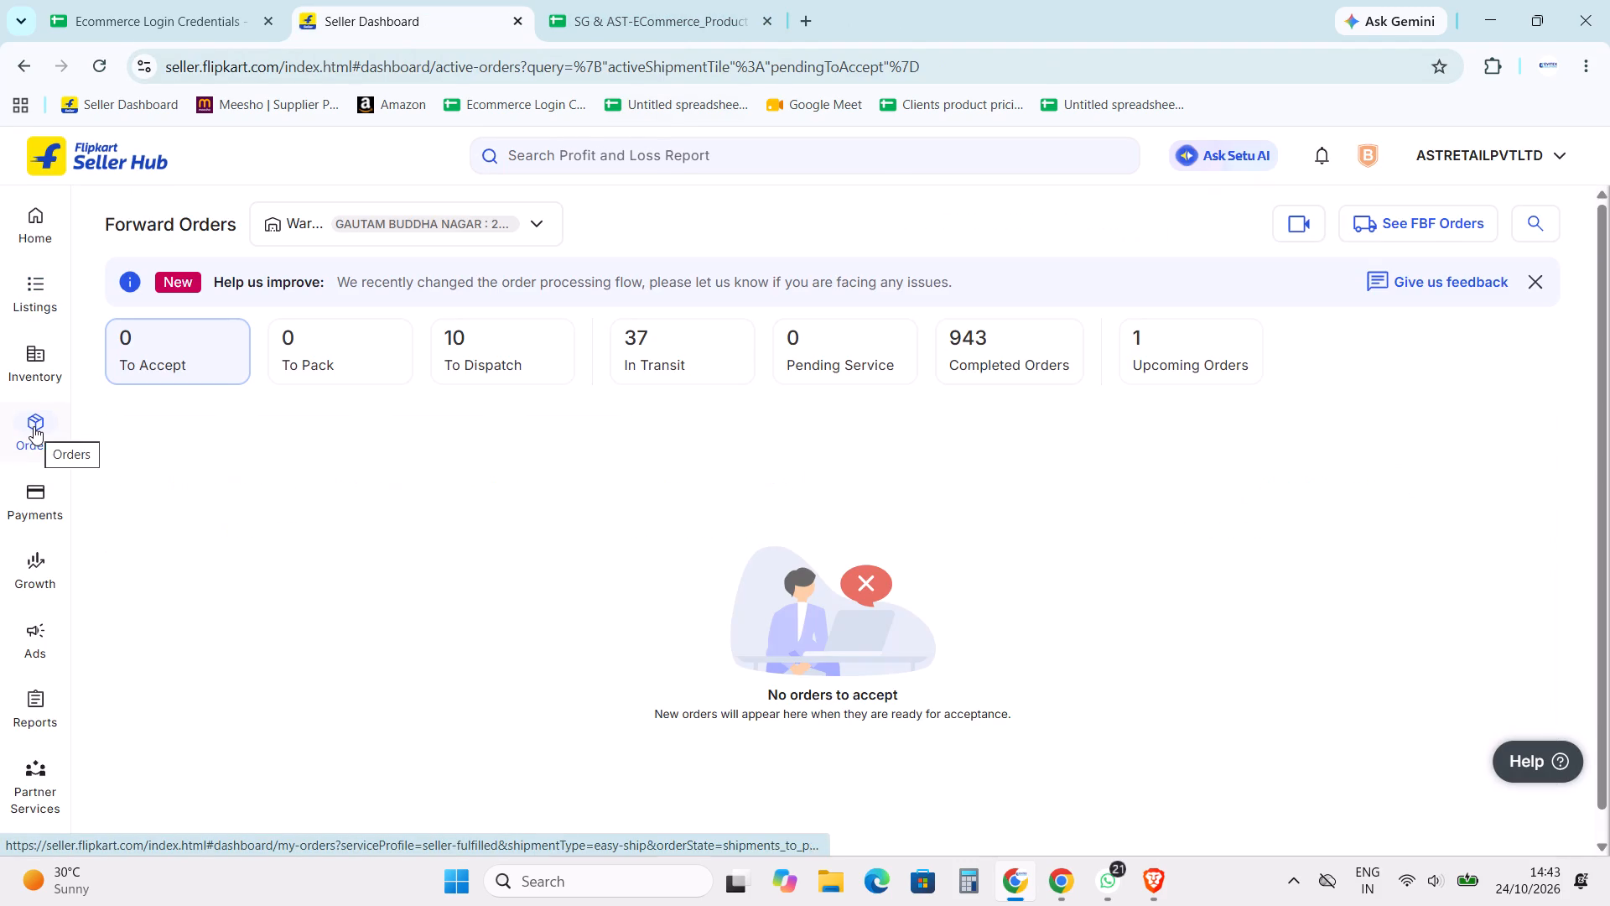
left_click(1175, 353)
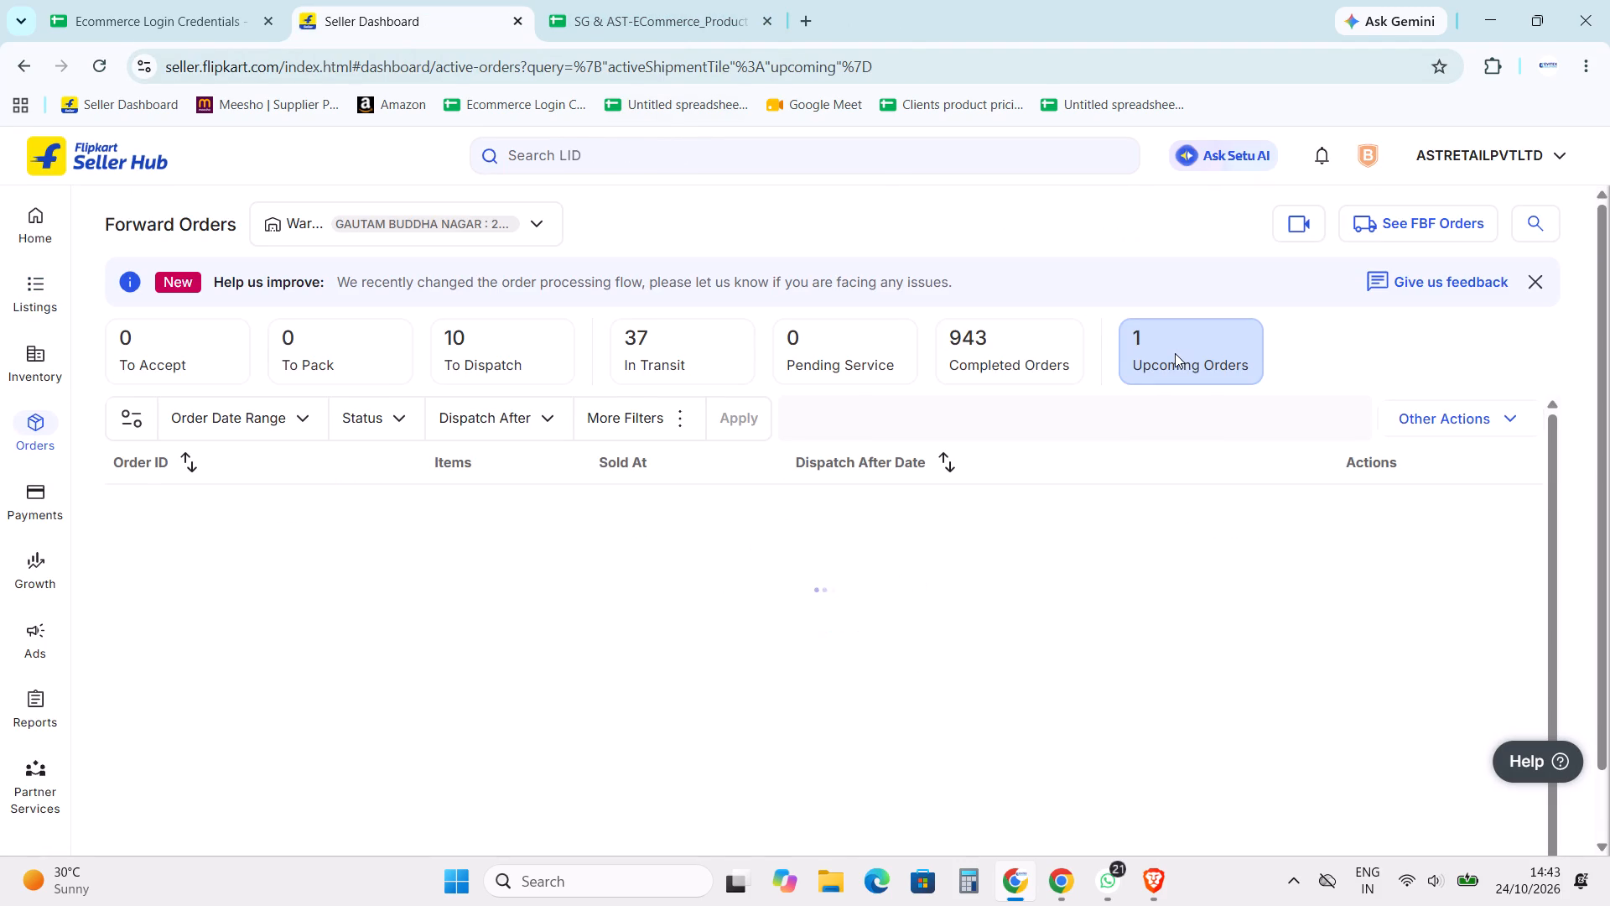
Review the upcoming payment estimates and the breakdown of the 23rd Oct payment in the payments overview.
left_click(56, 508)
scroll(1194, 590, "down", 2)
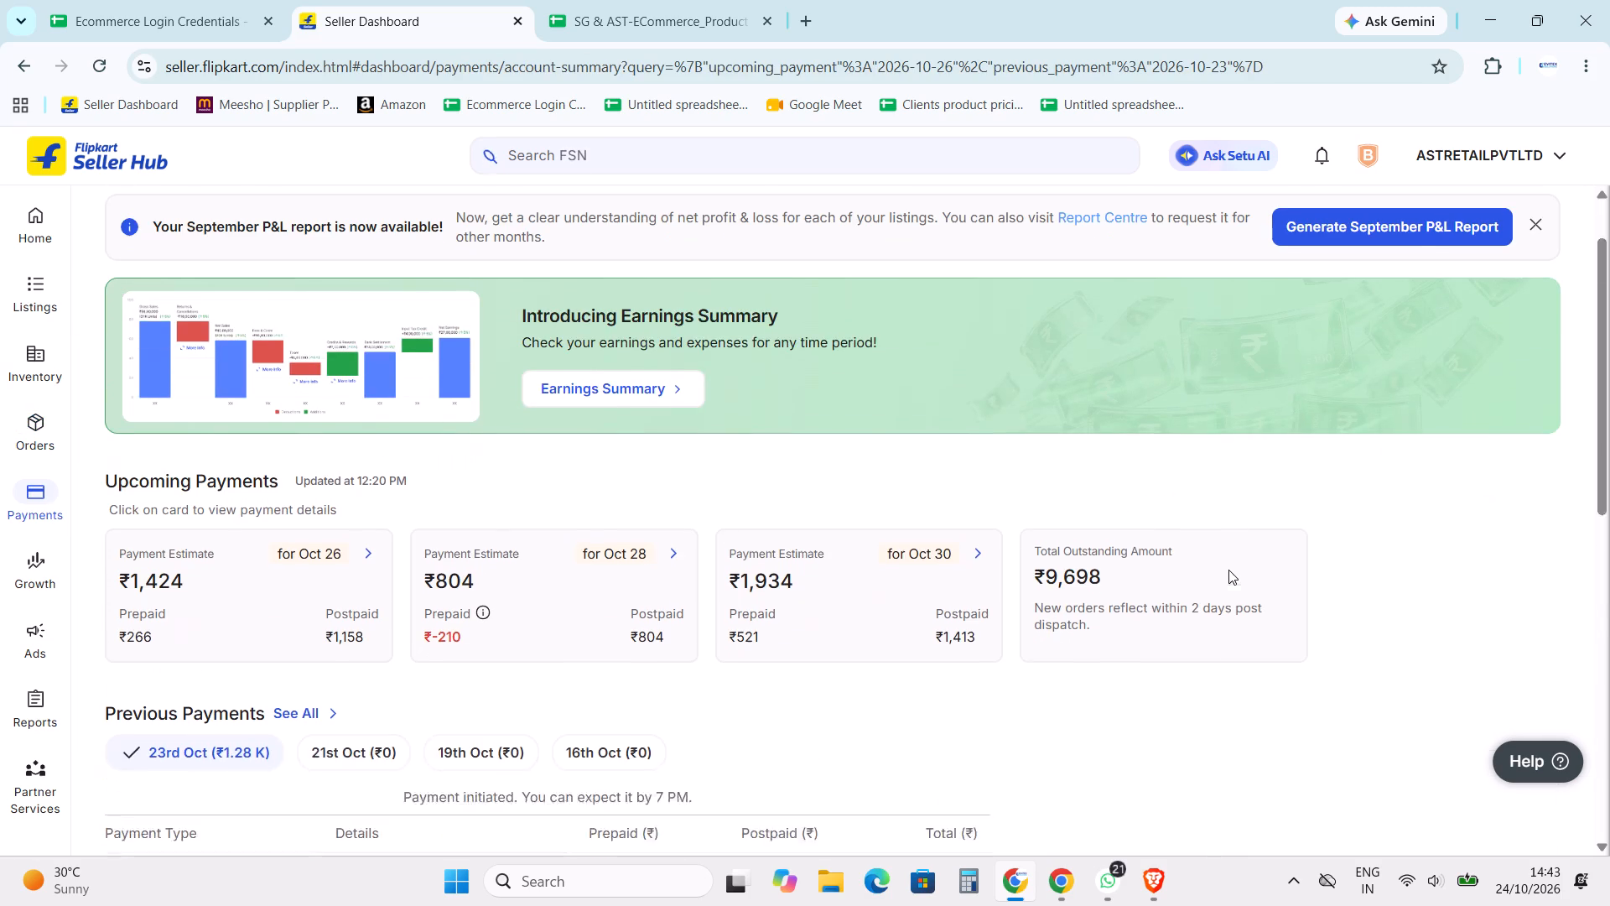
scroll(1237, 563, "down", 3)
left_click(1366, 506)
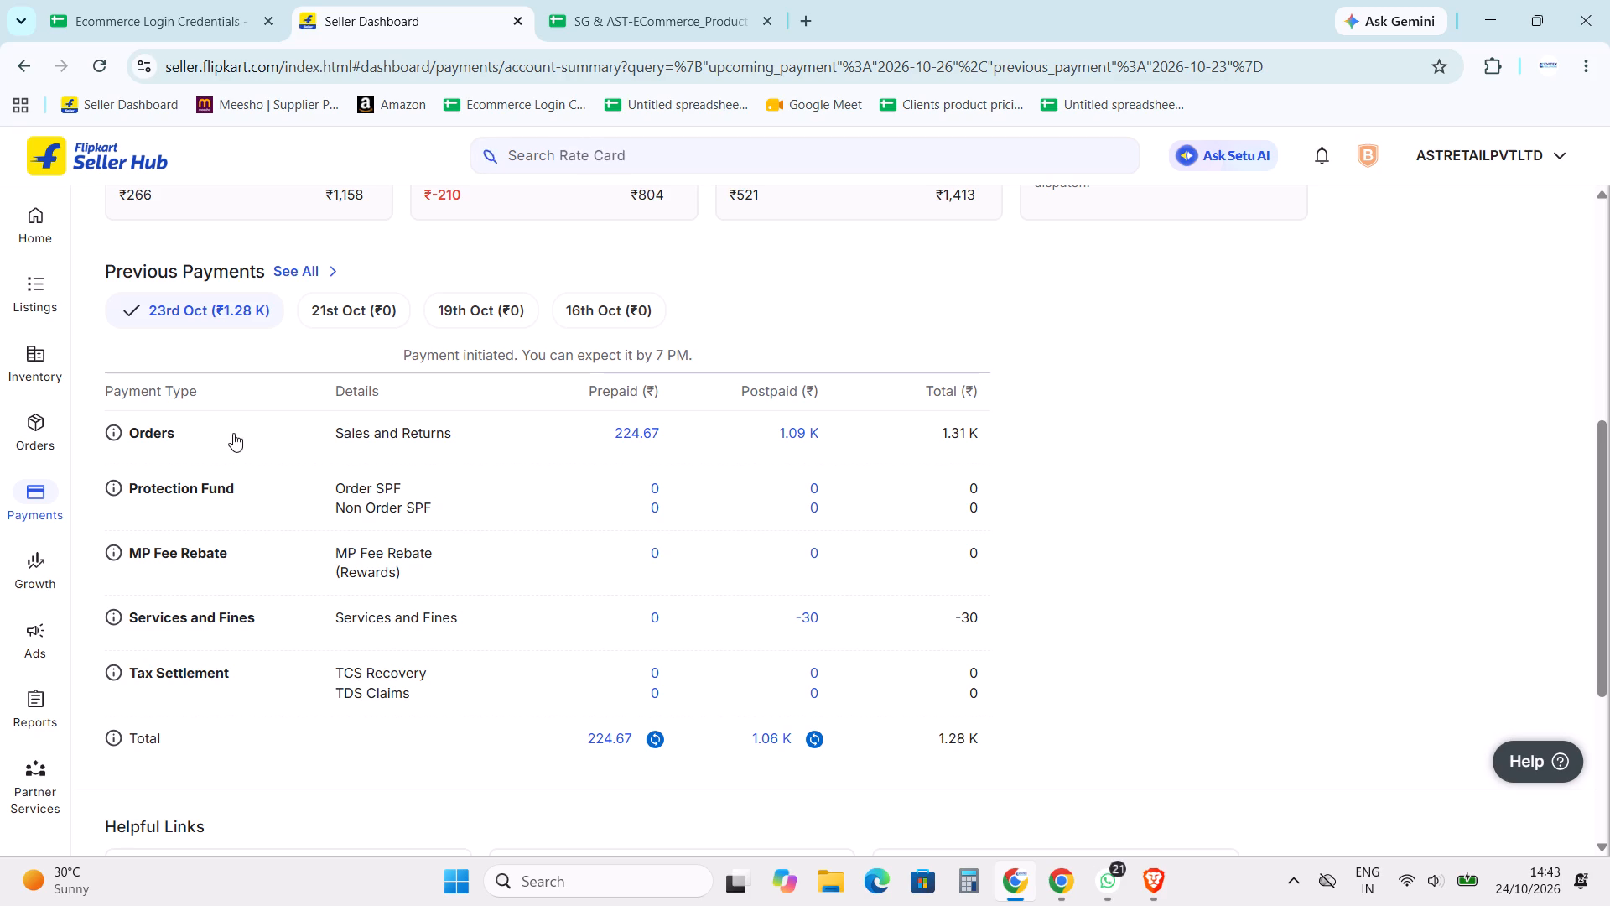
Return to the active listings and check the prices, settlements, stock and listing quality of the products on page 1.
left_click(91, 289)
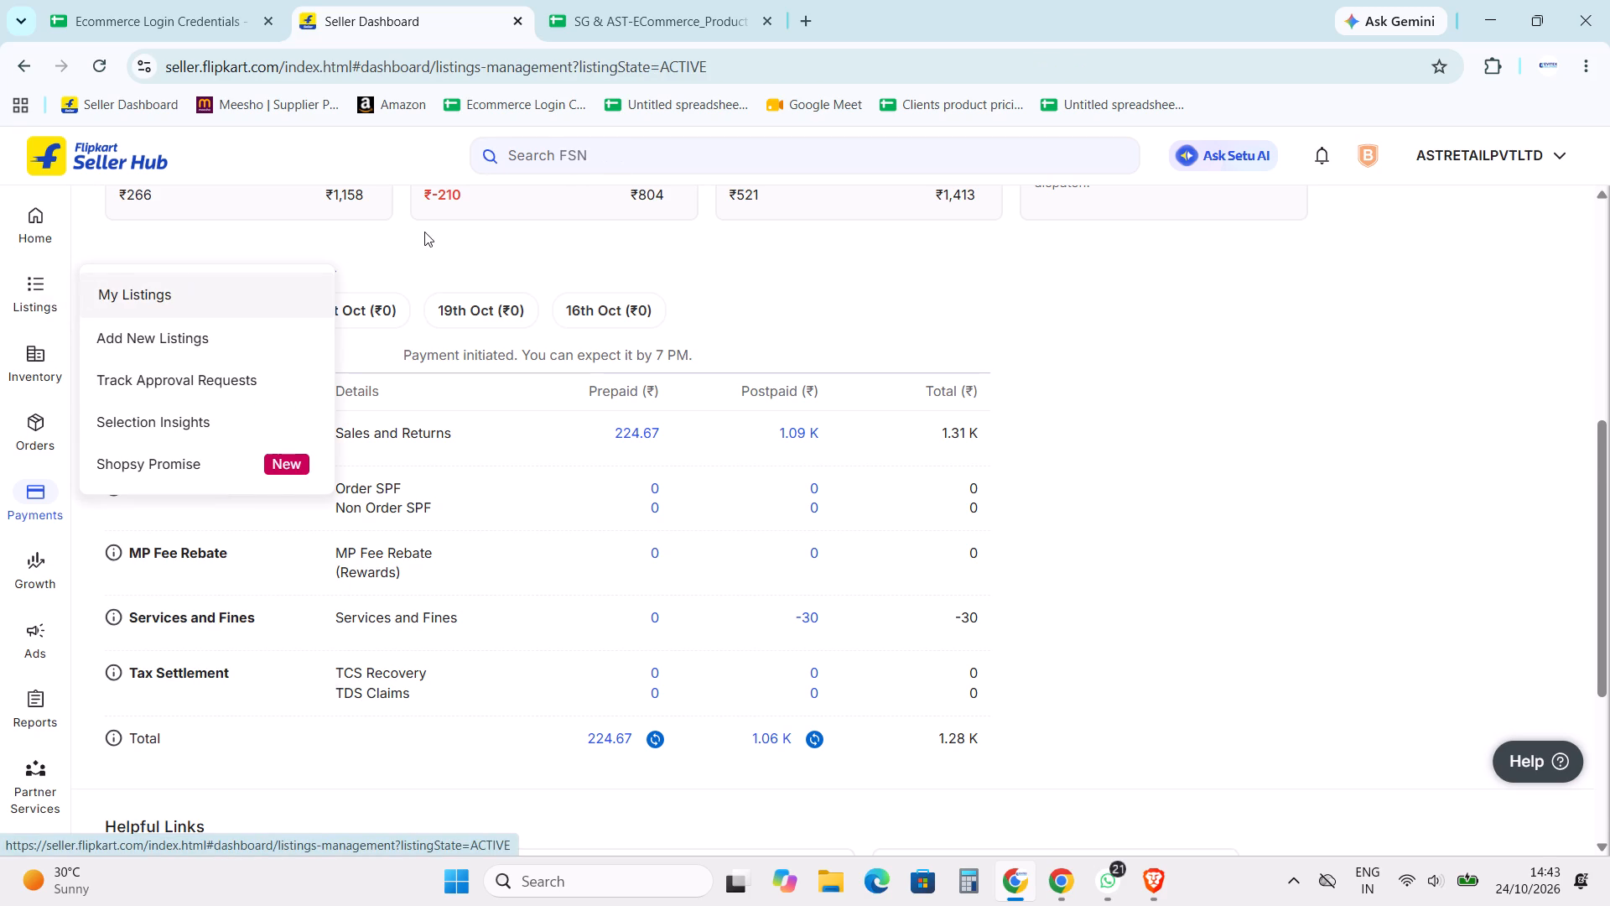
scroll(660, 564, "up", 3)
scroll(732, 565, "up", 3)
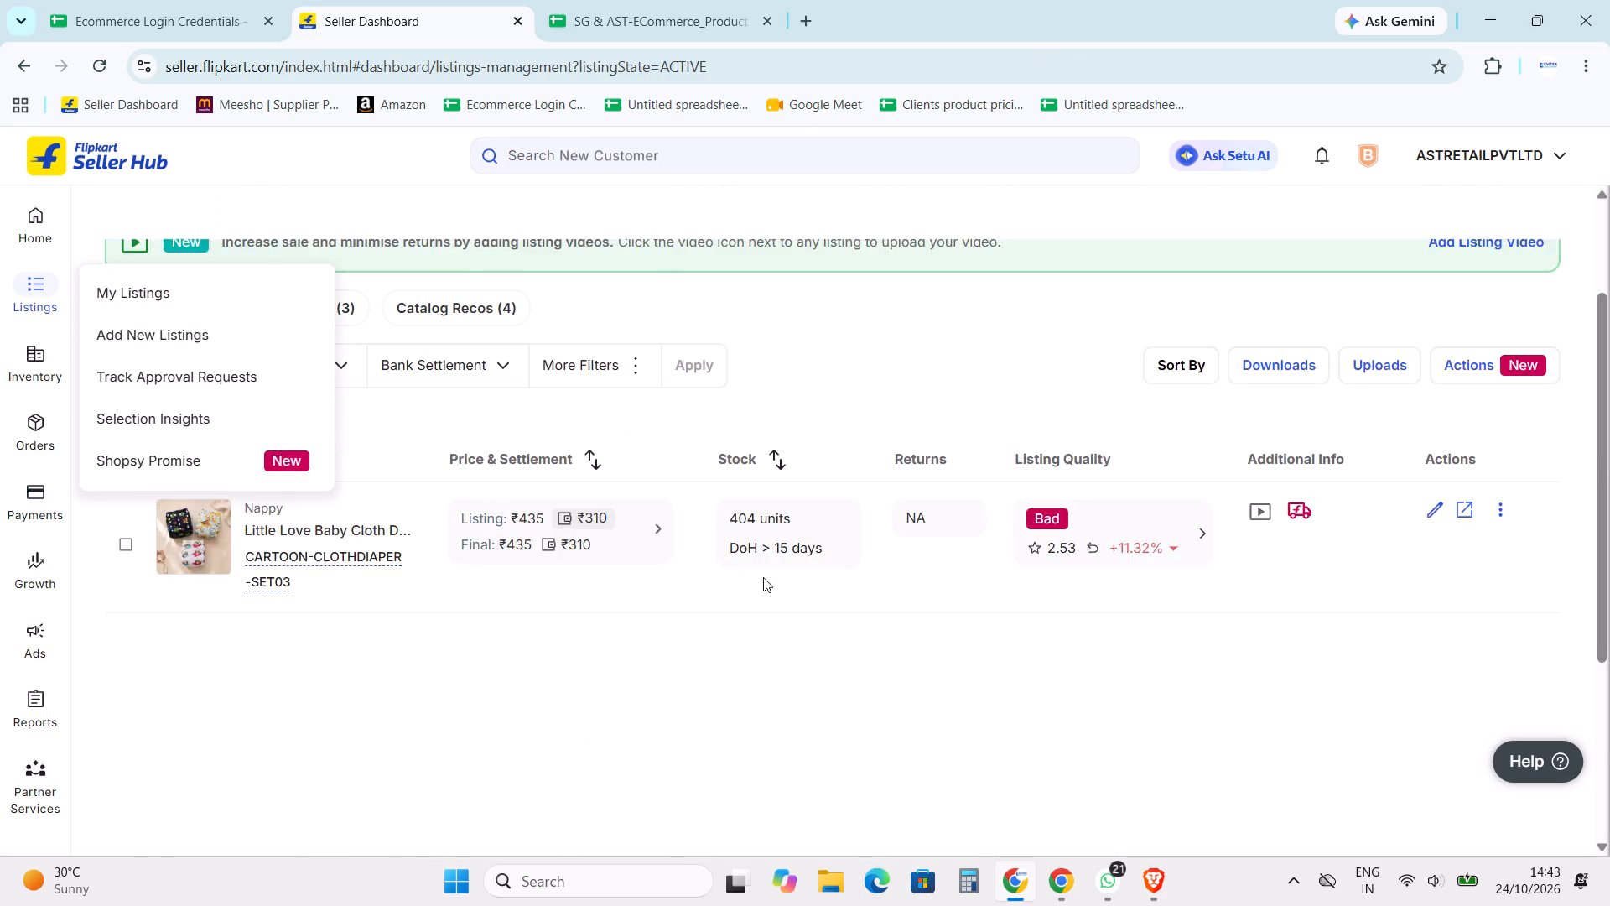
scroll(763, 577, "up", 5)
left_click(894, 486)
scroll(602, 462, "down", 5)
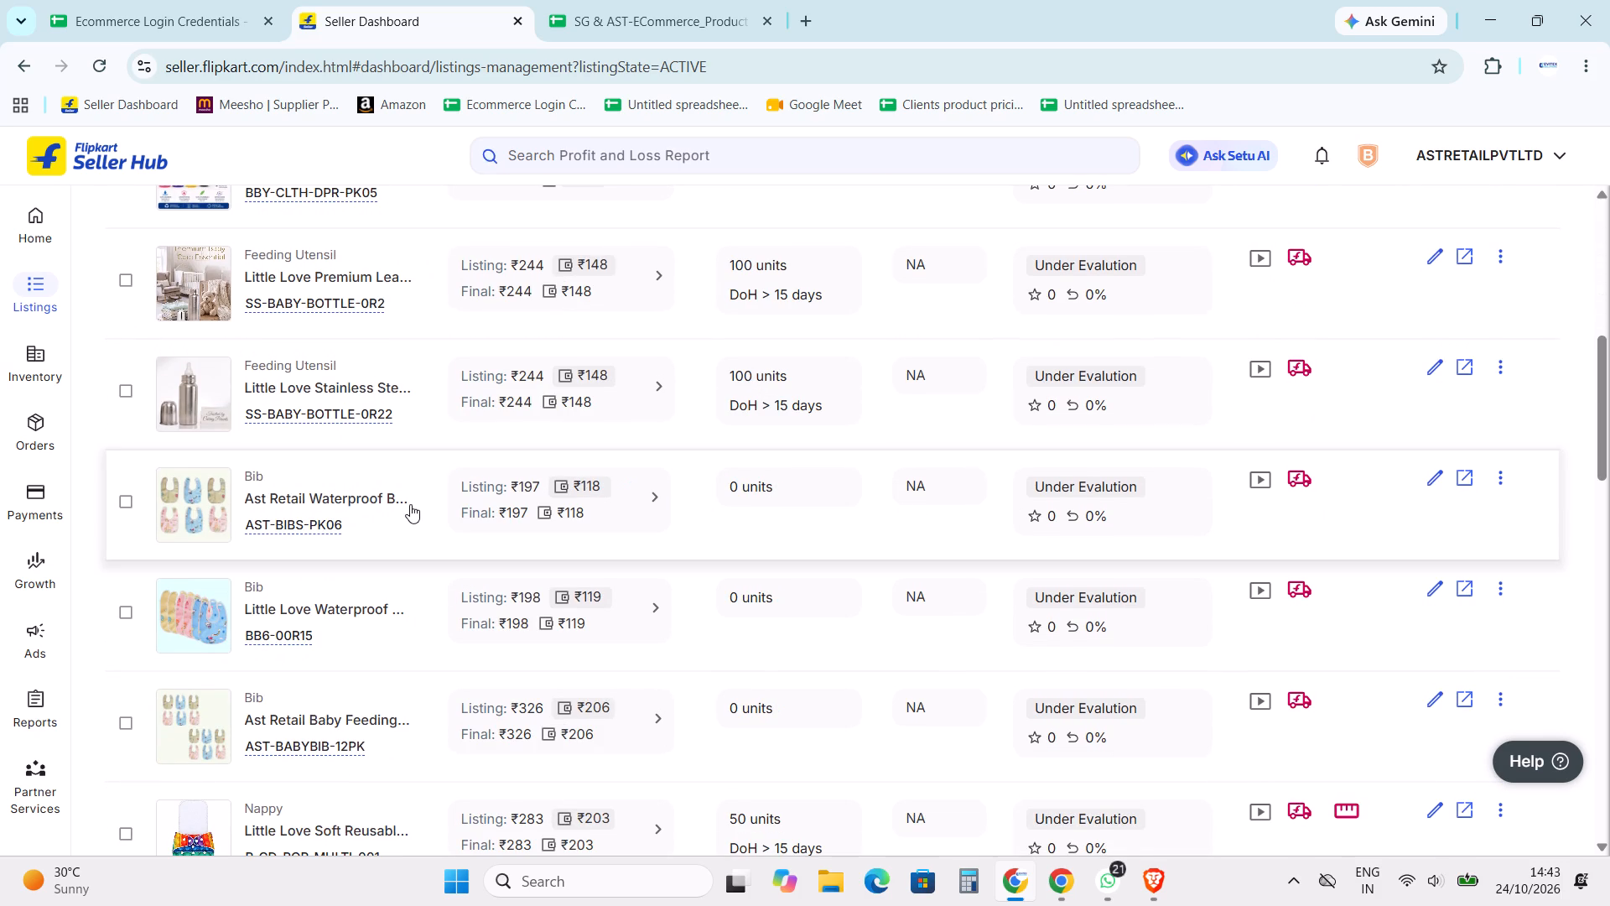
scroll(410, 504, "down", 7)
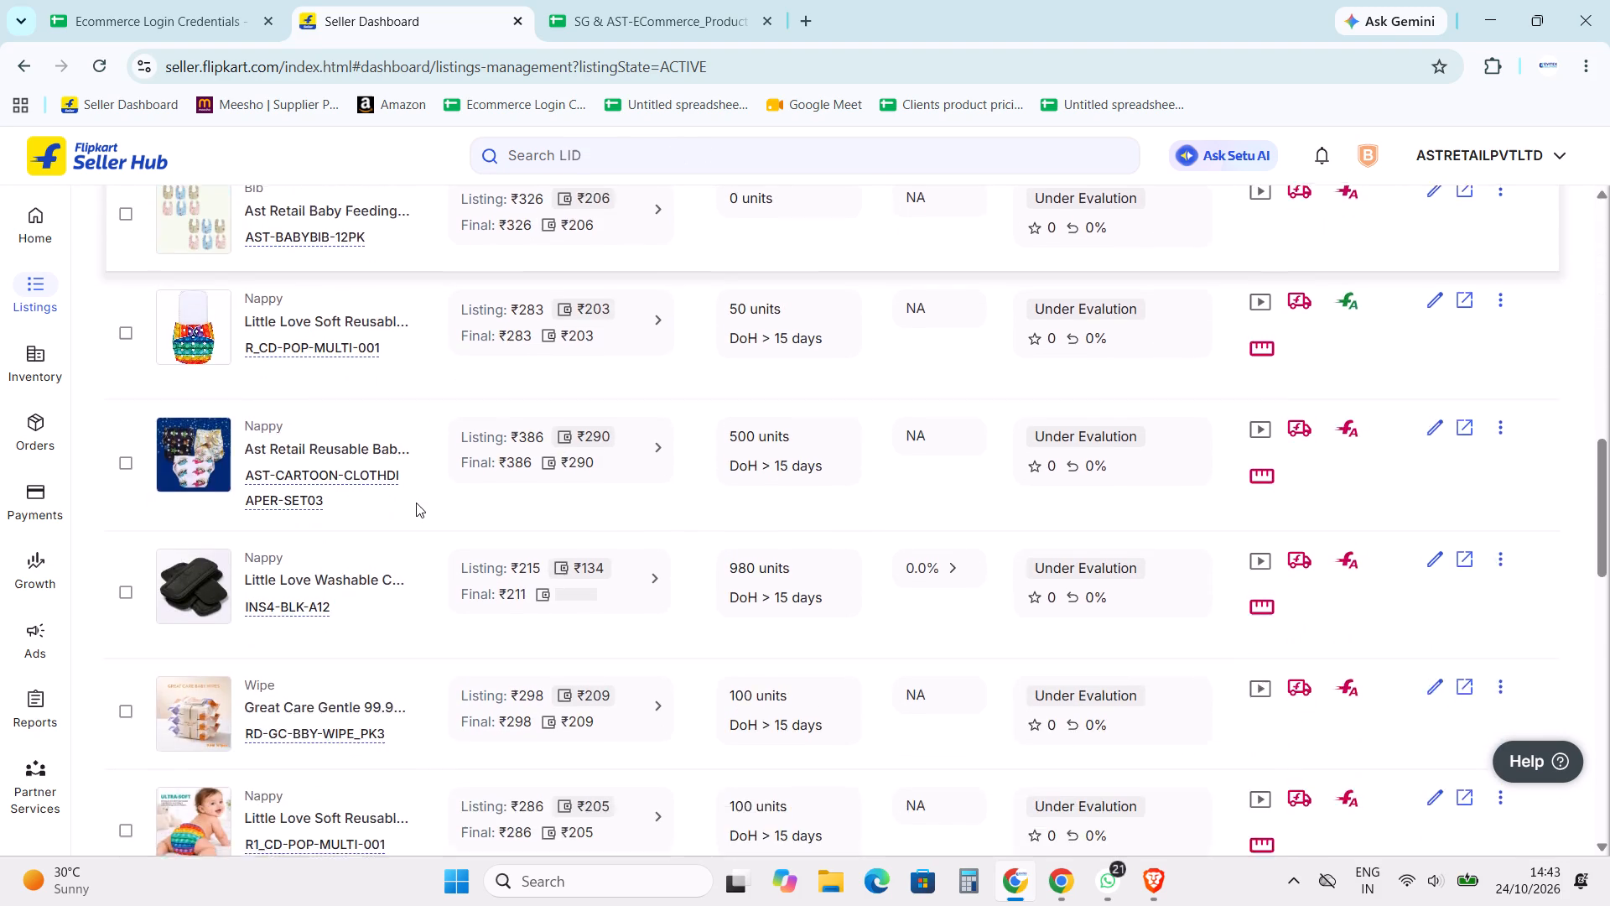
scroll(416, 502, "down", 1)
scroll(416, 502, "up", 4)
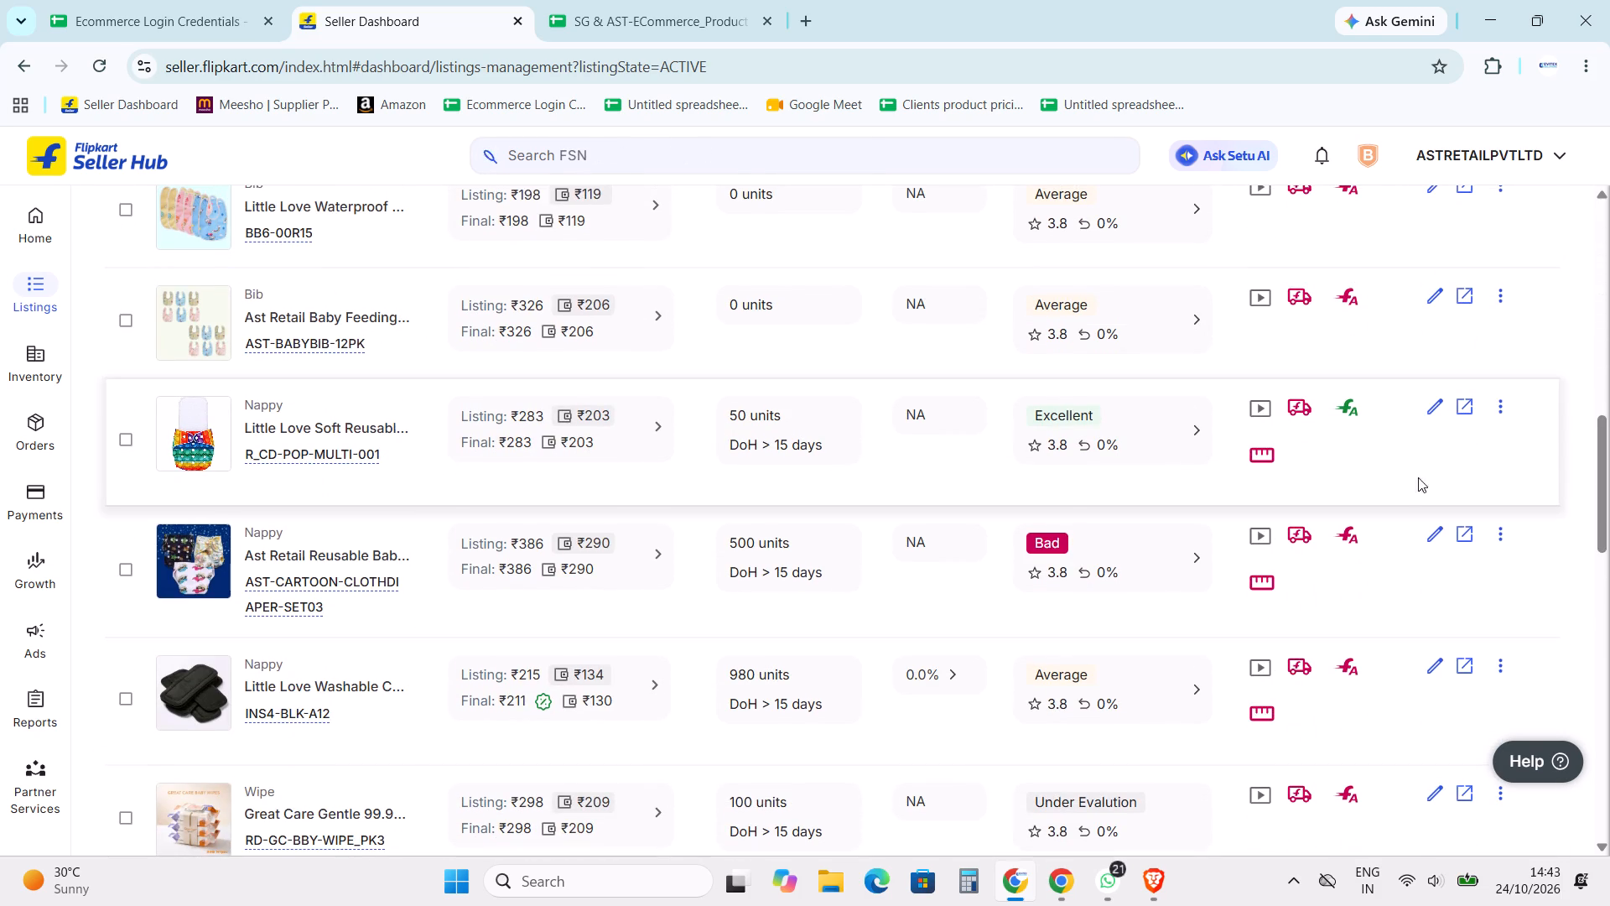
scroll(841, 546, "down", 4)
scroll(487, 579, "down", 13)
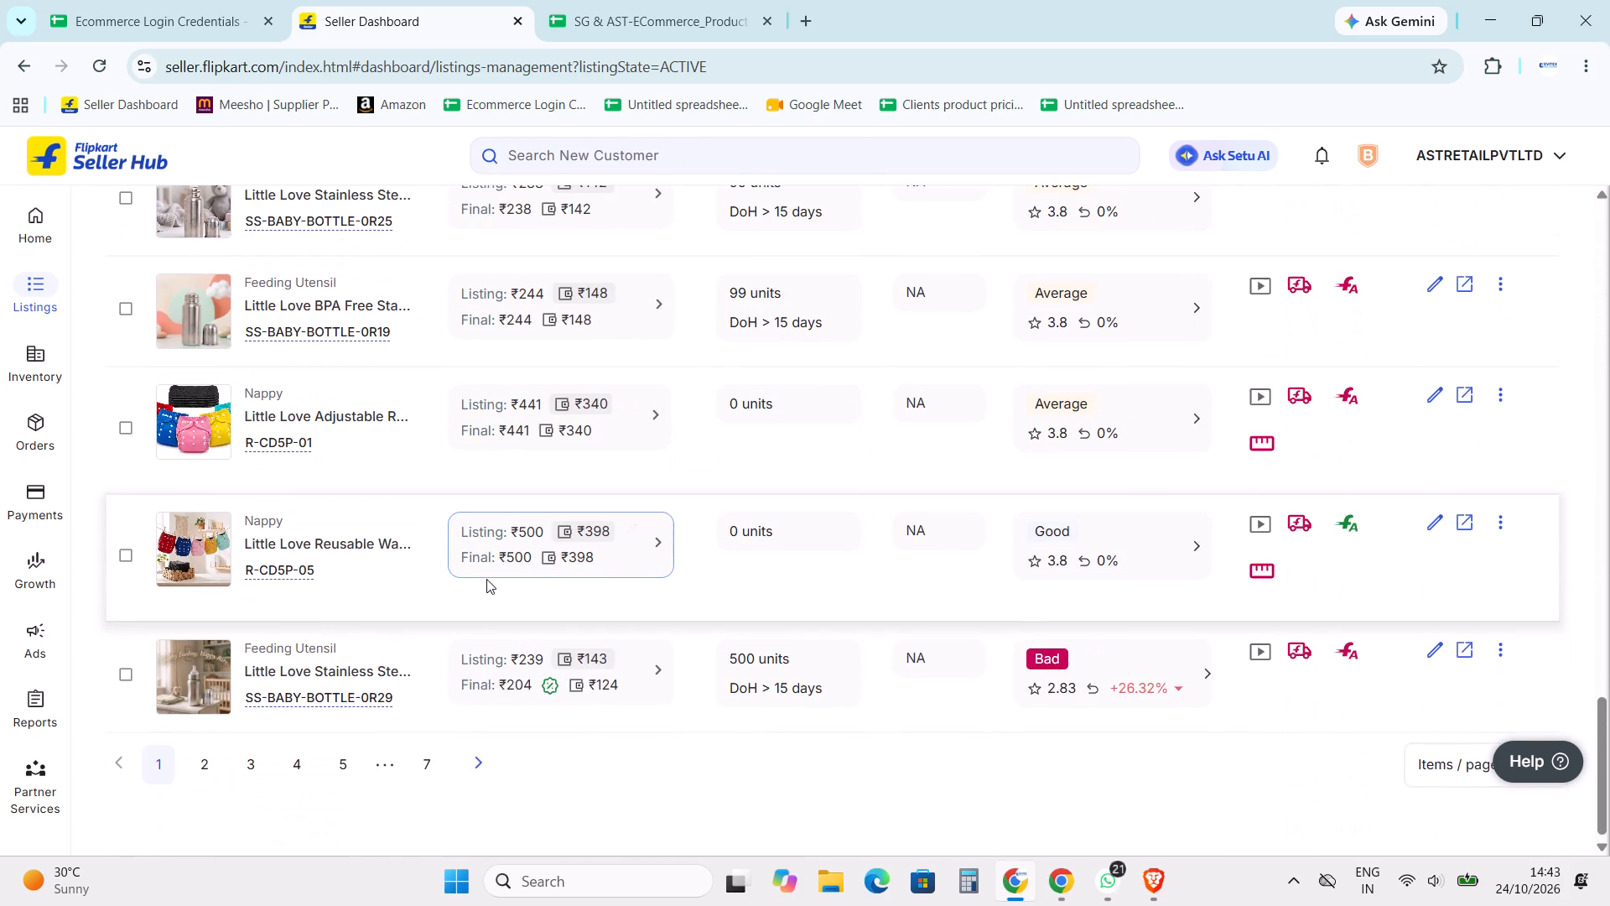
scroll(486, 579, "down", 7)
Go through pages 2 and 3 of the active listings, checking their products' prices, settlements and stock.
left_click(211, 754)
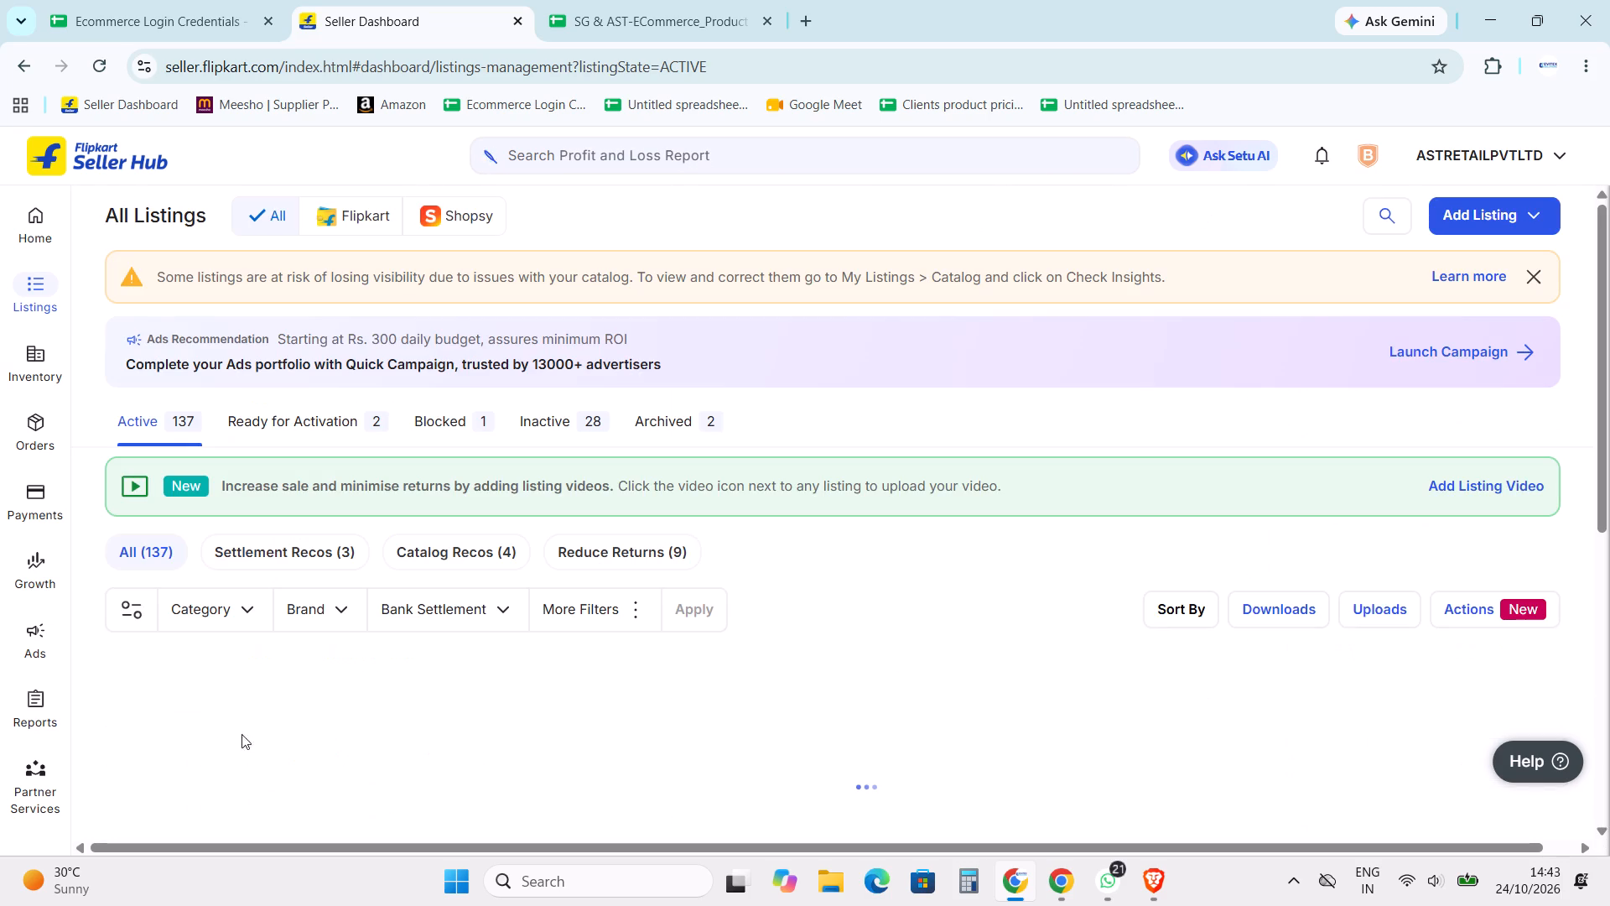
scroll(625, 534, "down", 11)
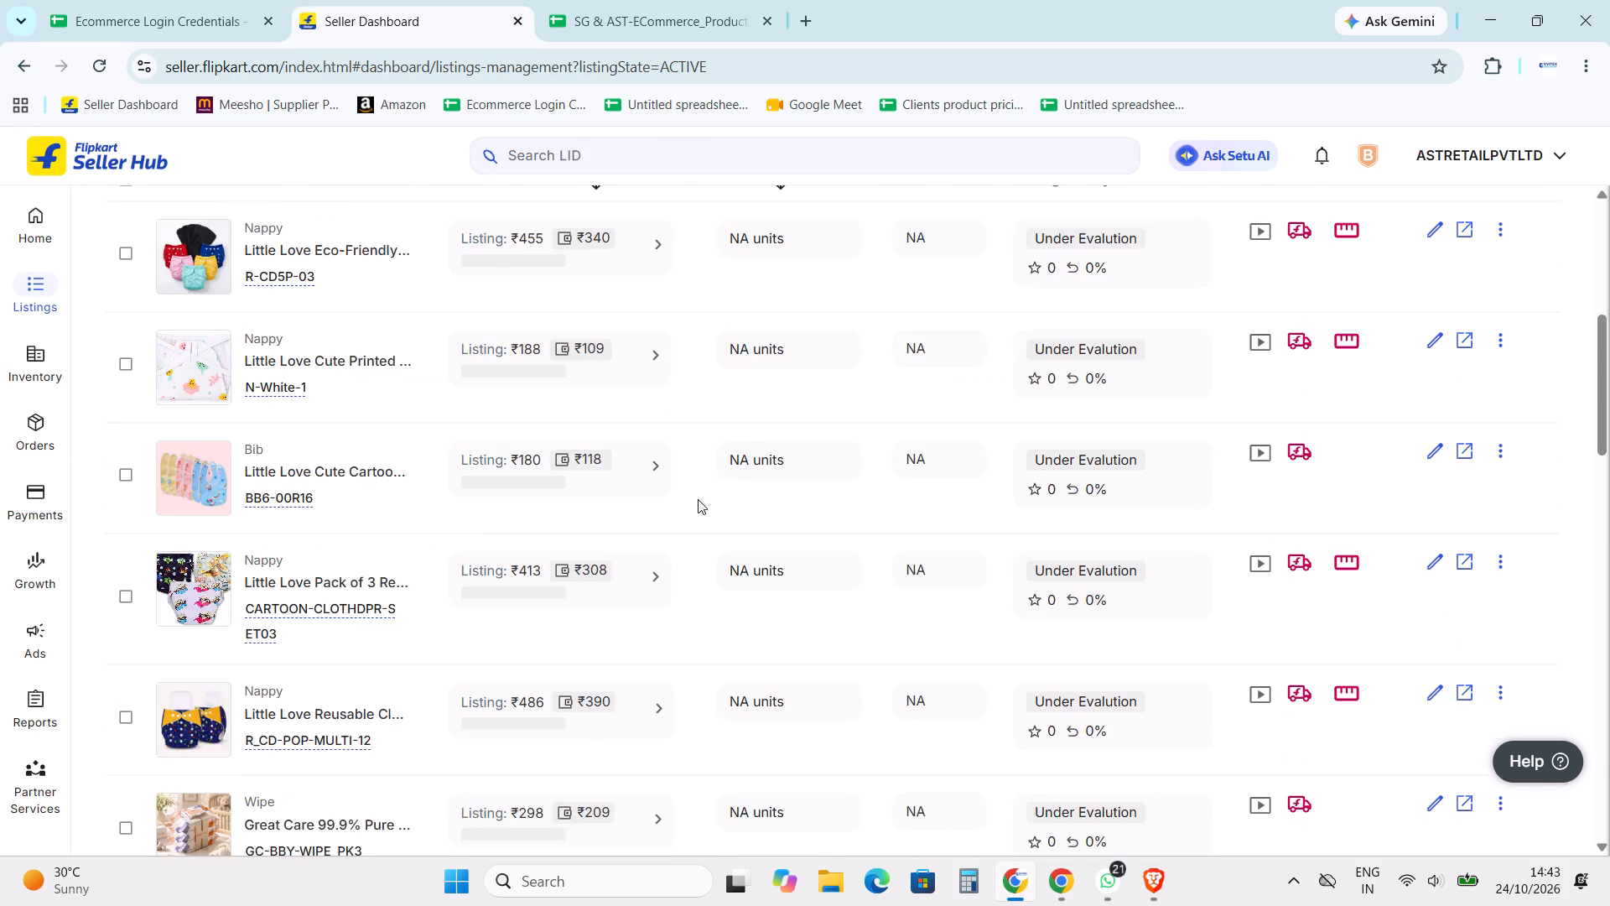
scroll(698, 499, "down", 20)
scroll(698, 499, "down", 17)
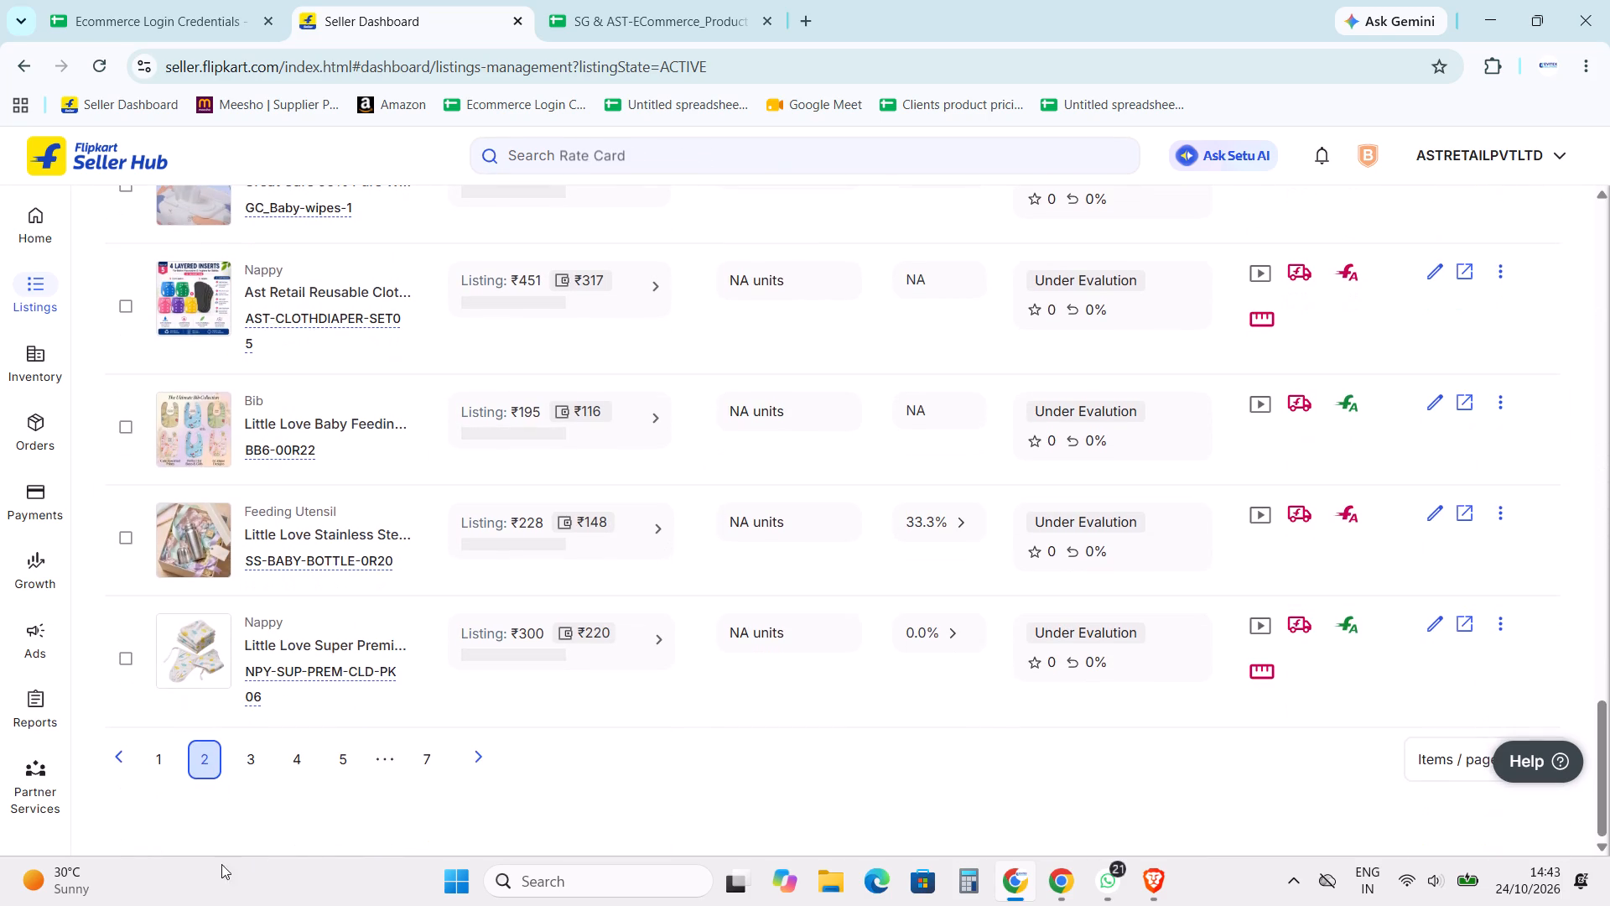
left_click(256, 767)
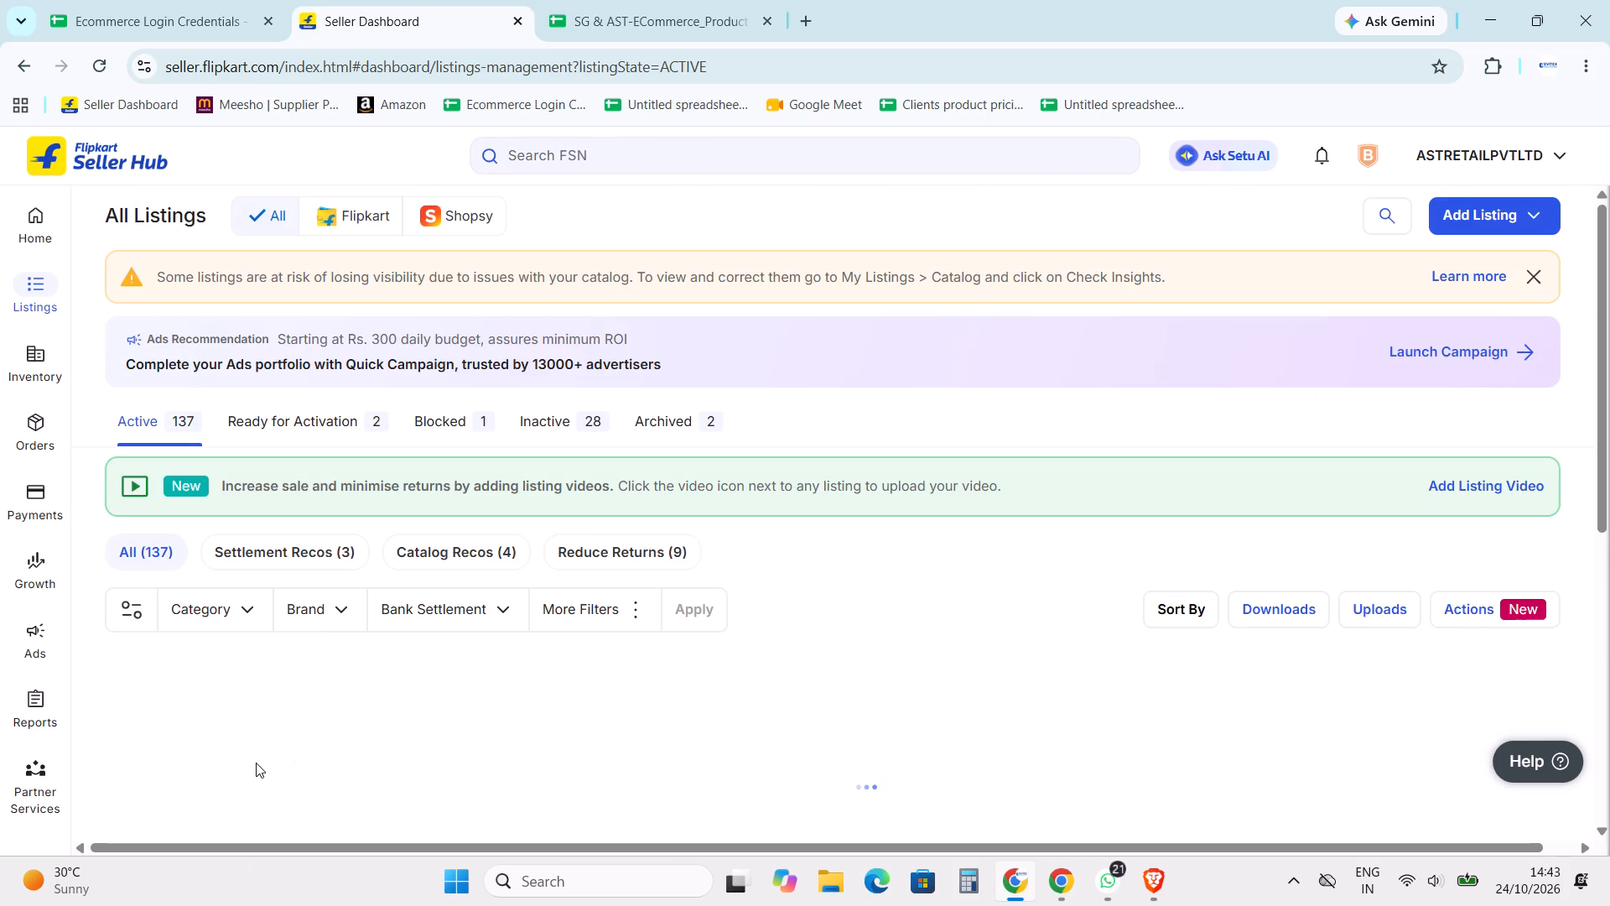
scroll(462, 601, "down", 3)
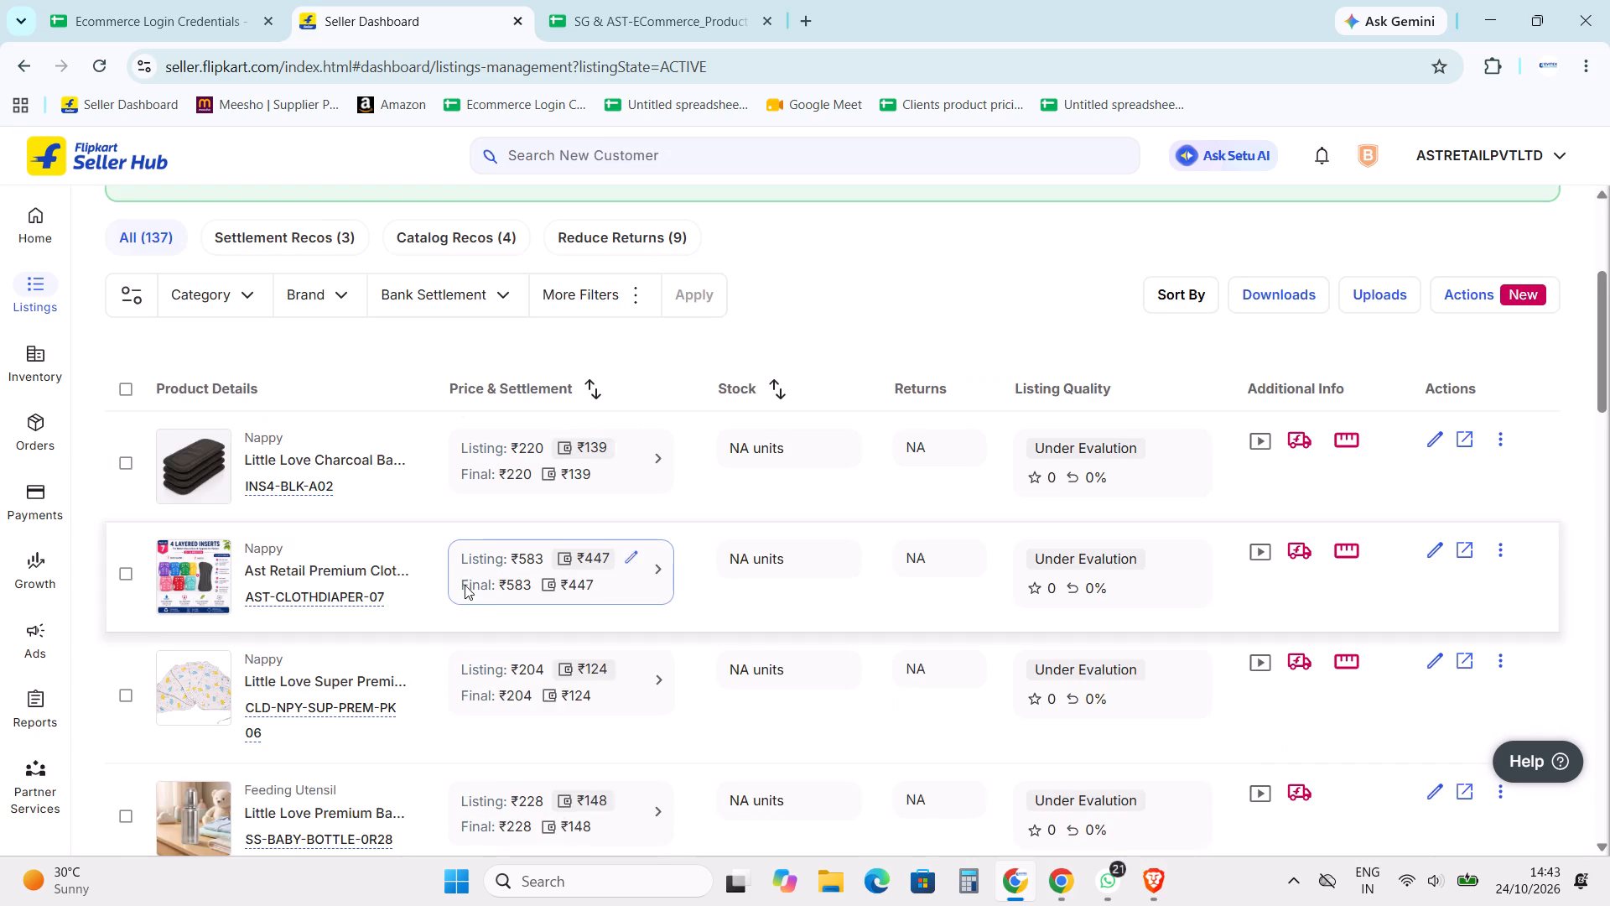
scroll(454, 583, "down", 13)
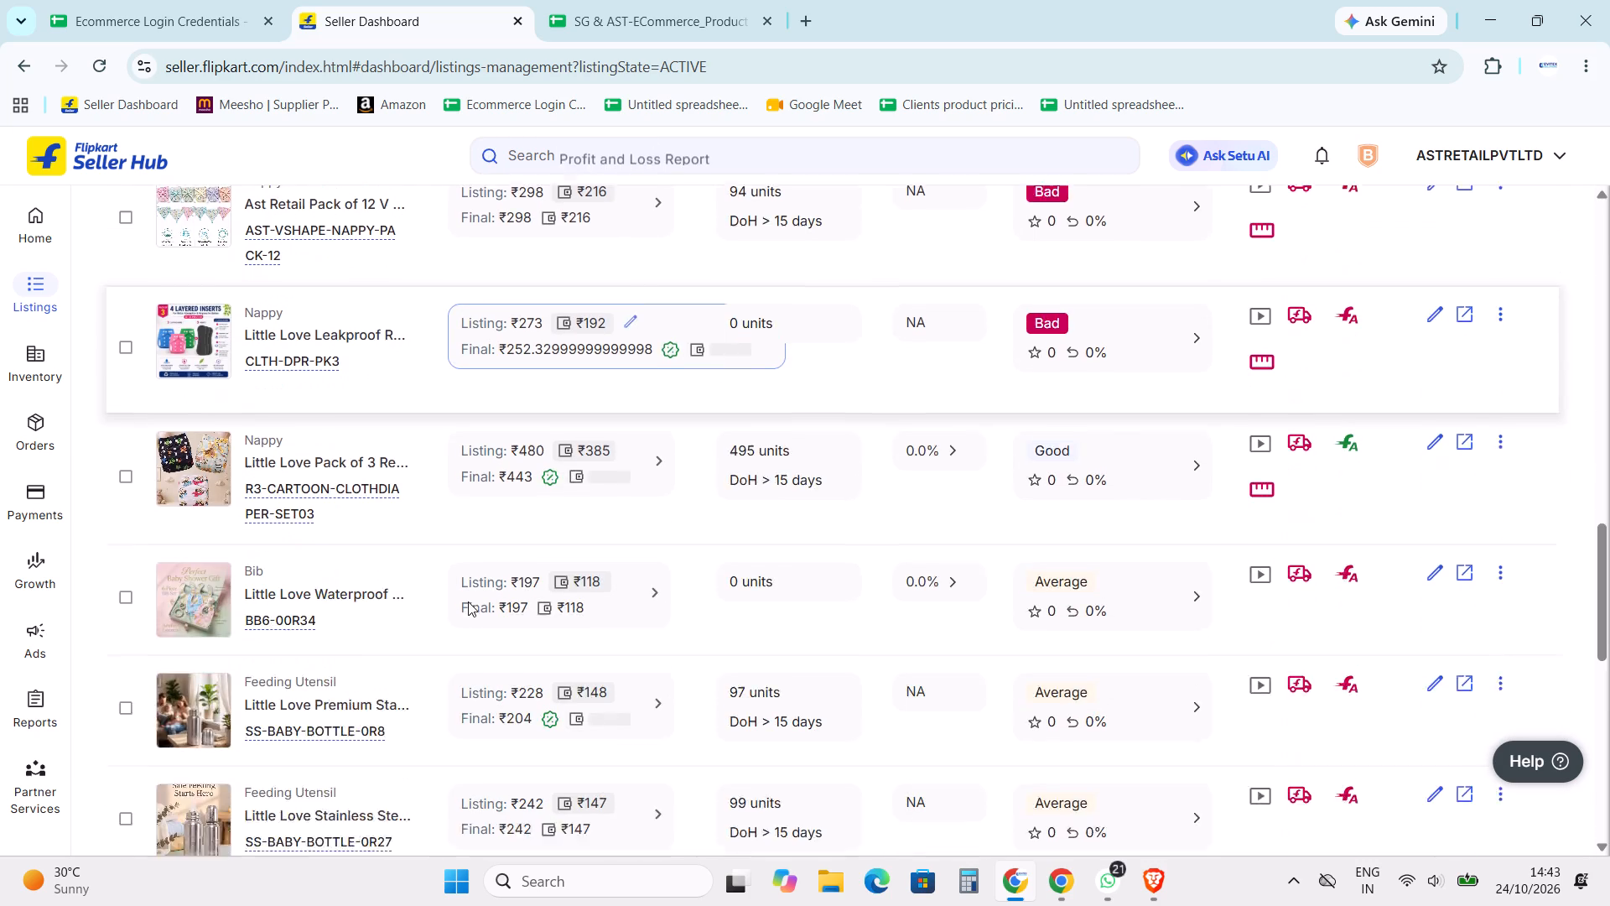
scroll(468, 601, "down", 4)
scroll(473, 601, "down", 17)
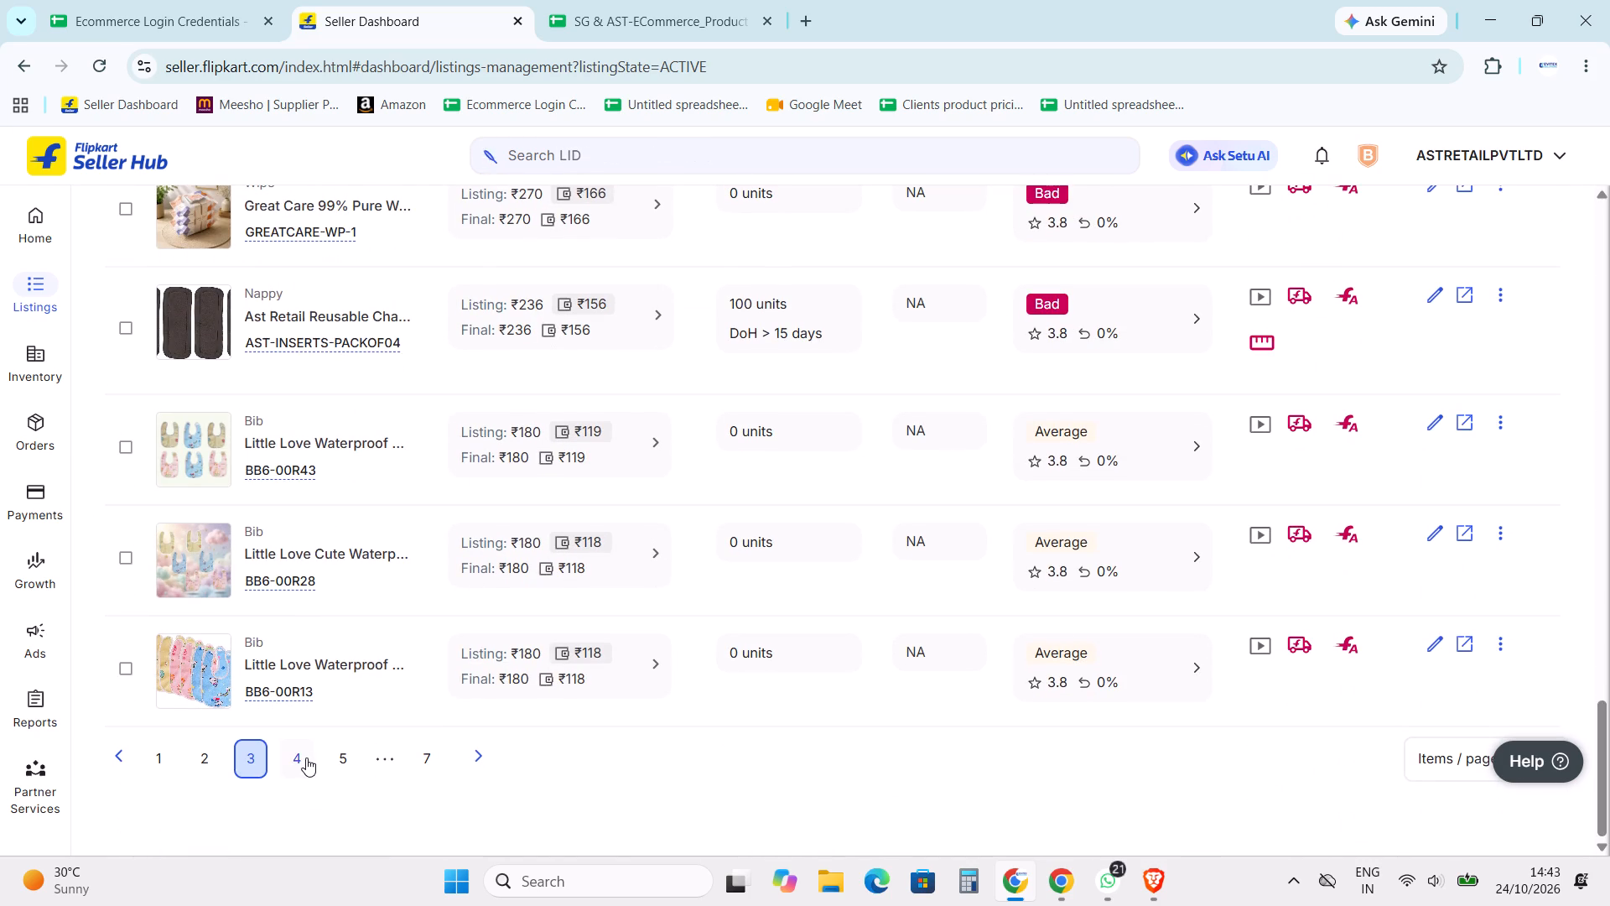
Go to page 4 of the active listings and check its products' prices, settlements, applied offers and listing quality.
left_click(306, 758)
scroll(371, 542, "down", 5)
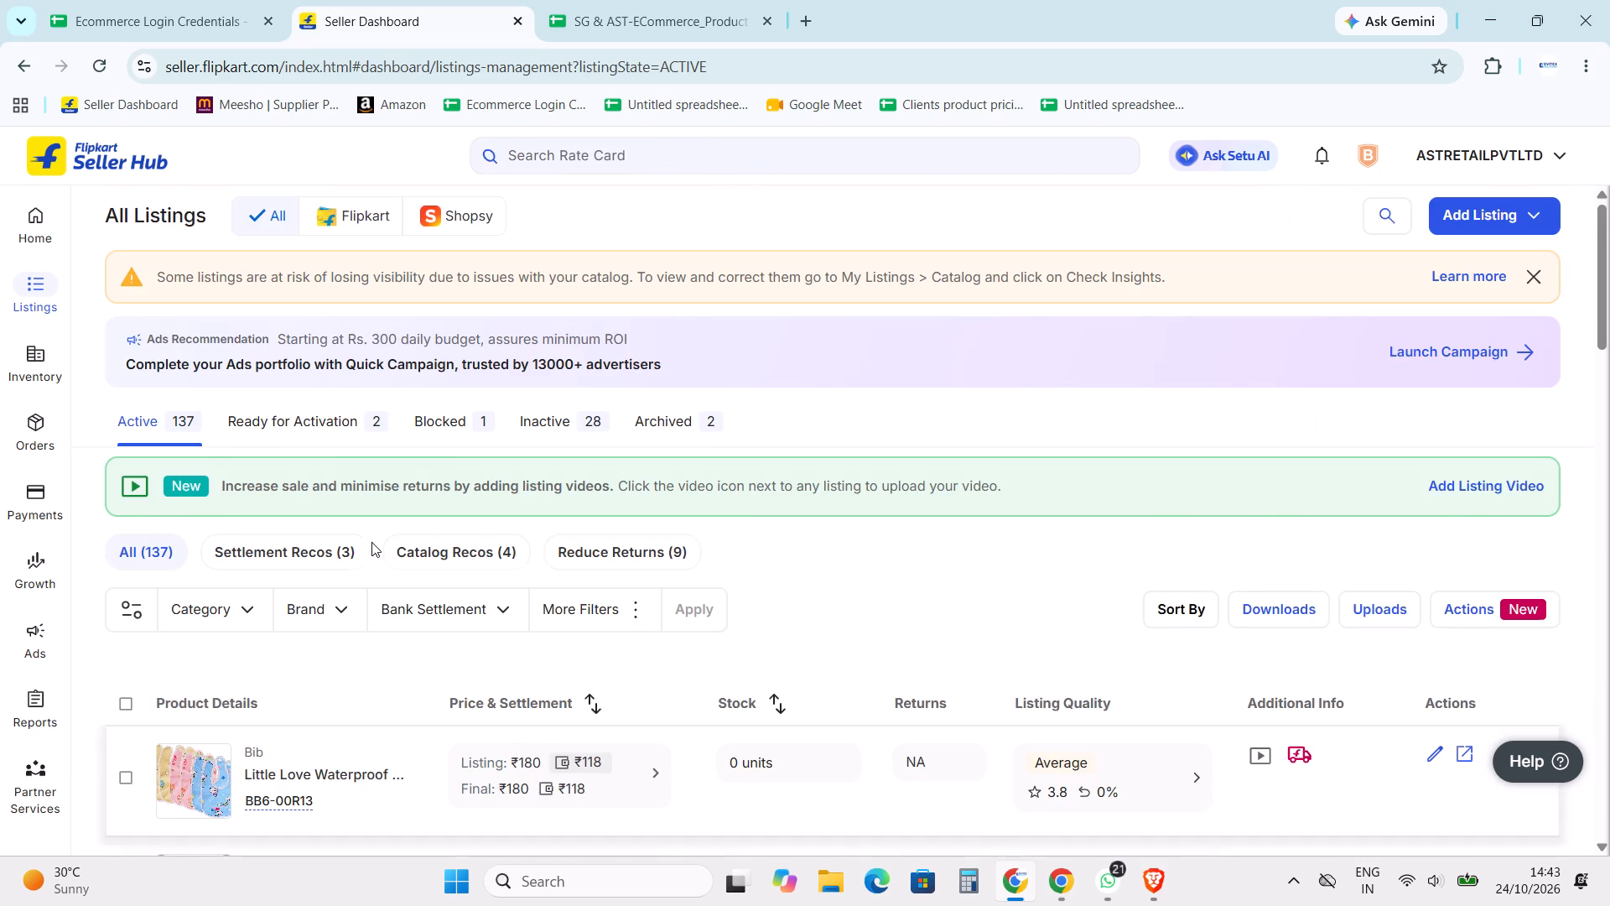
scroll(372, 539, "down", 14)
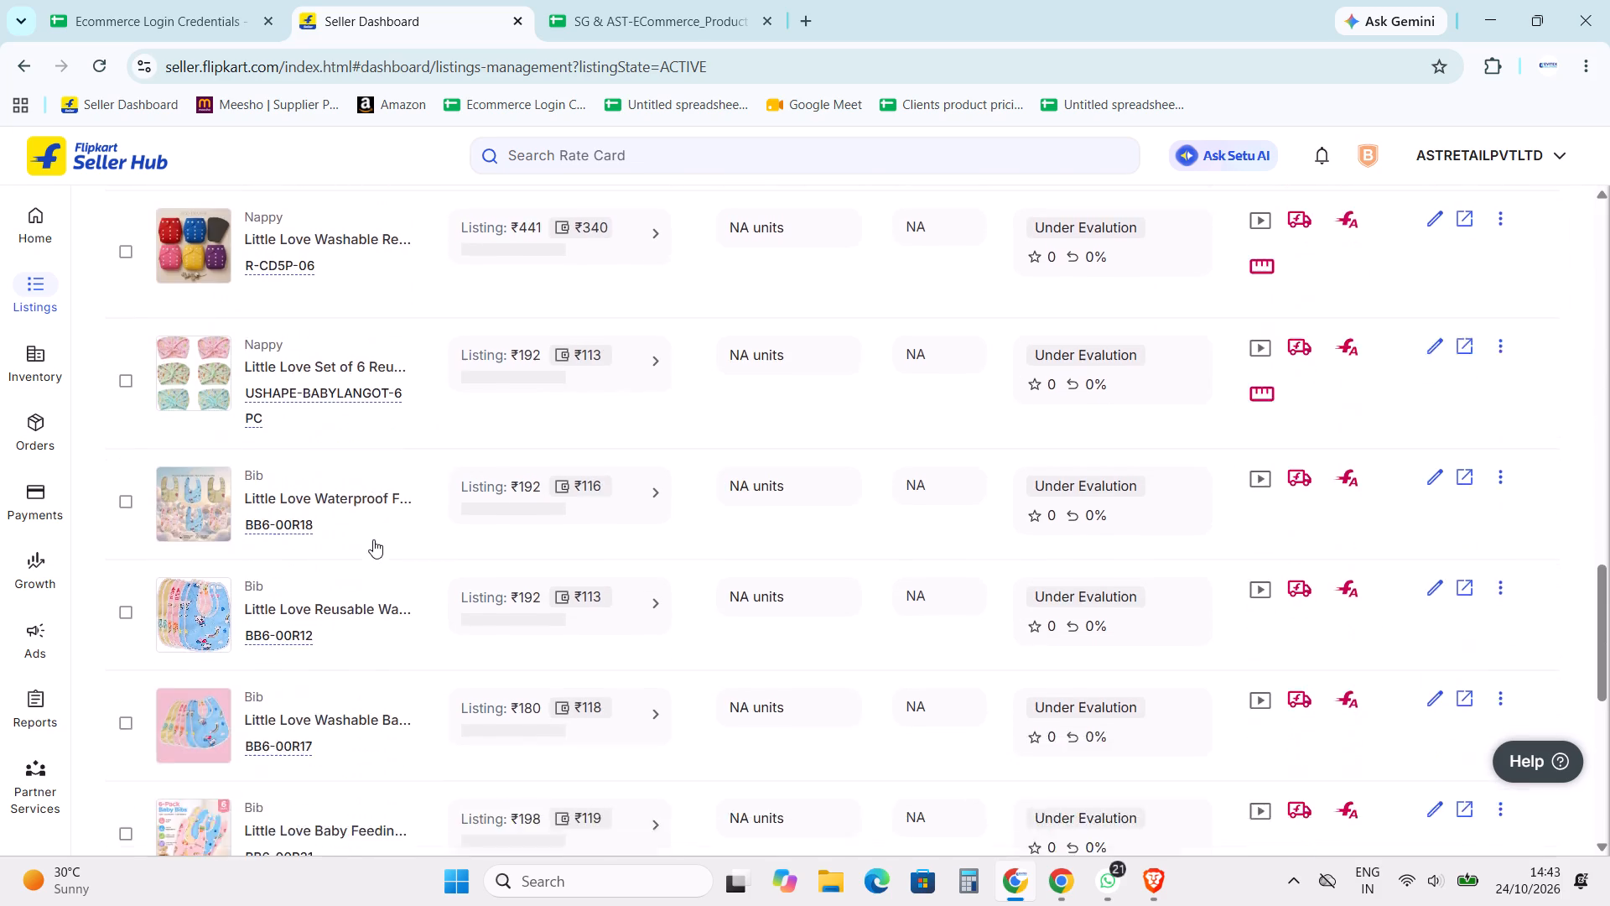
scroll(373, 539, "down", 8)
scroll(374, 539, "up", 5)
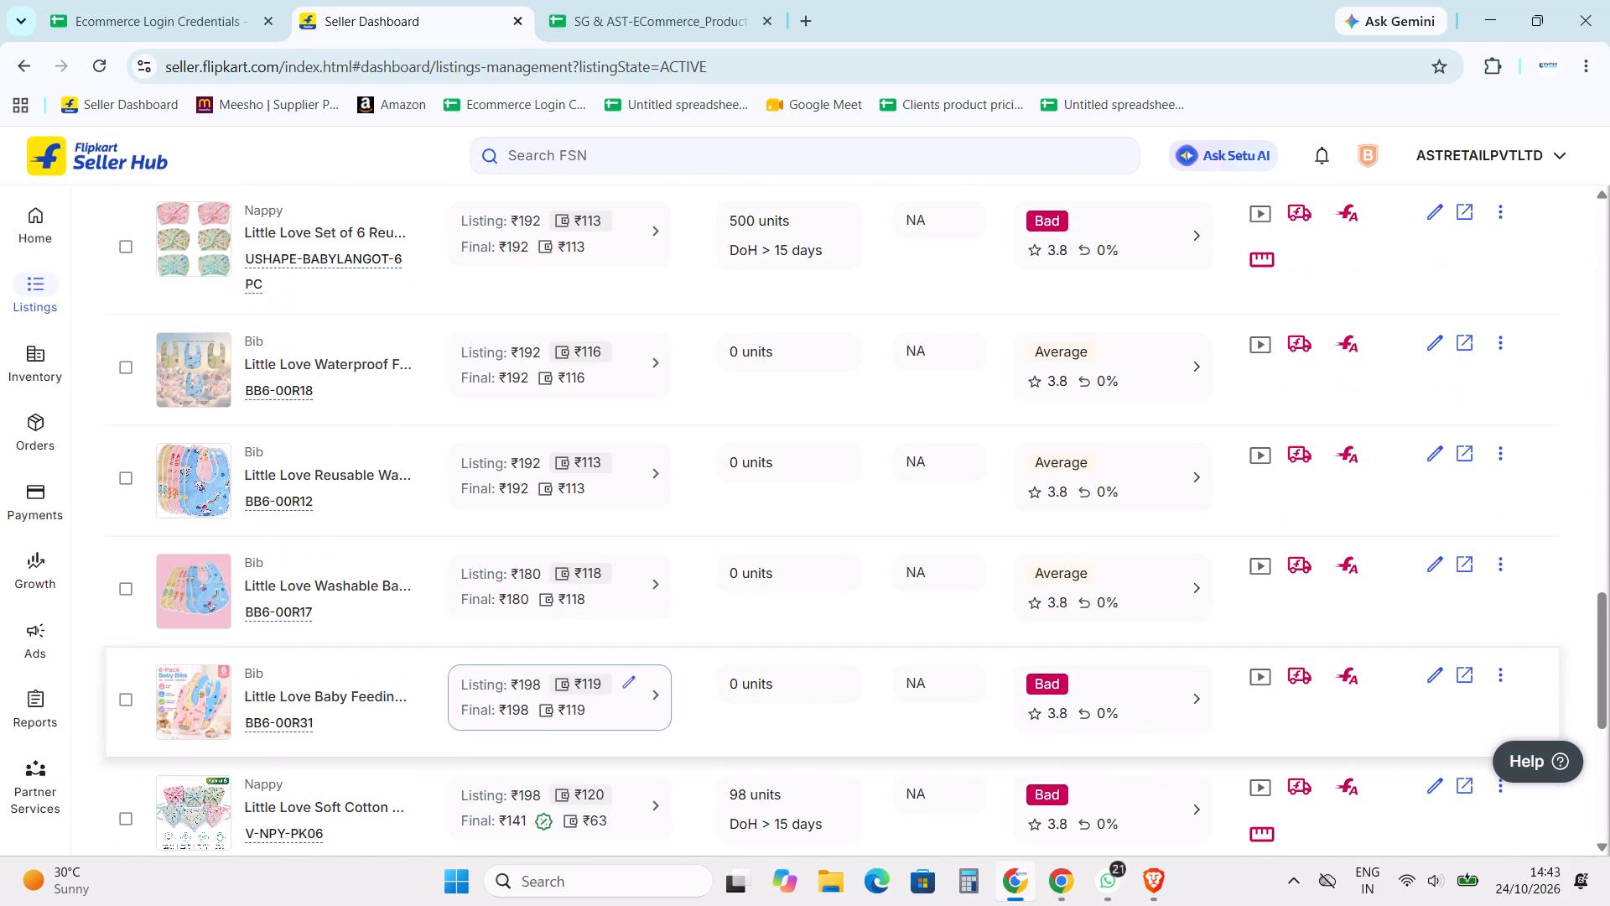
scroll(486, 678, "up", 15)
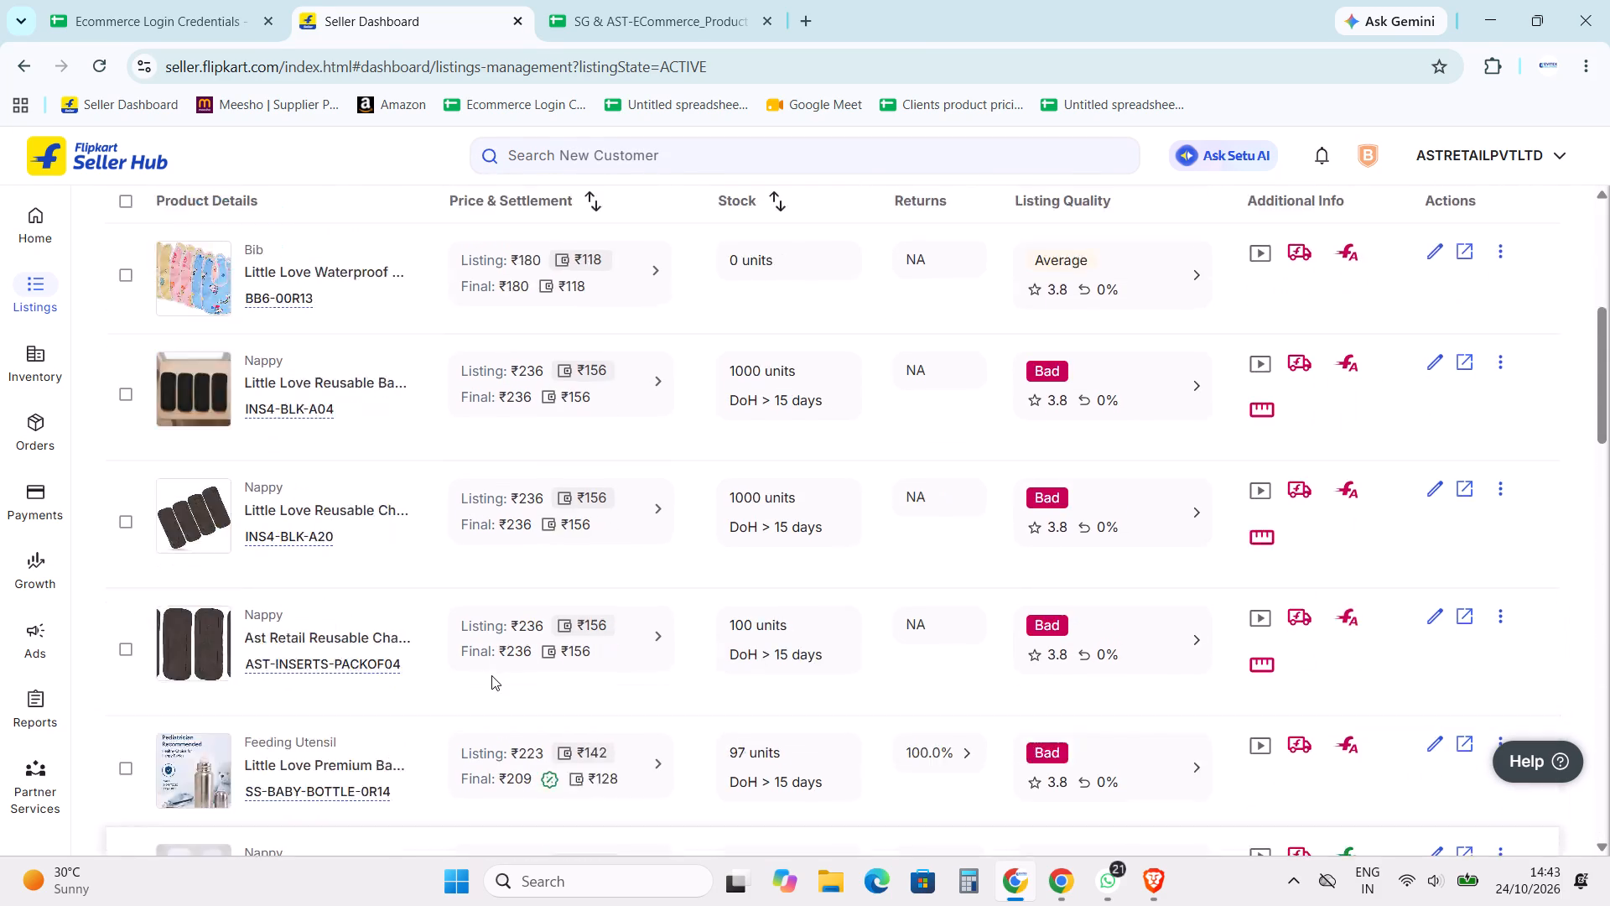
scroll(492, 675, "up", 4)
scroll(494, 670, "down", 20)
scroll(494, 670, "down", 9)
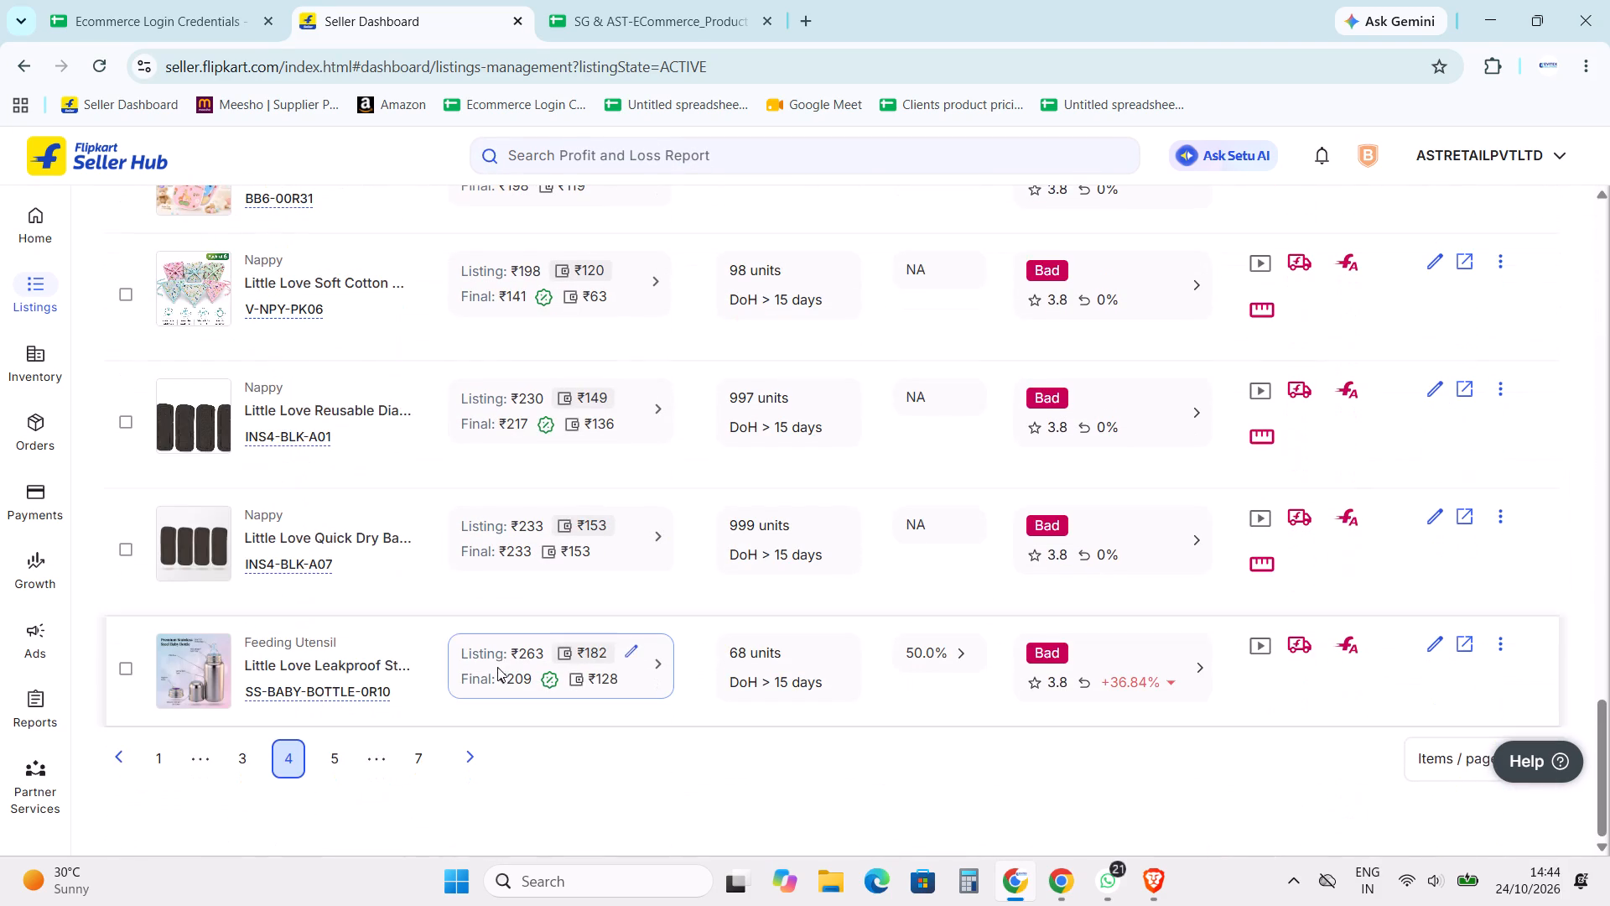
Go to page 5 of the active listings and check its products' prices, settlements, stock and listing quality.
scroll(497, 667, "down", 4)
left_click(338, 757)
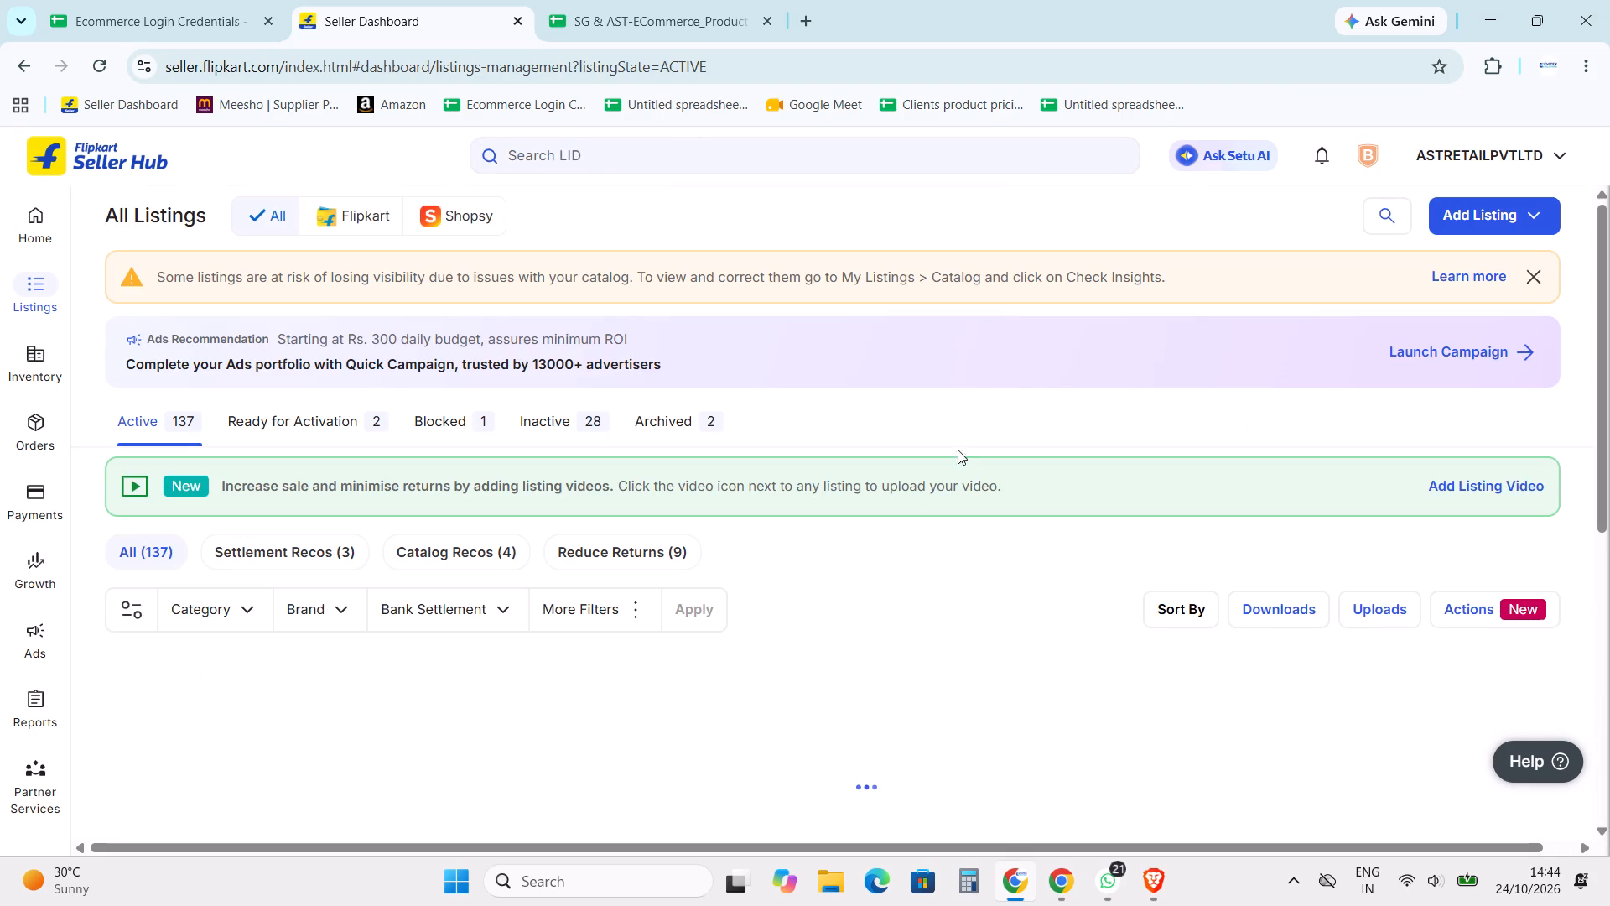
left_click(1056, 407)
scroll(553, 558, "down", 4)
scroll(373, 591, "down", 4)
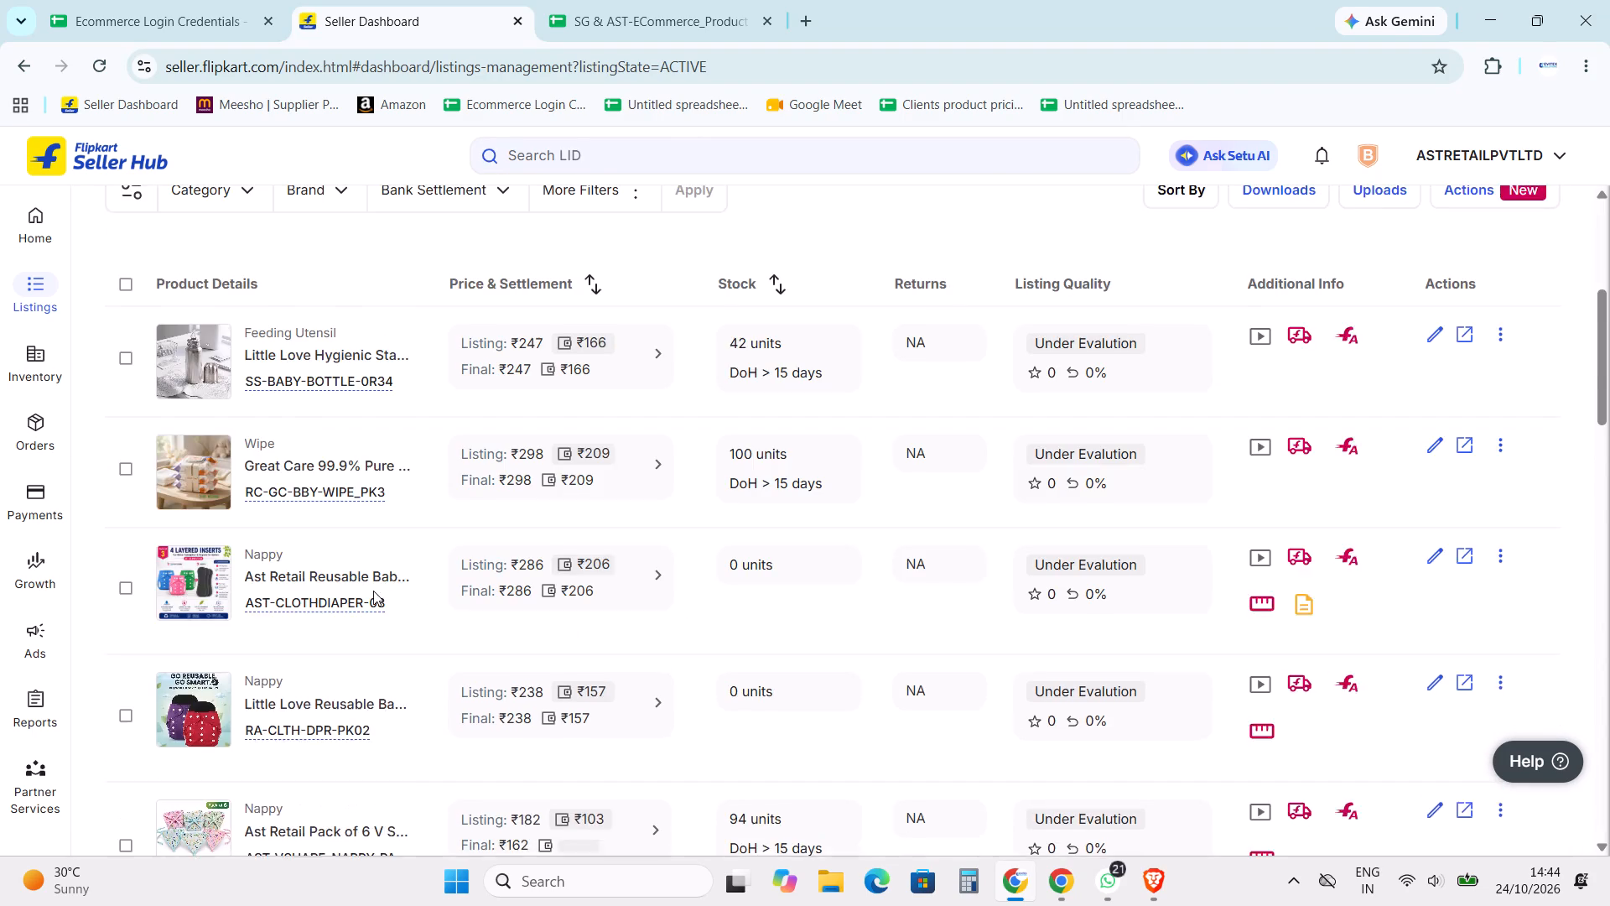
scroll(377, 590, "down", 13)
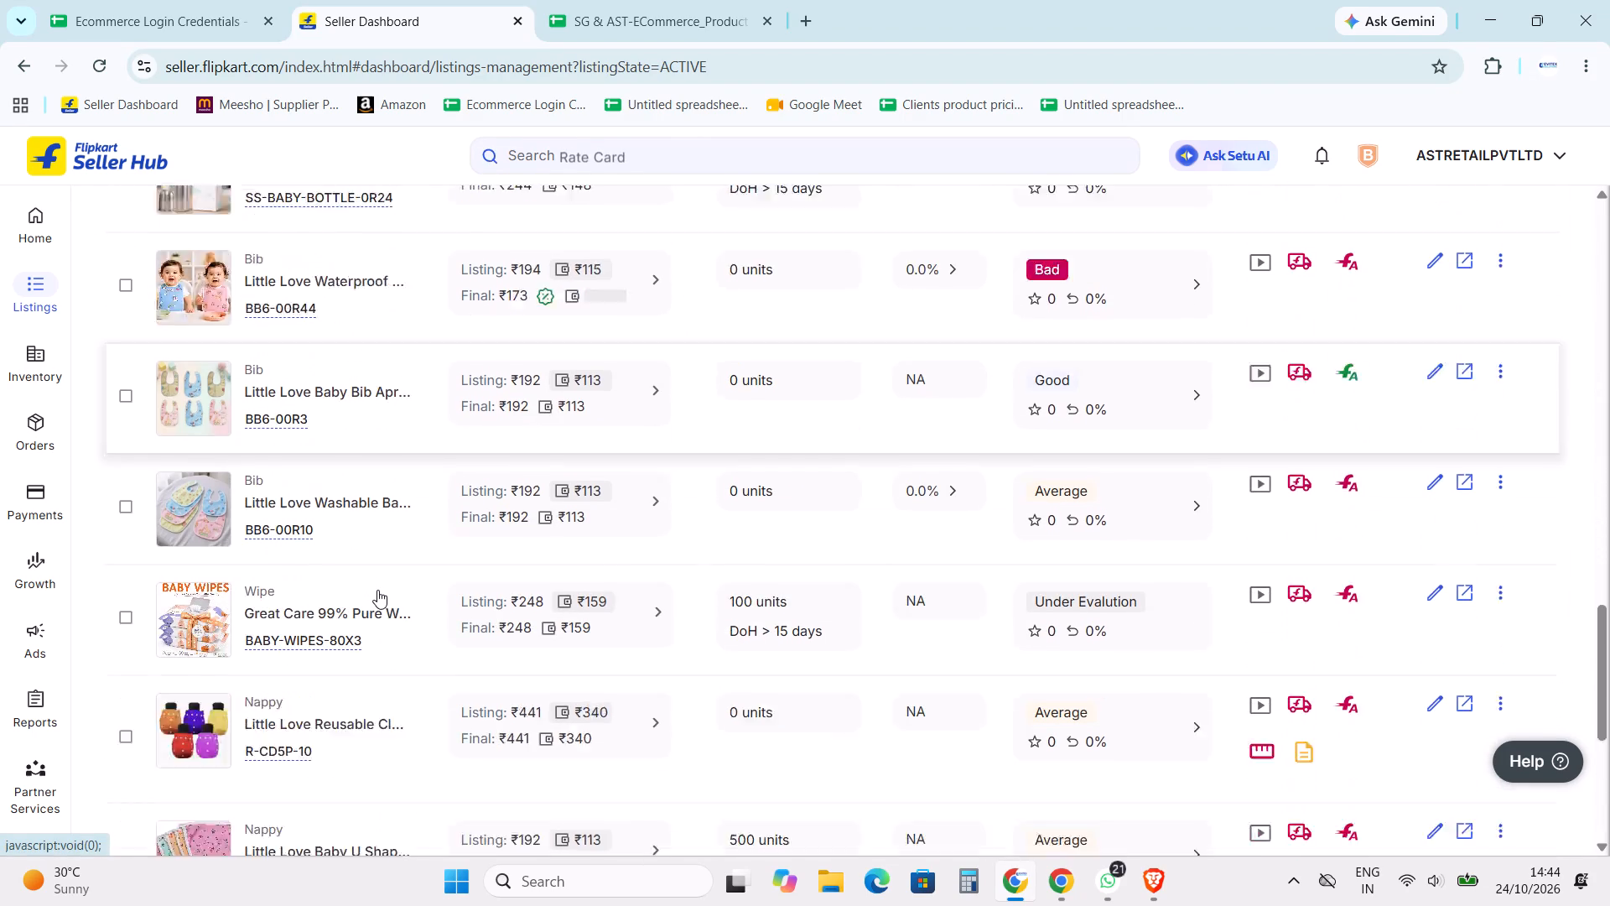
scroll(377, 590, "down", 12)
Go to page 6 of the active listings and check its products' prices, settlements, stock and listing quality.
left_click(383, 755)
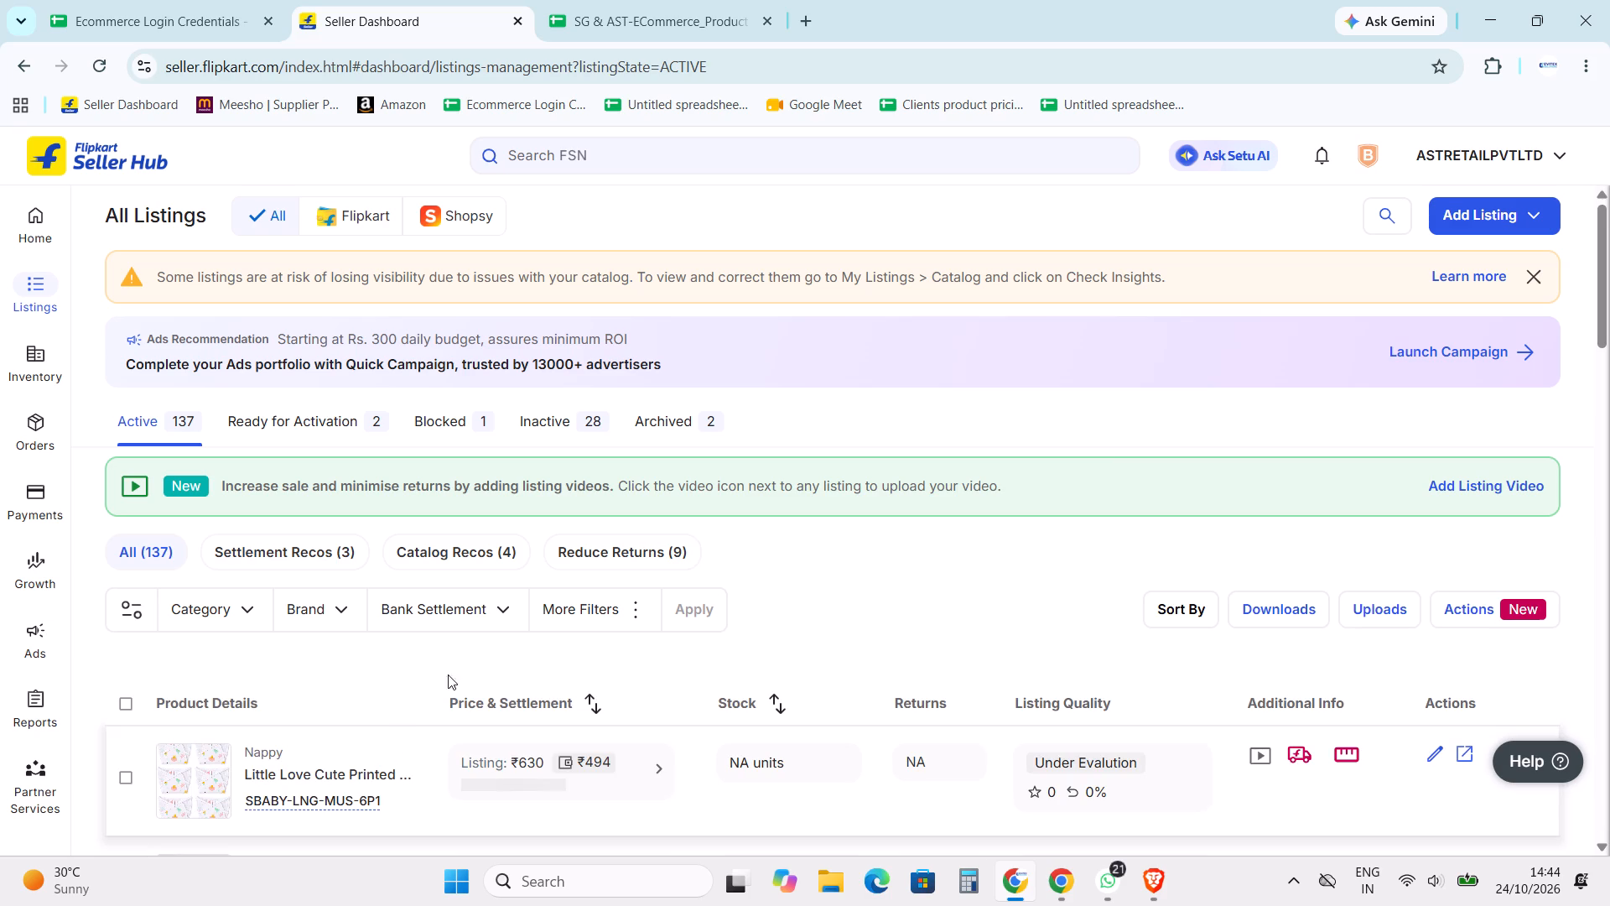
left_click(860, 545)
scroll(573, 556, "down", 7)
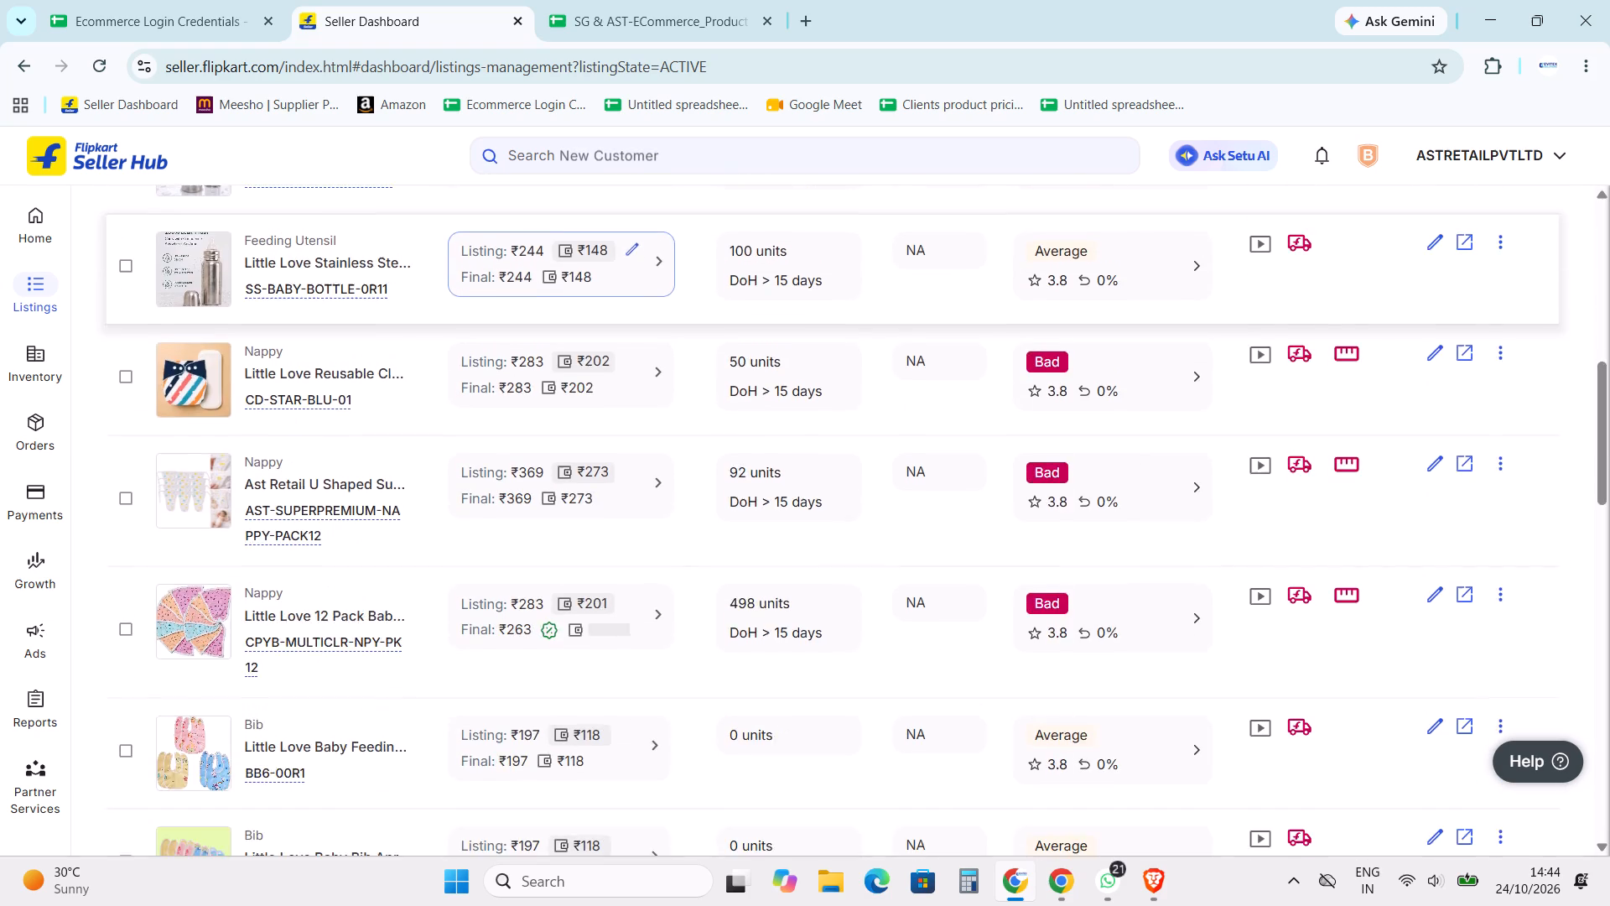
scroll(537, 559, "down", 18)
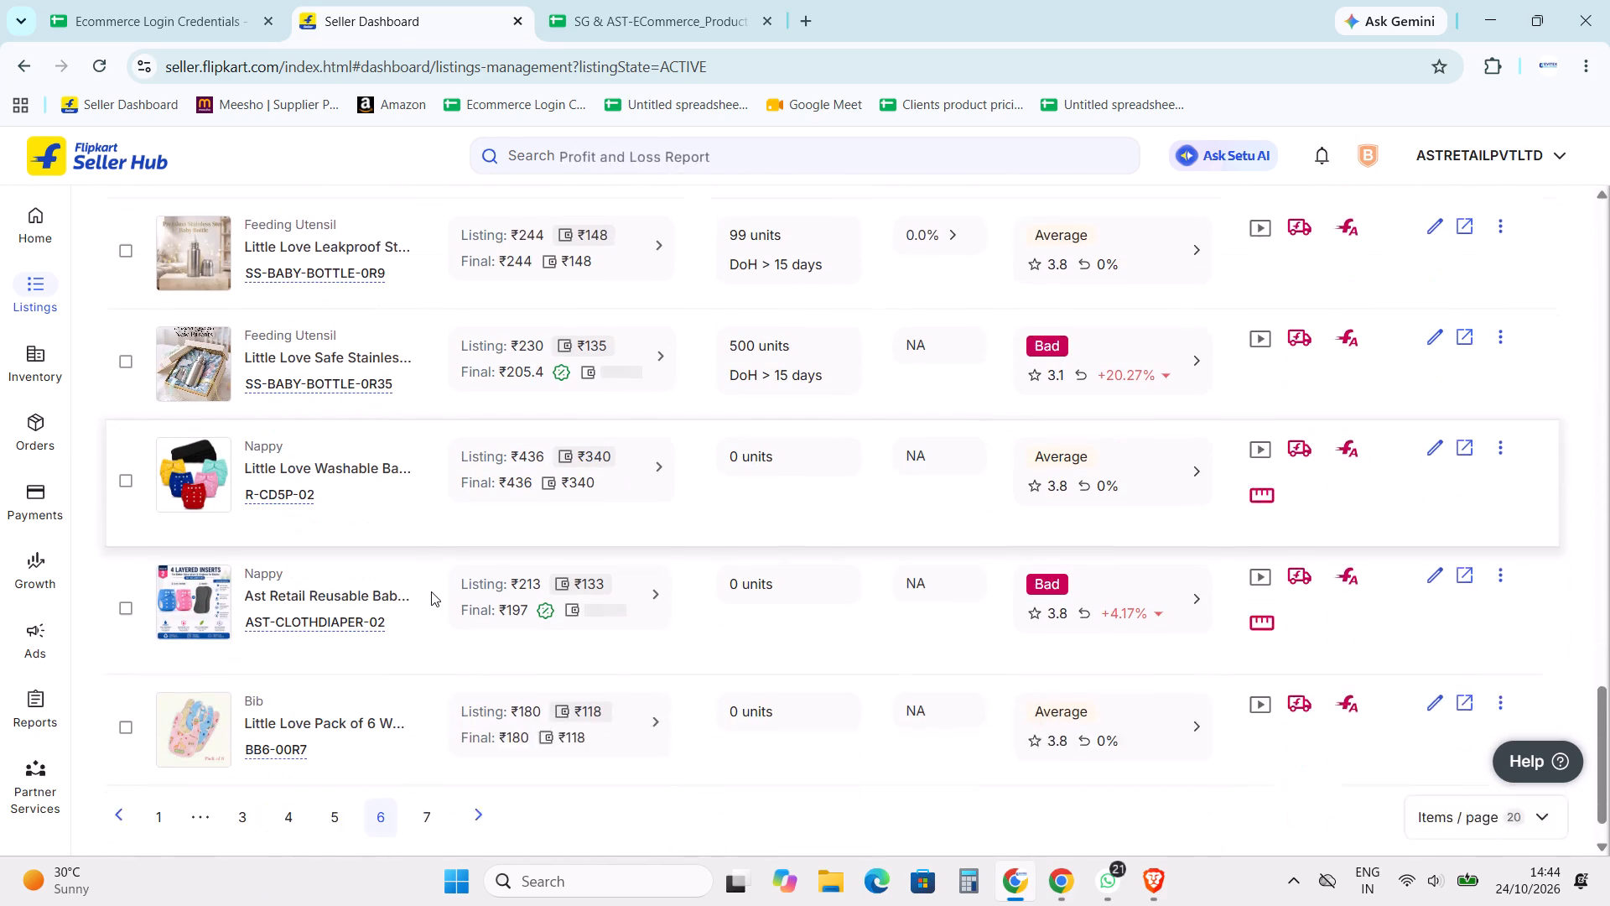
scroll(431, 591, "down", 13)
Go to page 7, the last page of the active listings, and check its products' prices, settlements, stock and returns.
left_click(428, 765)
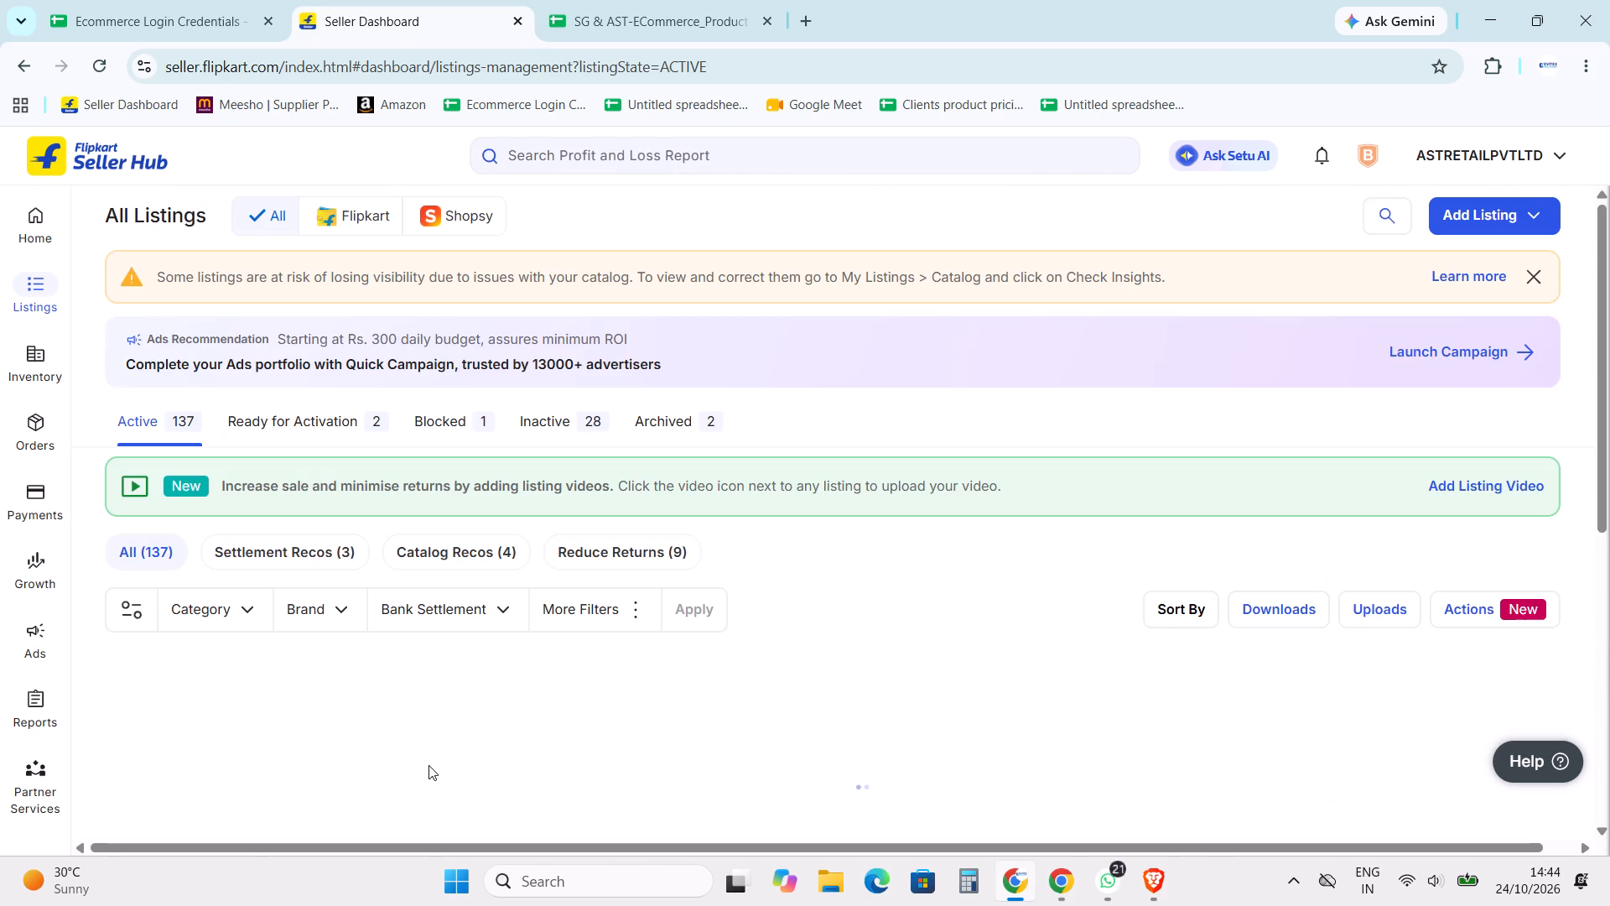
left_click(858, 425)
scroll(458, 504, "down", 6)
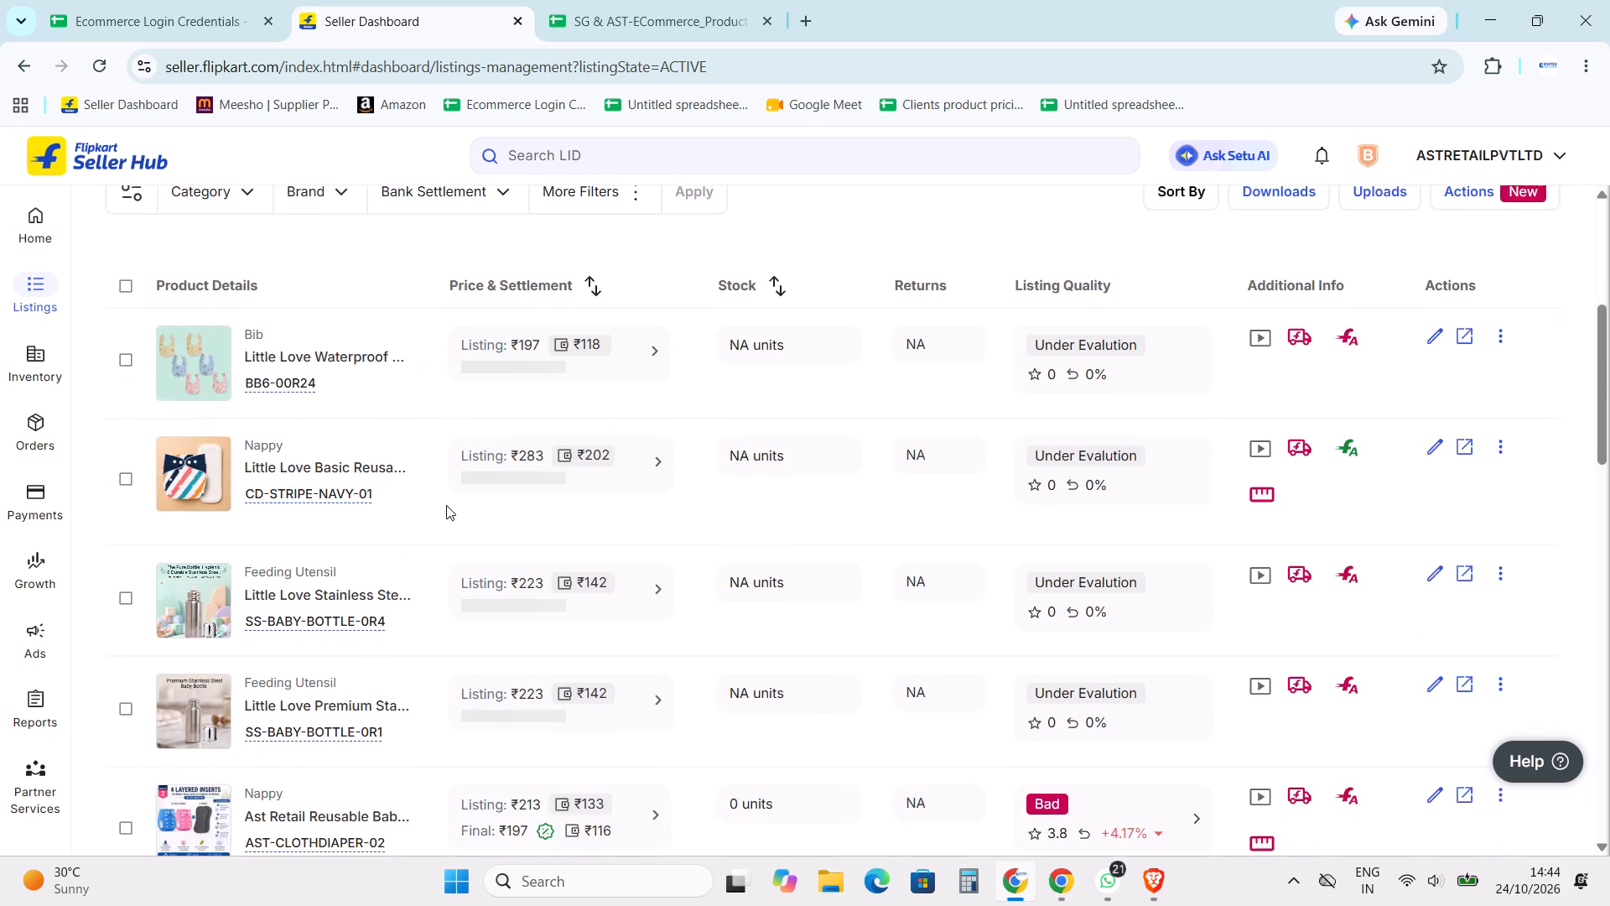
scroll(446, 505, "down", 19)
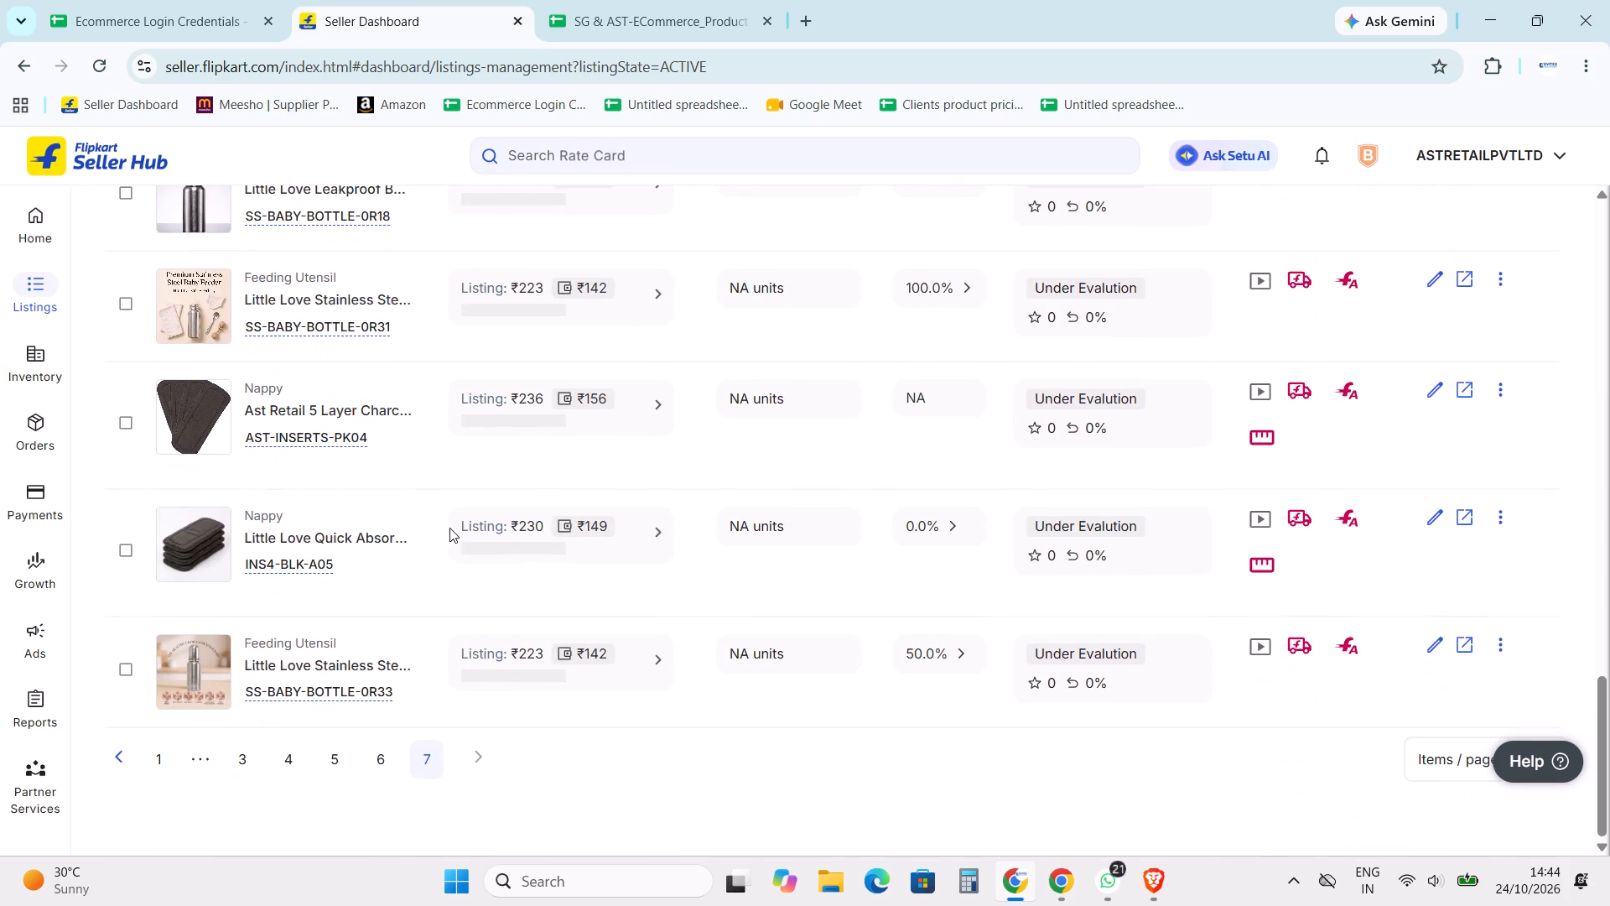
scroll(449, 528, "down", 2)
left_click(480, 755)
left_click(585, 772)
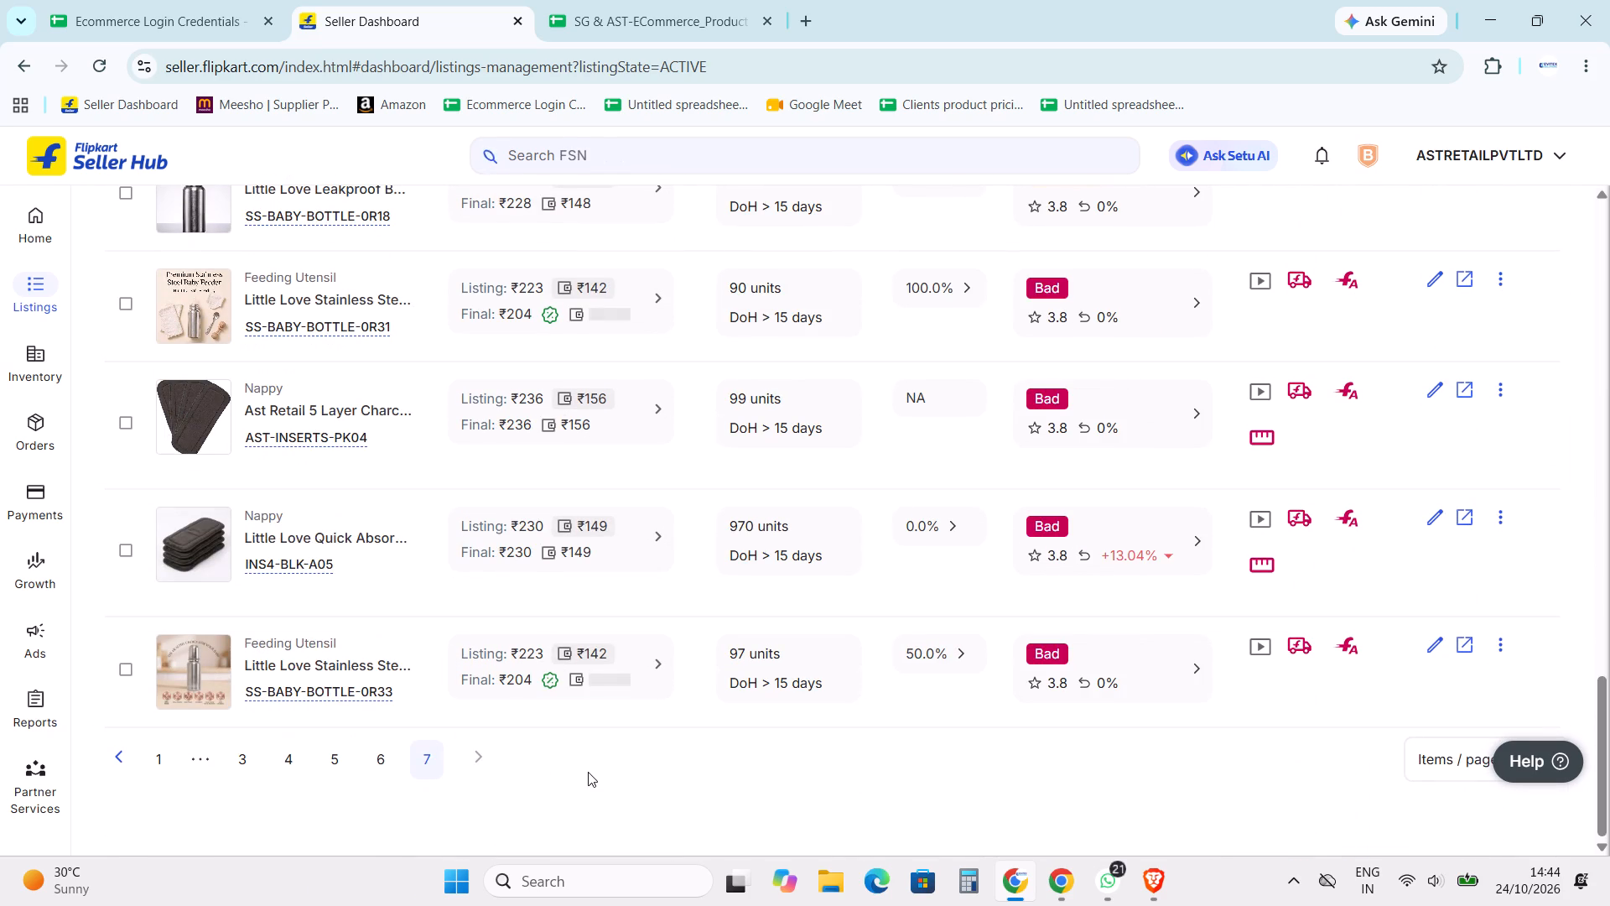
scroll(284, 710, "up", 4)
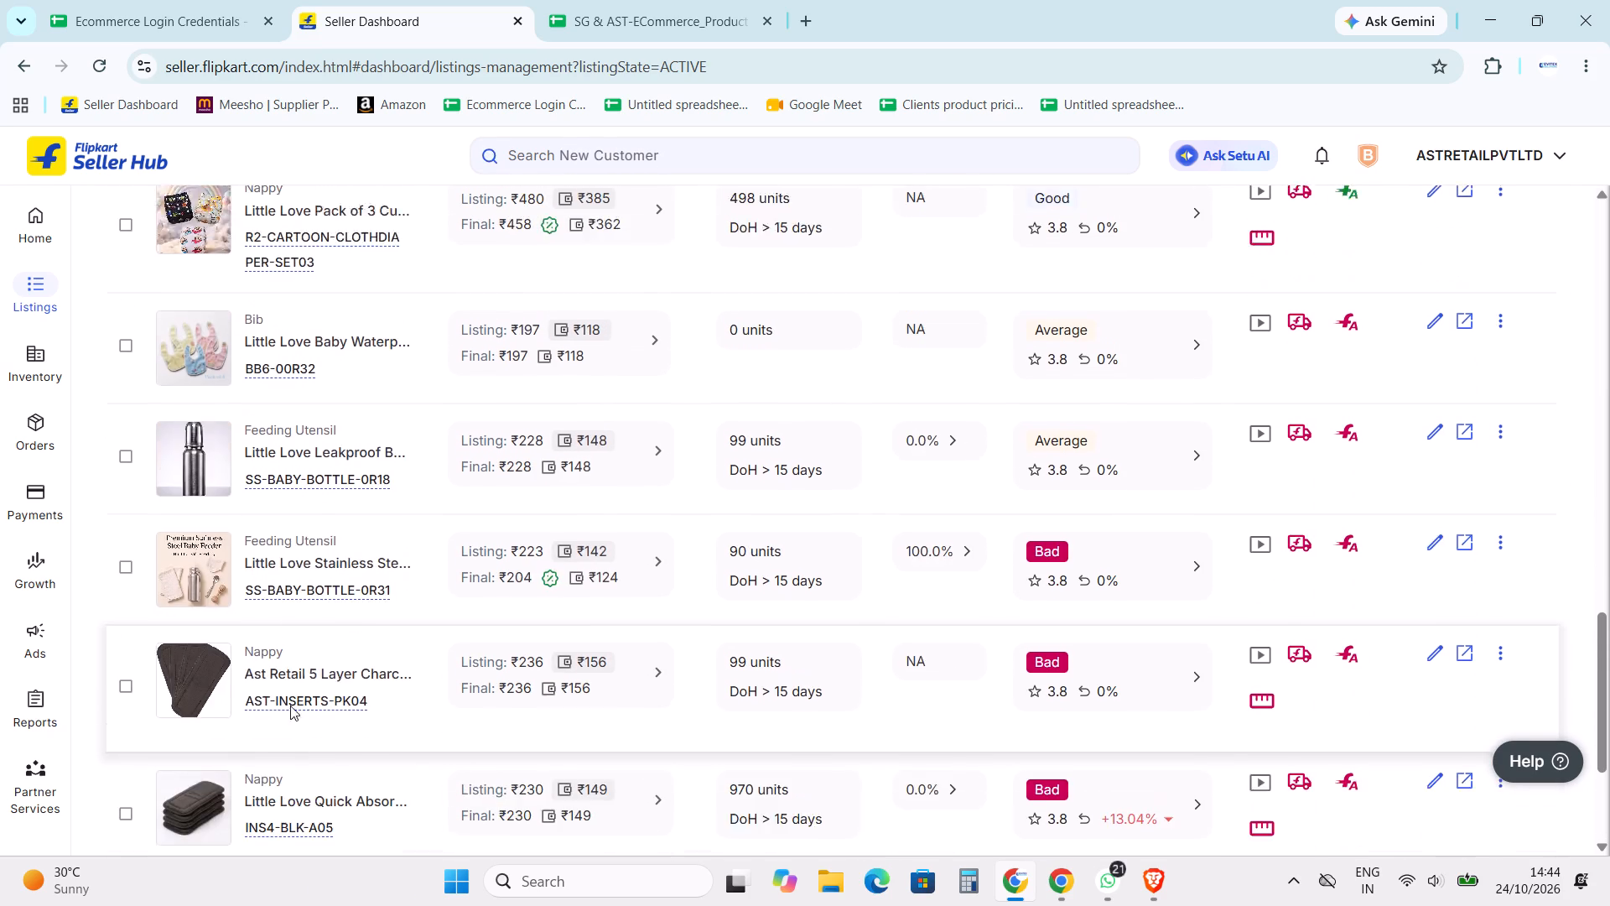
scroll(291, 705, "up", 8)
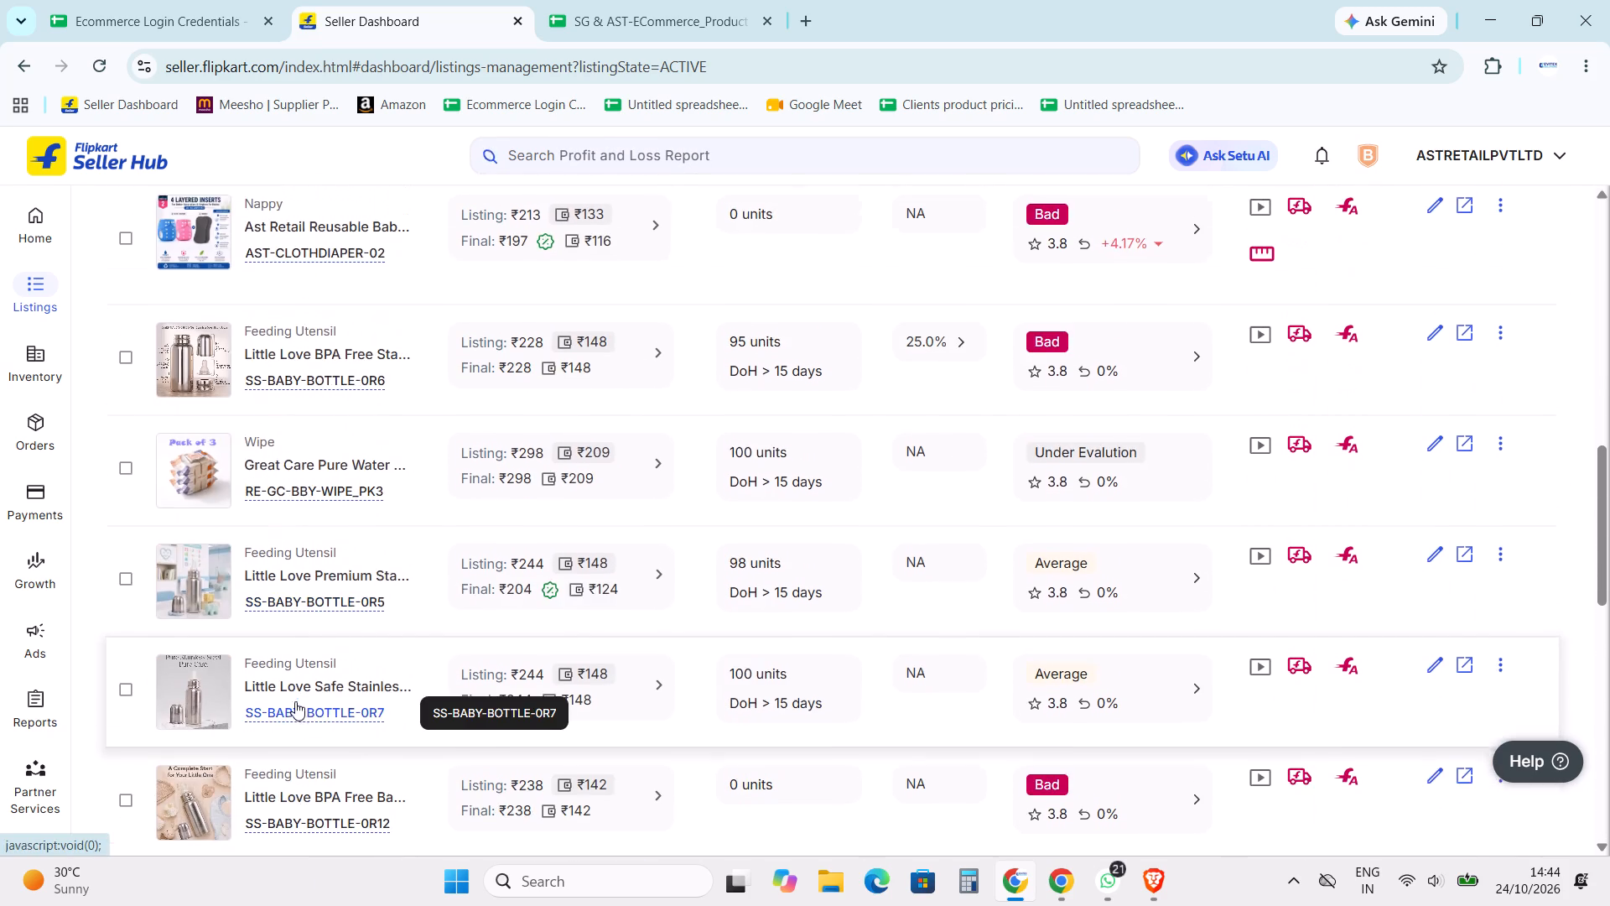
scroll(295, 701, "up", 4)
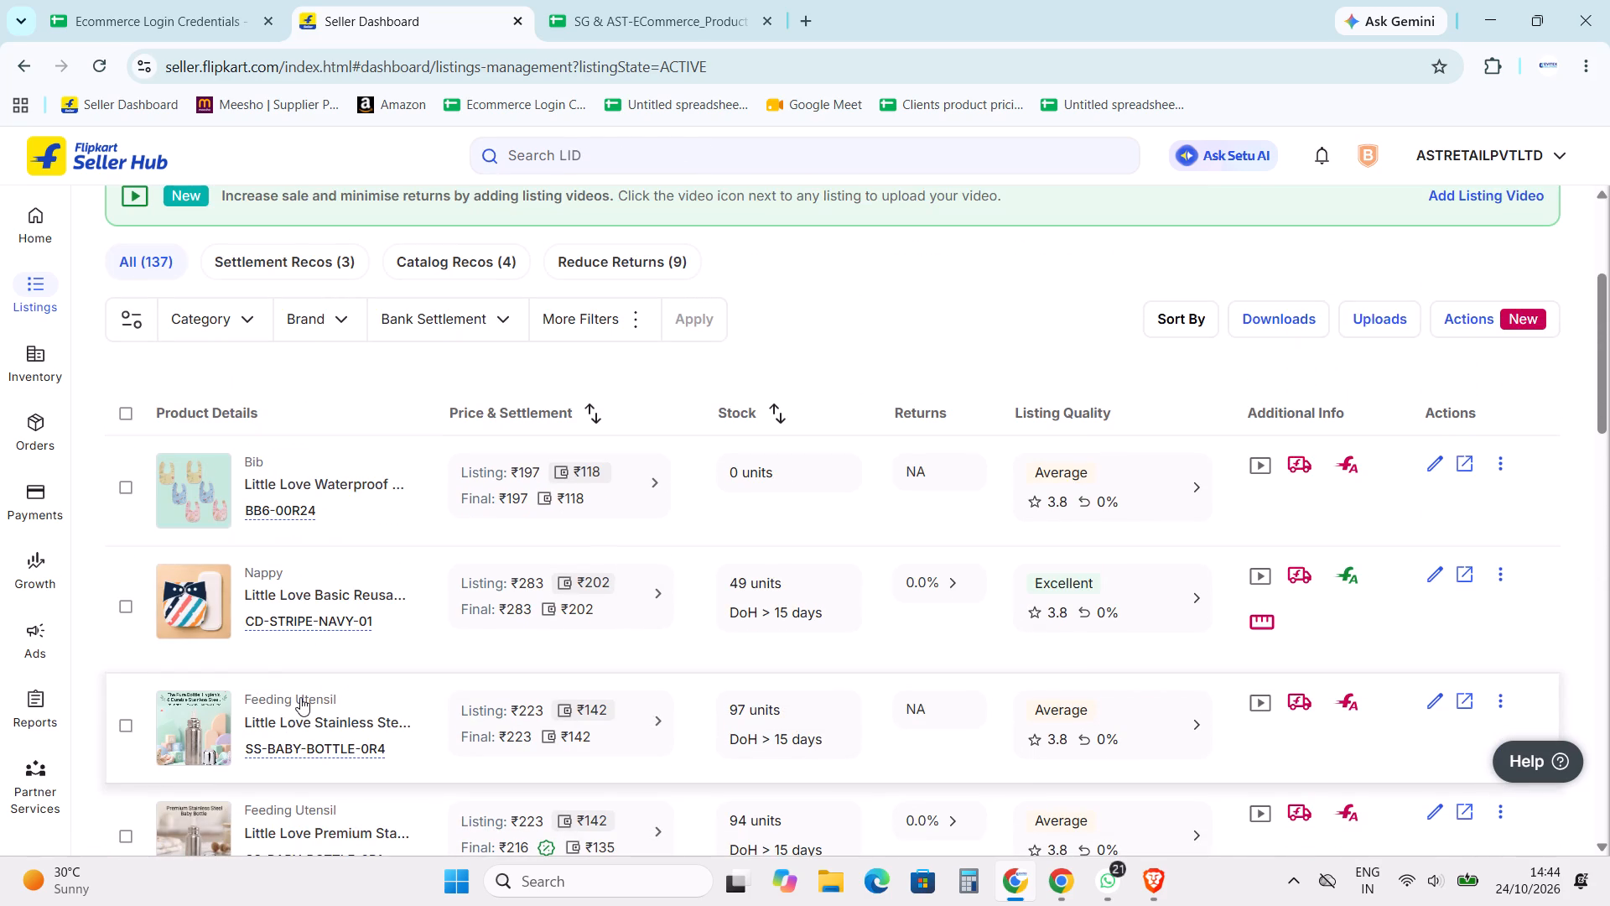
scroll(304, 695, "down", 5)
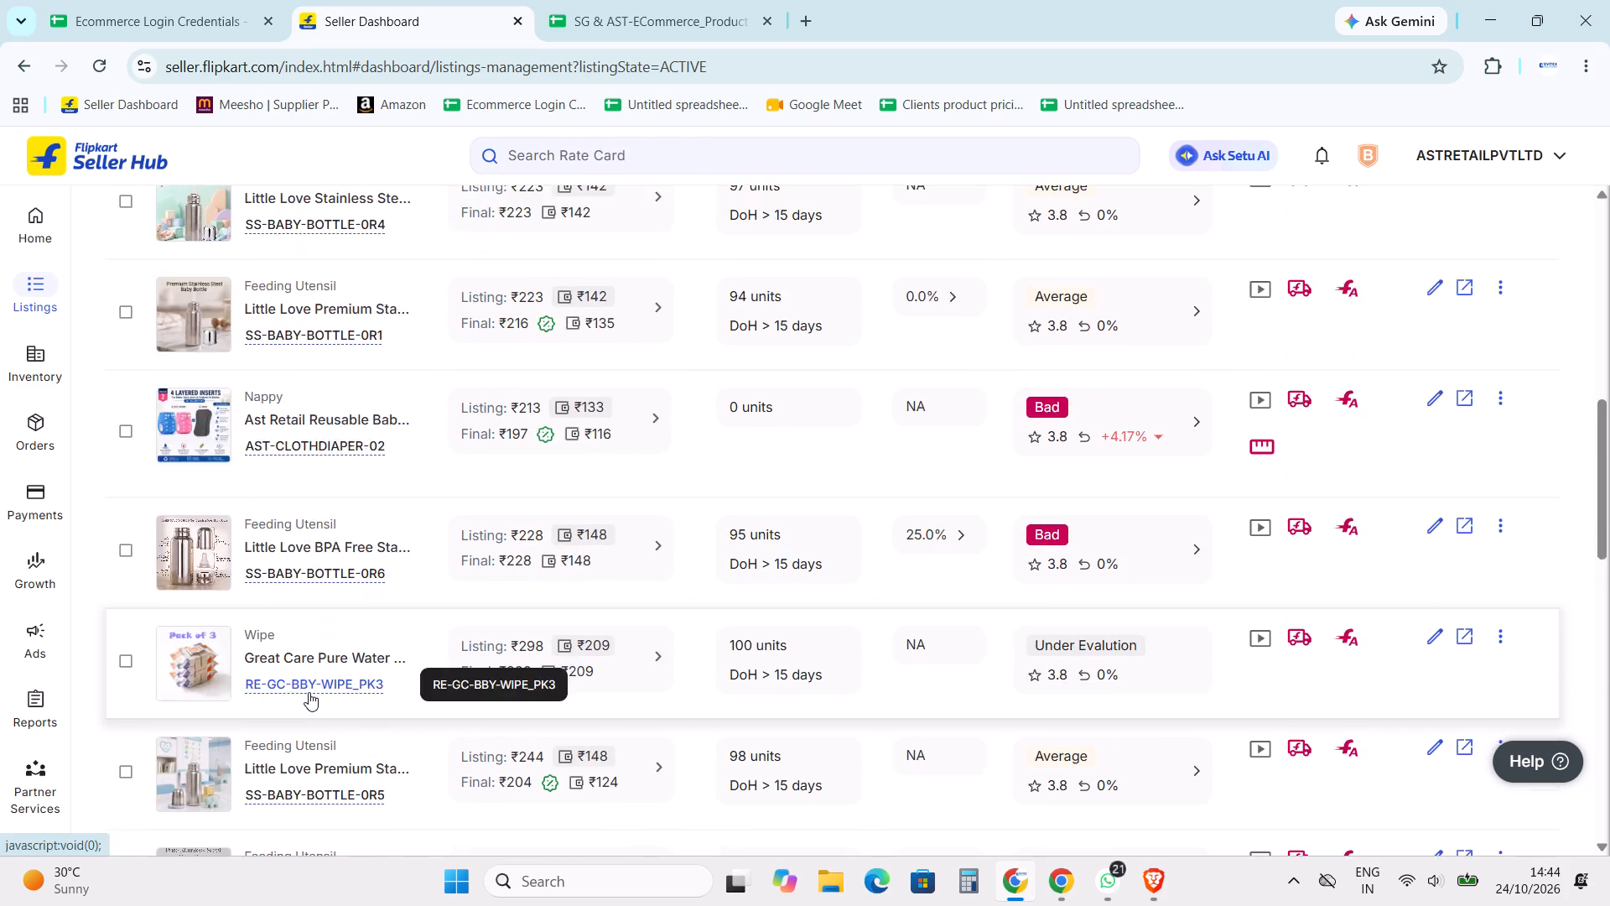
scroll(309, 692, "down", 20)
scroll(309, 692, "down", 10)
Switch the seller account to SAUMEGHCREATIONS.
left_click(1516, 152)
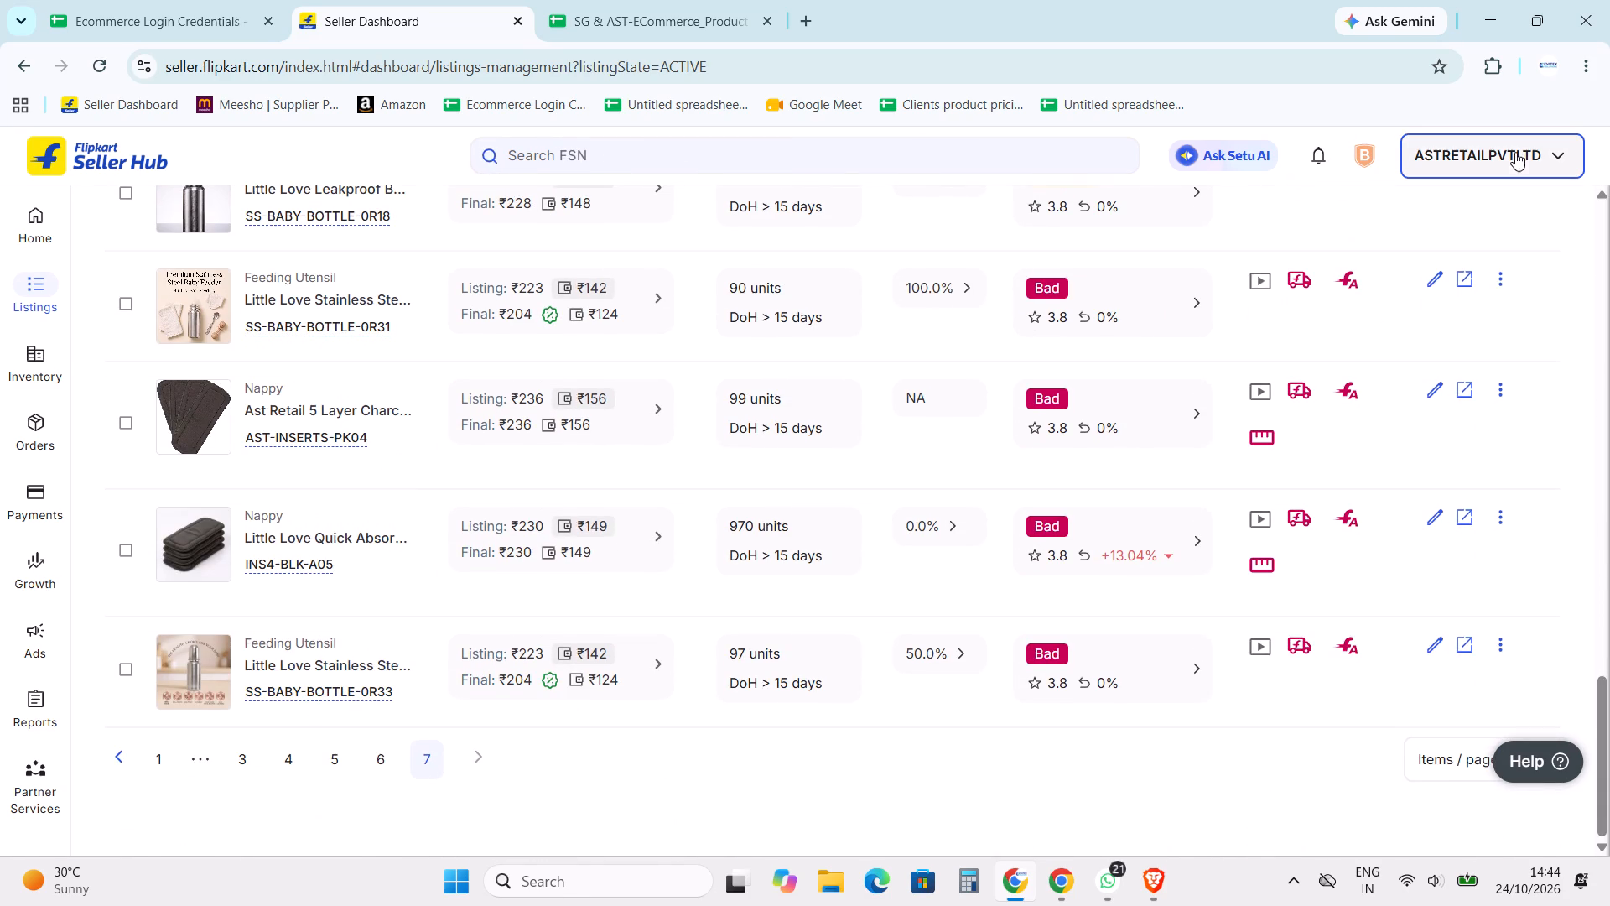
left_click(1372, 237)
scroll(630, 538, "down", 2)
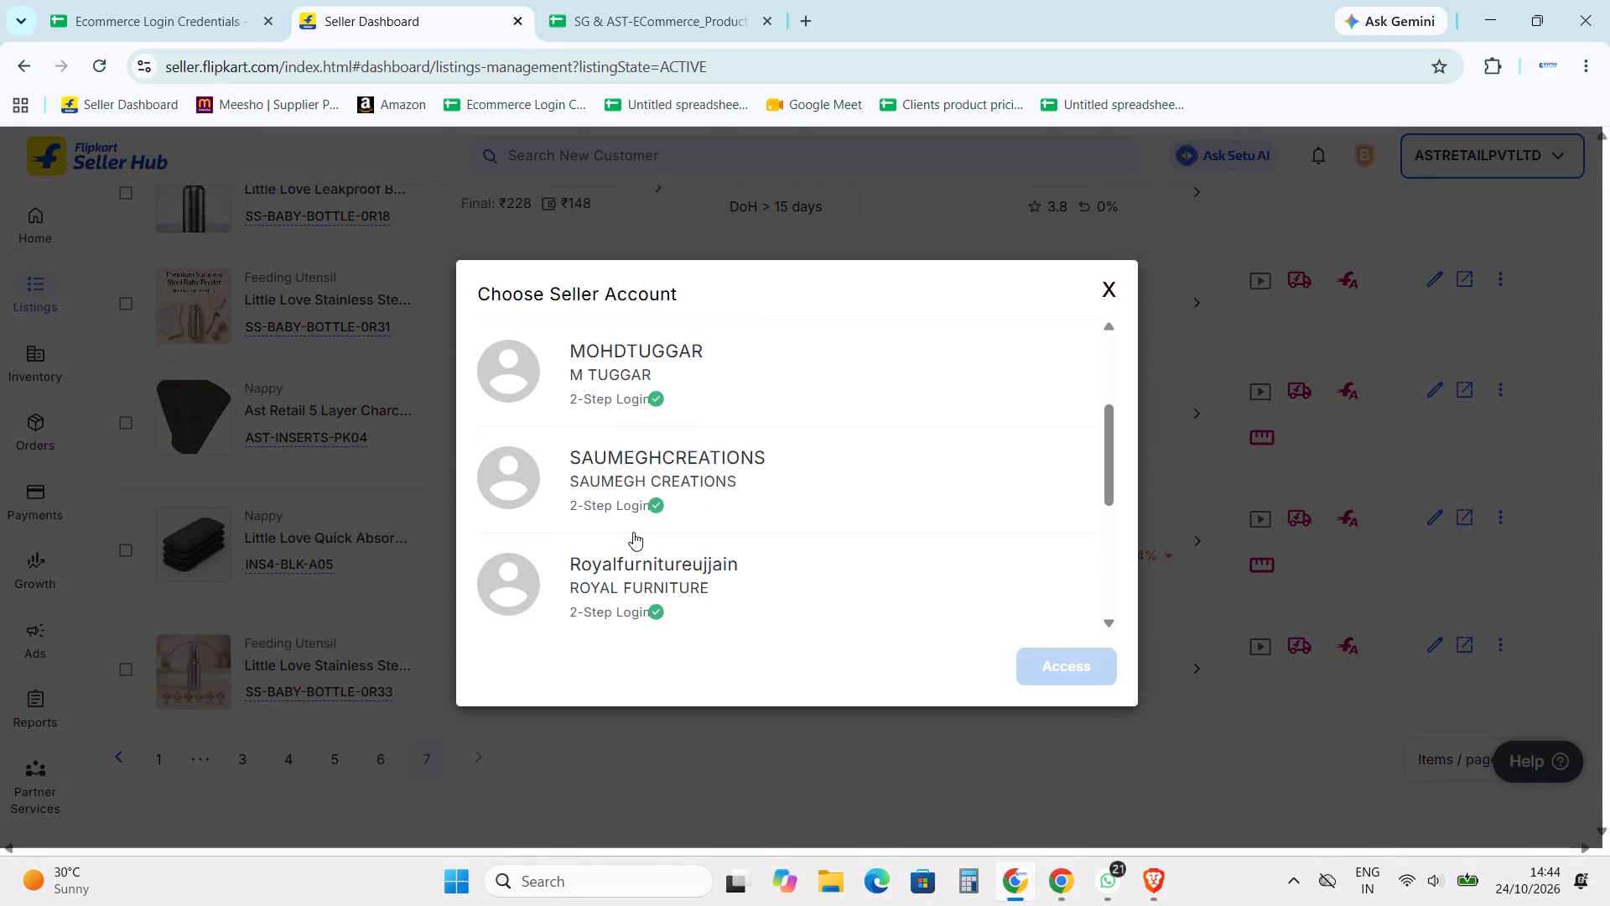
left_click(636, 502)
left_click(1061, 652)
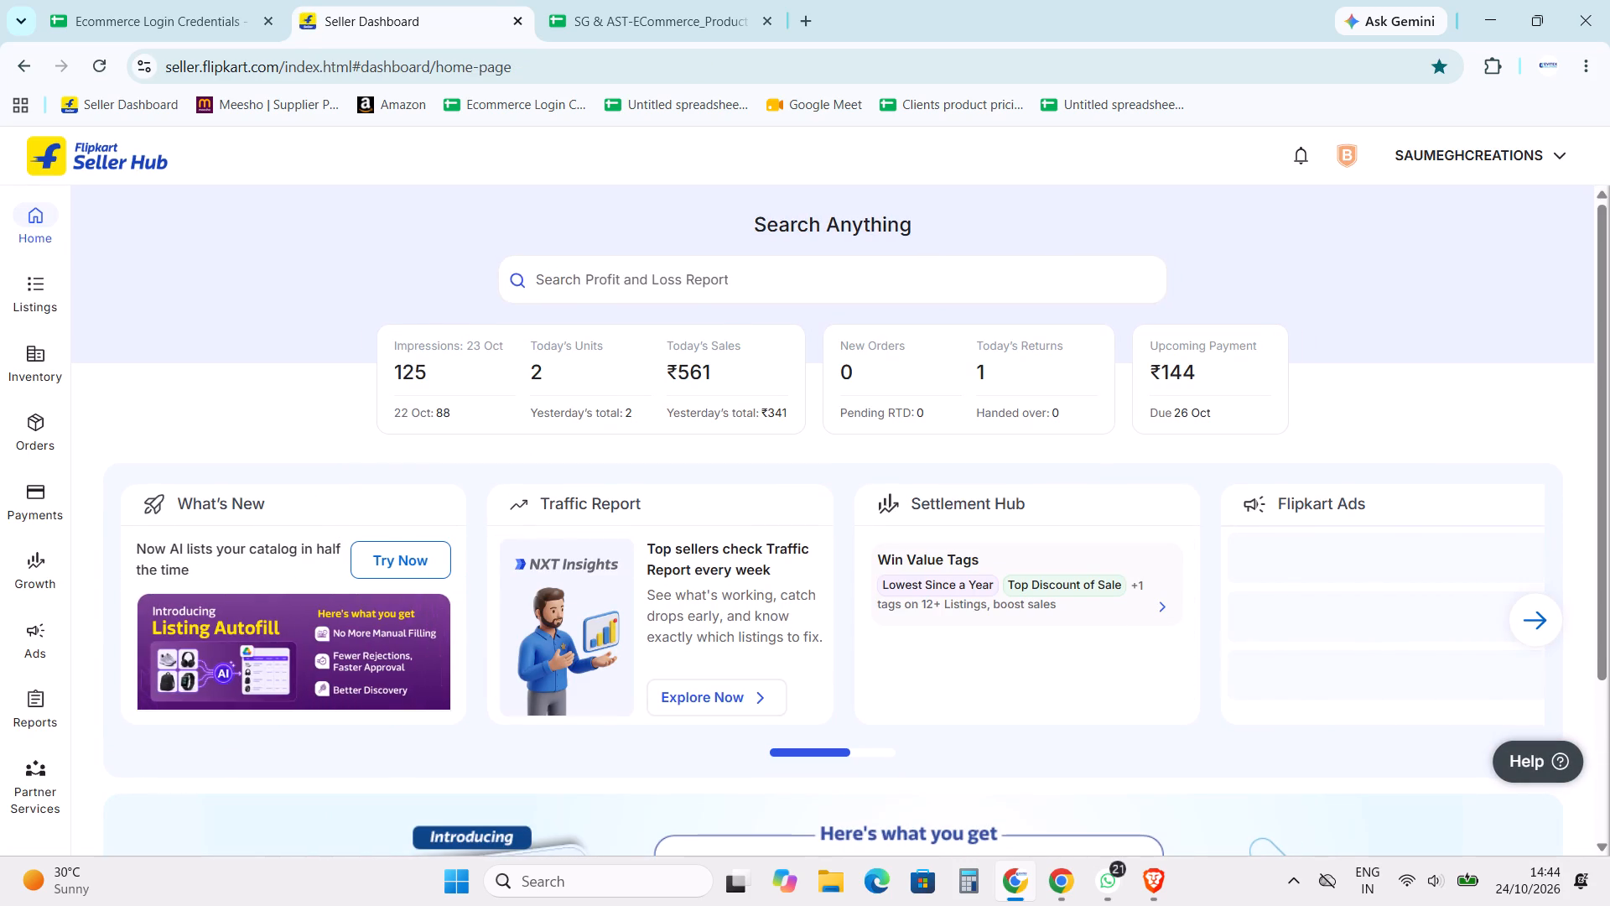
Open the forward orders, reload the page and view the upcoming orders.
left_click(22, 436)
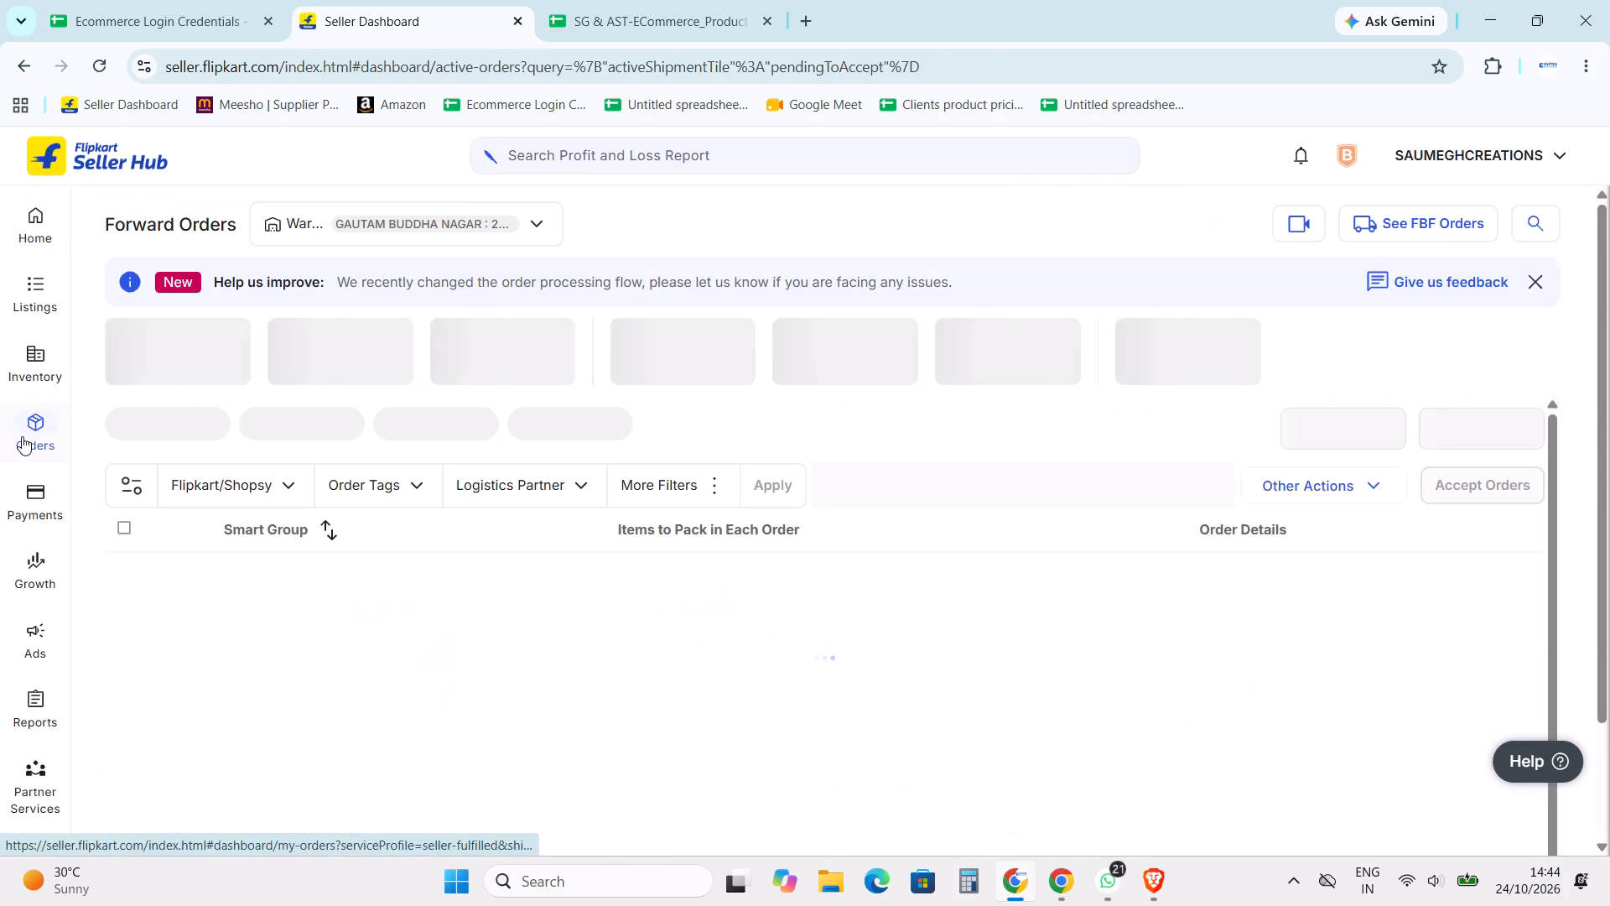
left_click(103, 69)
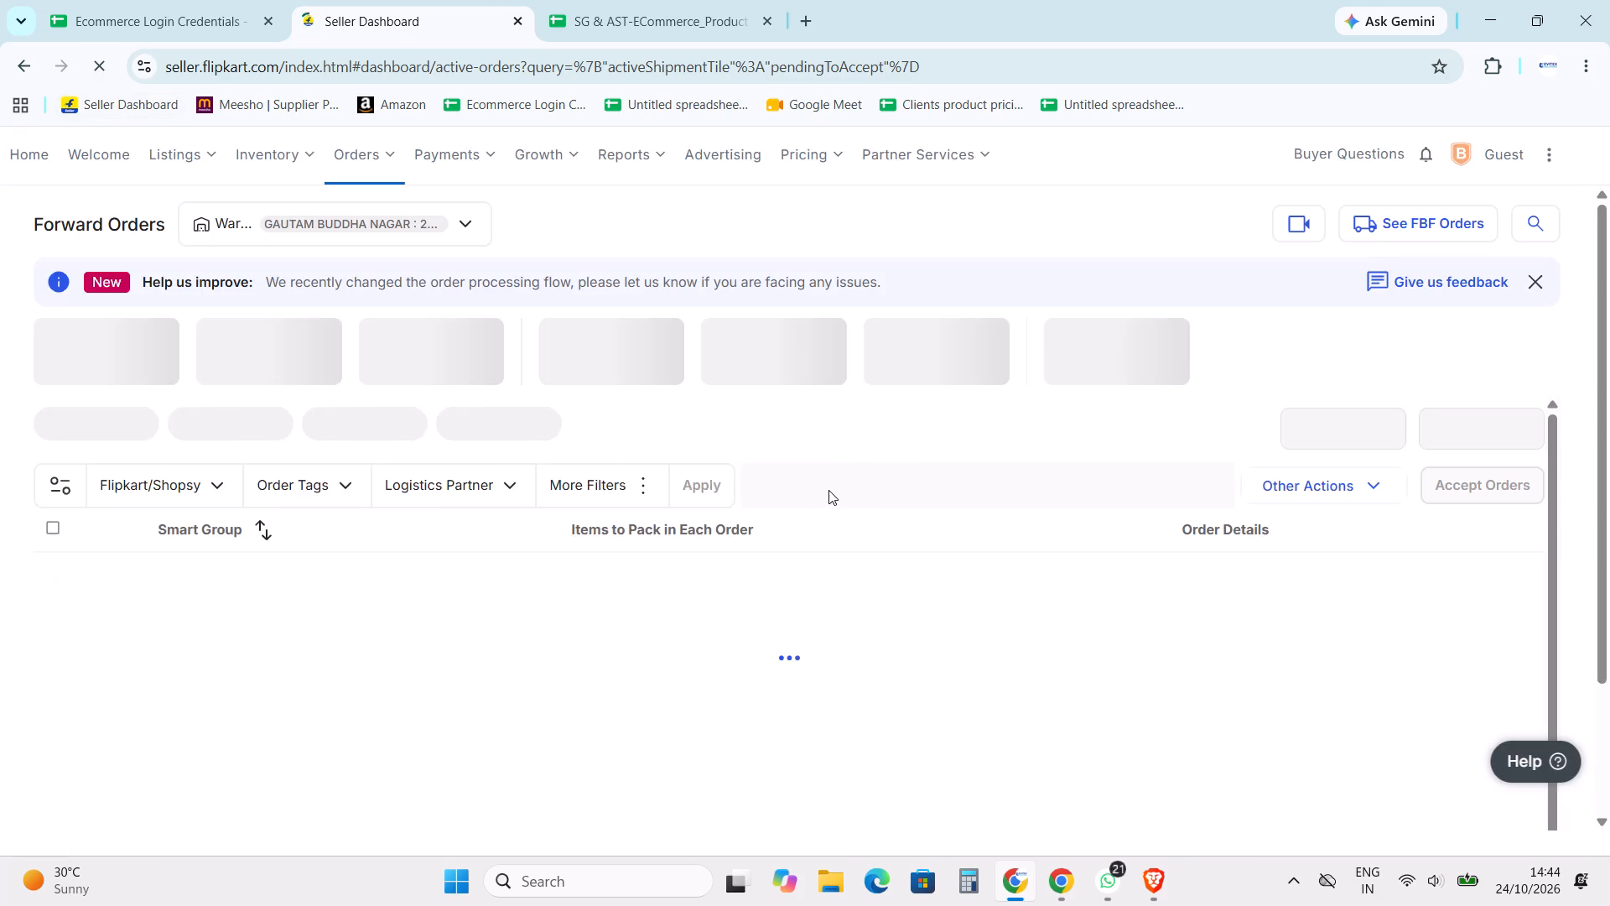
left_click(1152, 326)
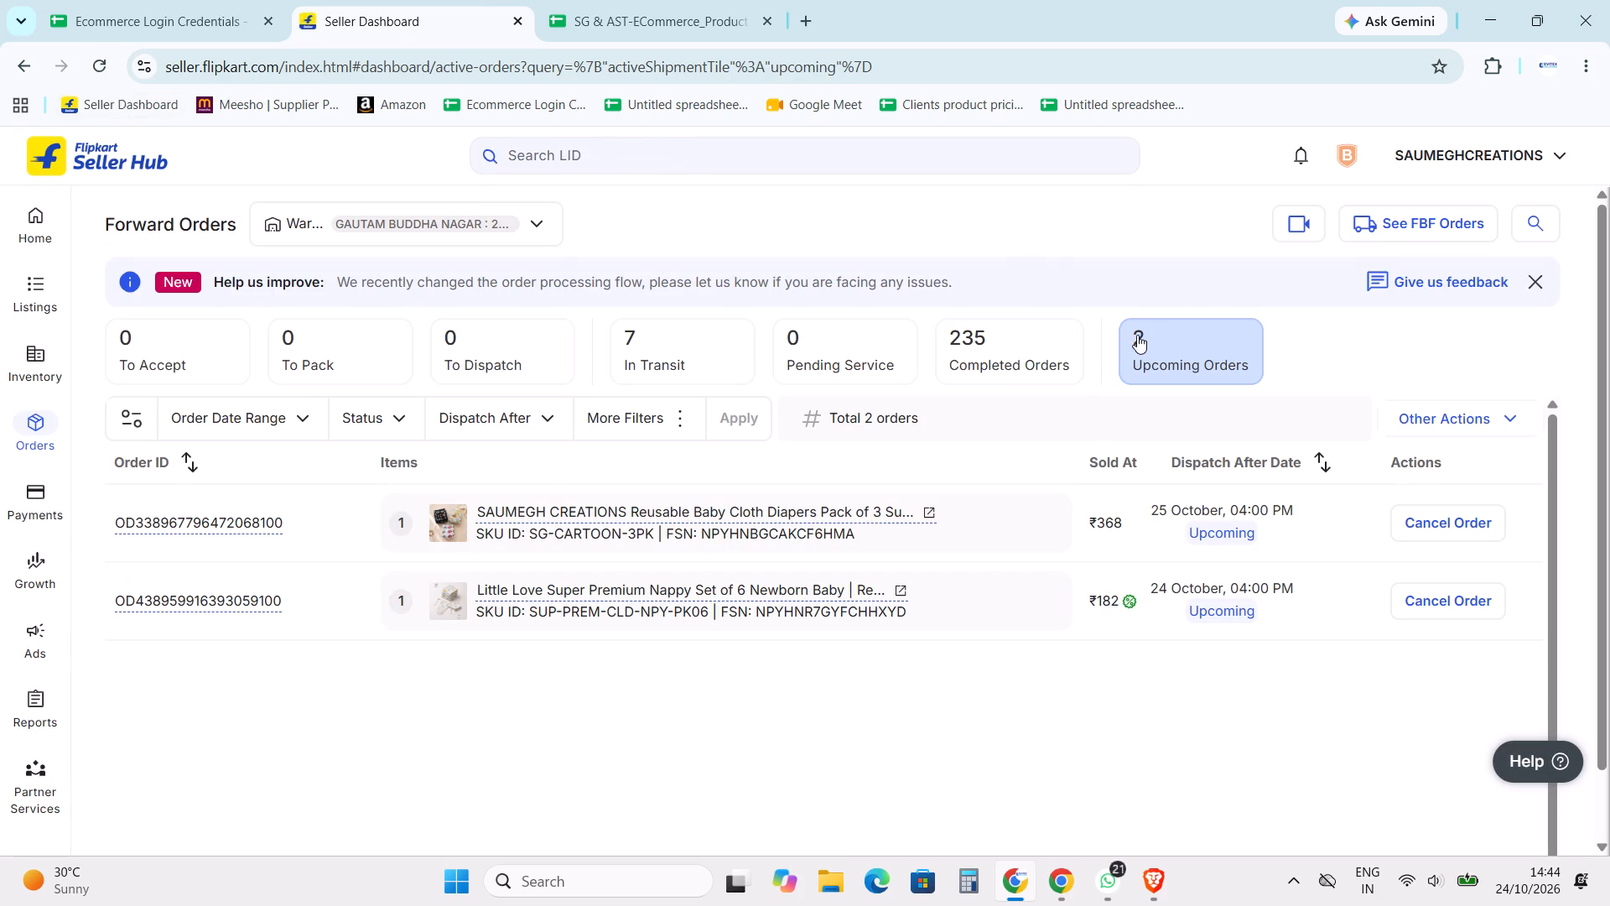
Examine the Flipkart product page of the ordered SG-CARTOON-3PK cloth diapers with its full title, then close it.
left_click(761, 517)
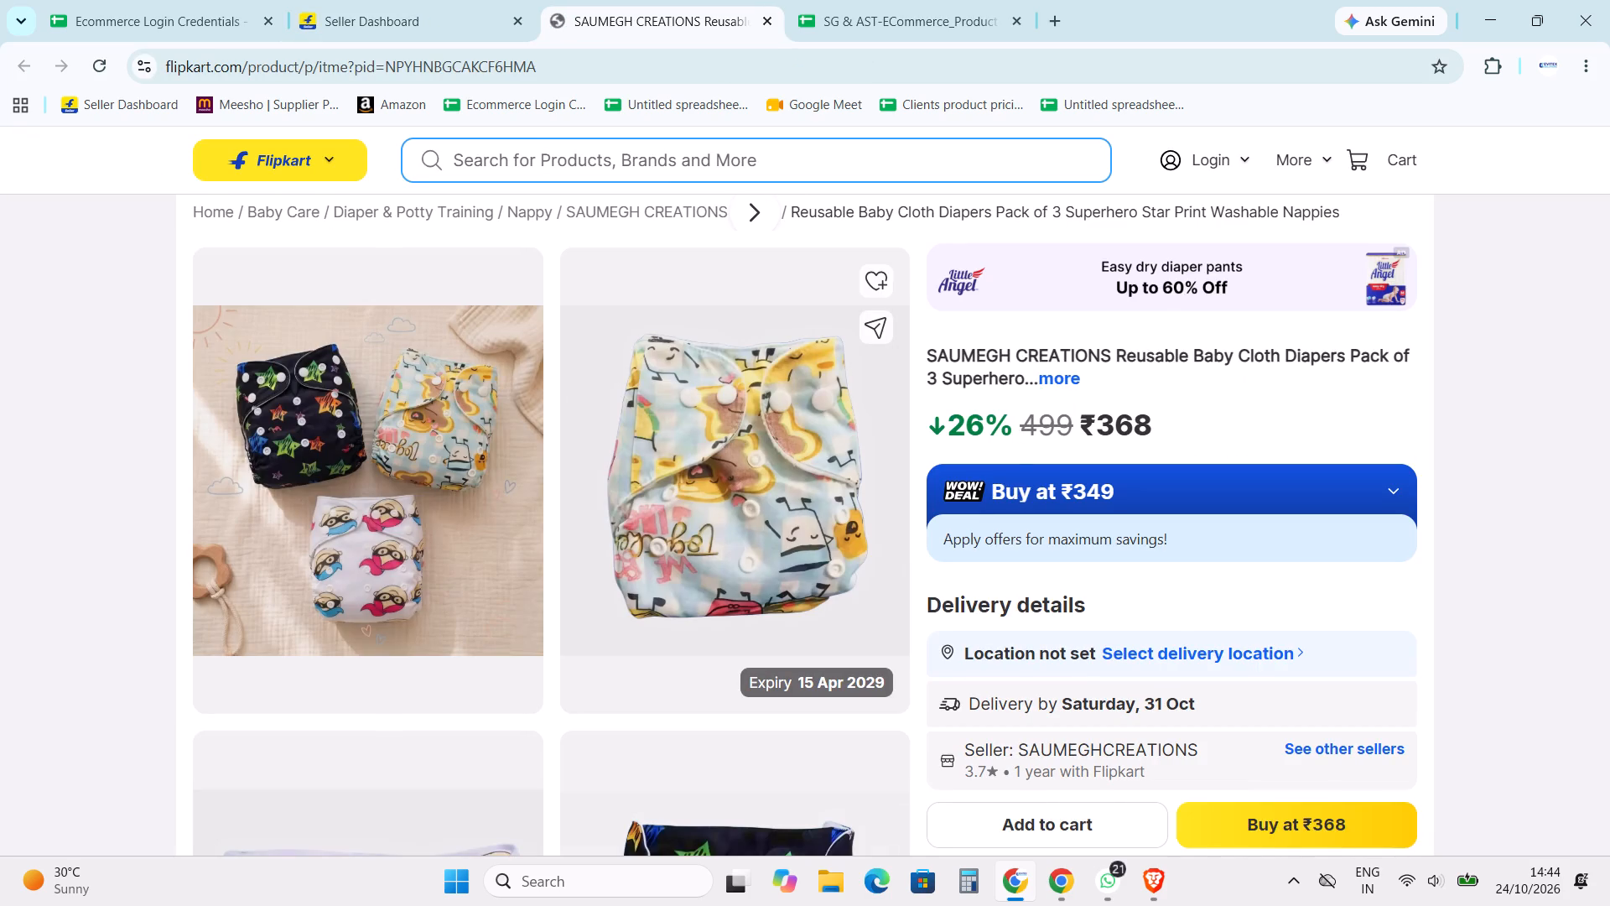
left_click(1064, 373)
left_click(1063, 373)
scroll(836, 508, "down", 16)
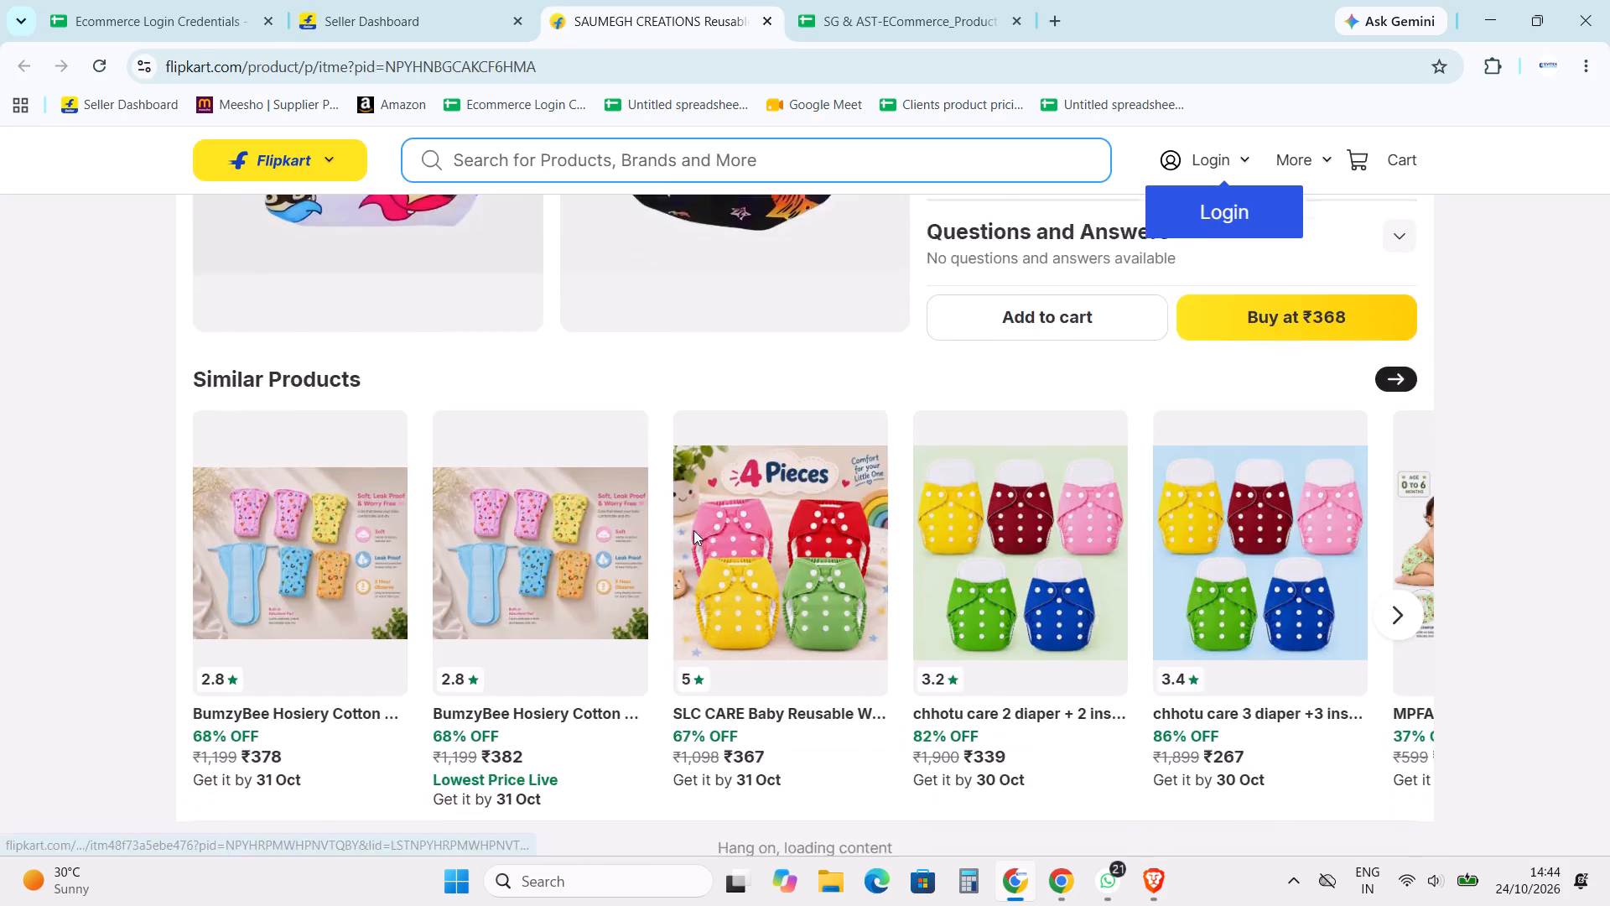
scroll(693, 530, "down", 5)
scroll(695, 530, "up", 18)
scroll(705, 524, "down", 1)
scroll(705, 524, "up", 14)
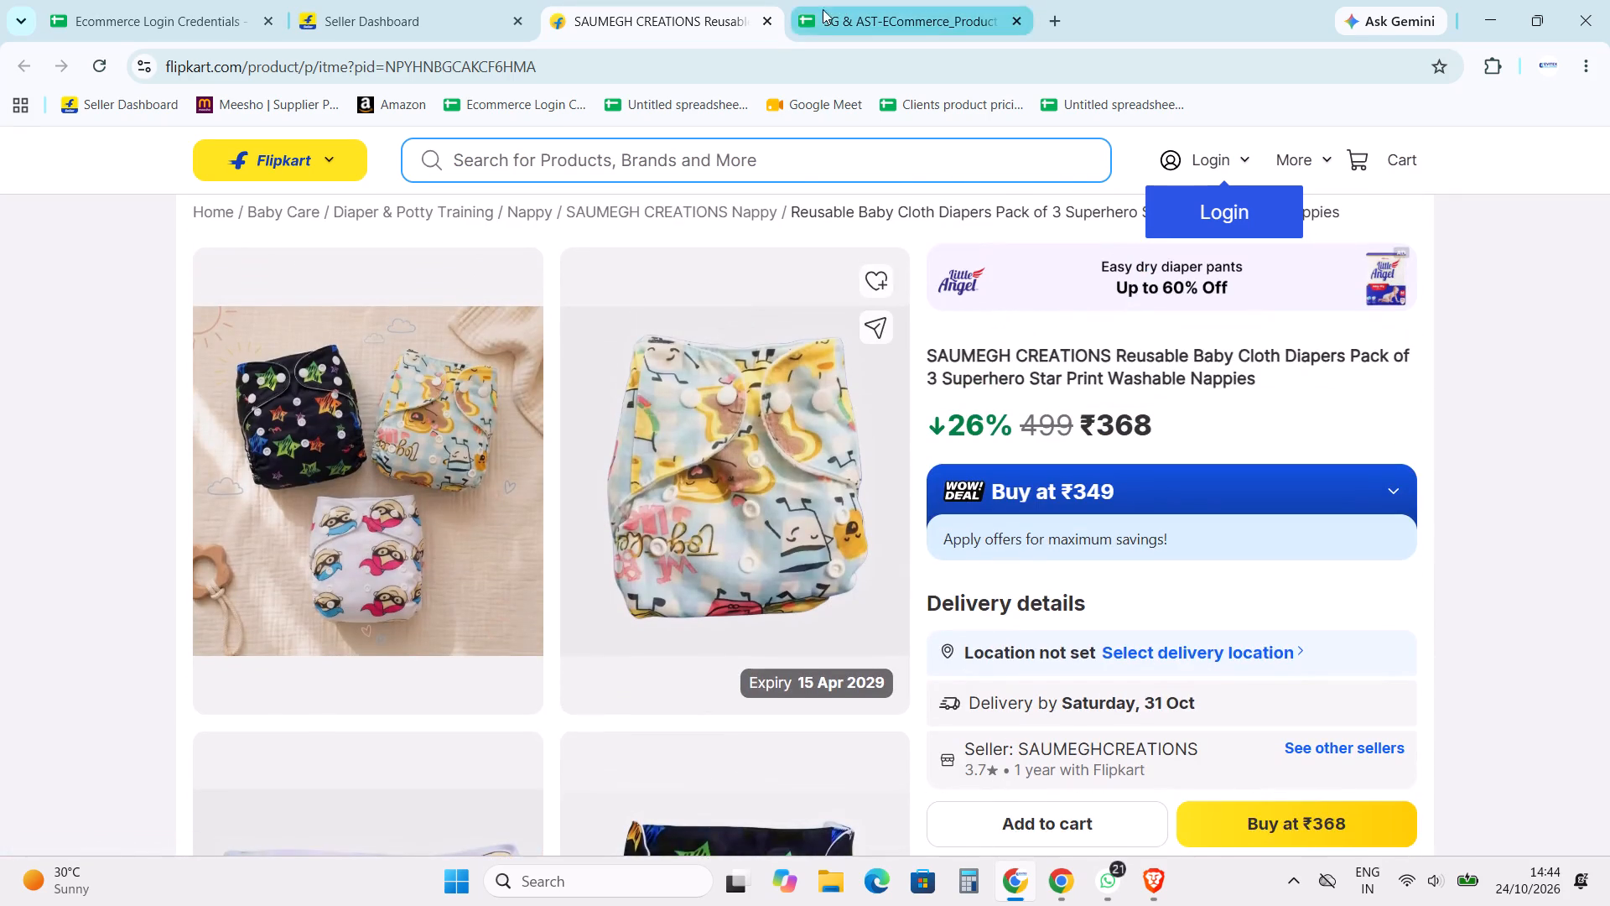
left_click(760, 27)
scroll(504, 601, "up", 10)
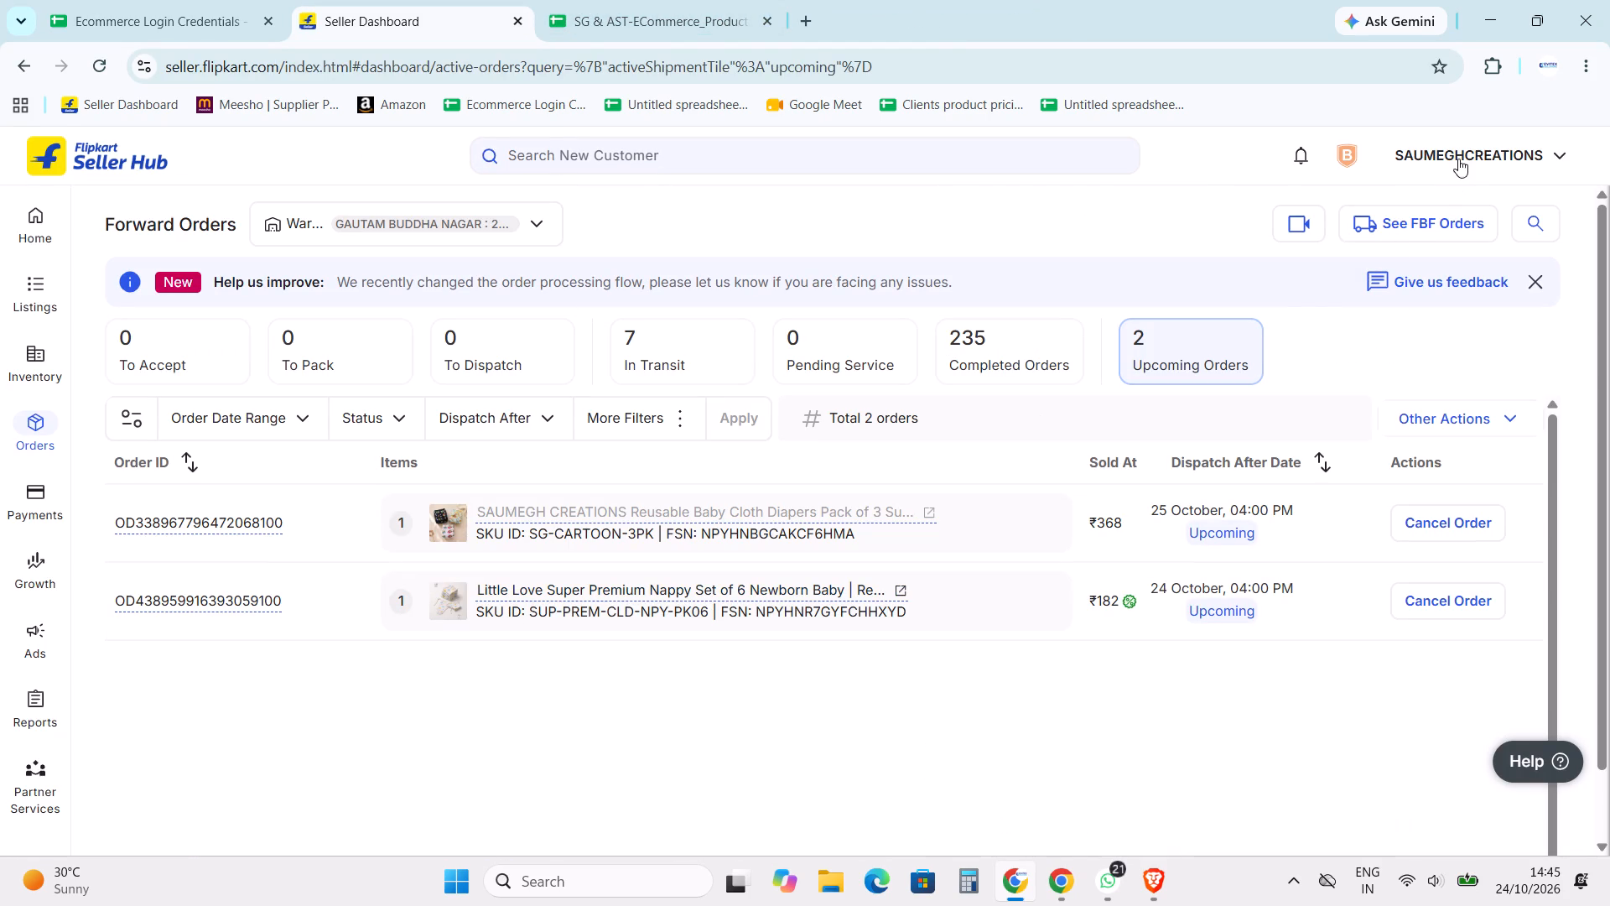
Switch the seller account back to ASTRETAILPVTLTD.
left_click(1458, 159)
left_click(1337, 239)
left_click(631, 465)
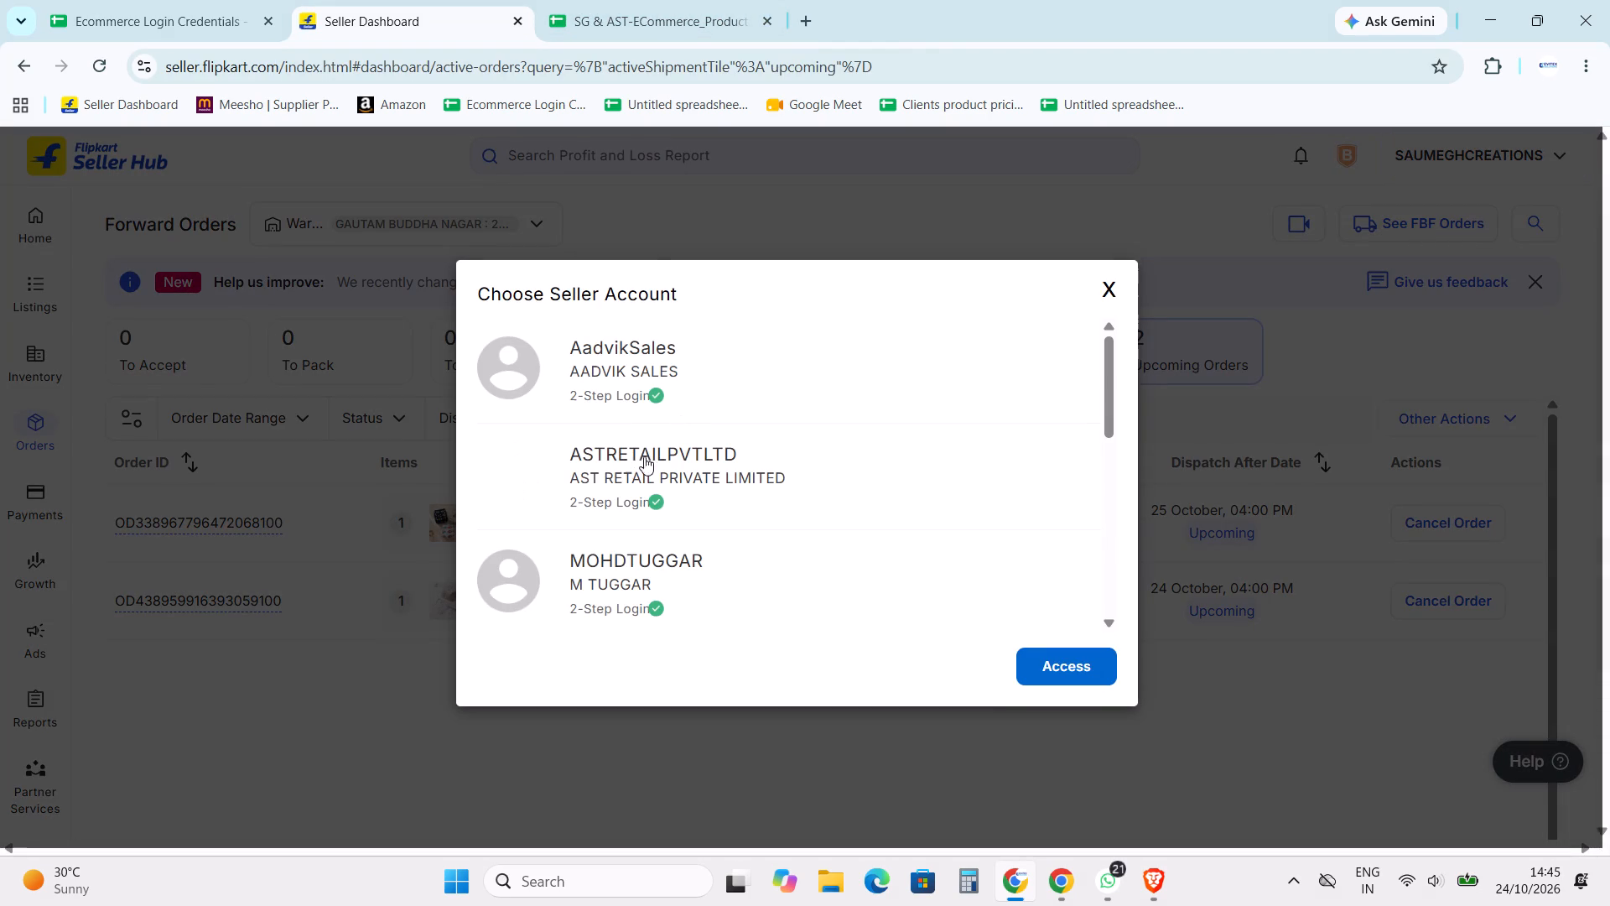
left_click(1090, 670)
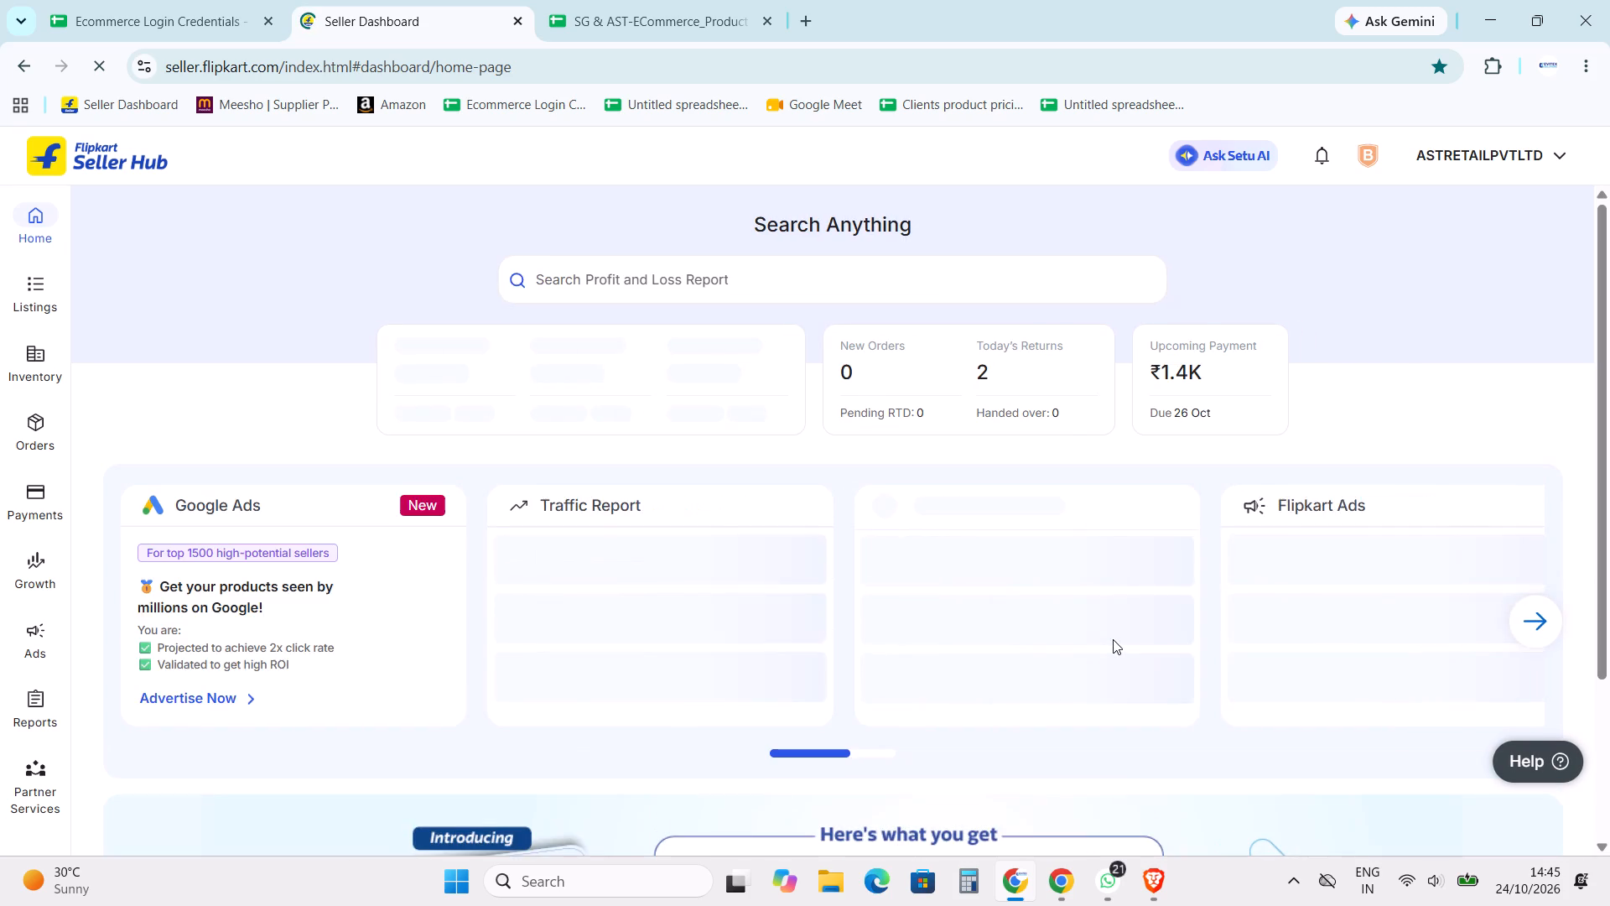
Open the forward orders and reload the page to check the order counts by status.
left_click(36, 438)
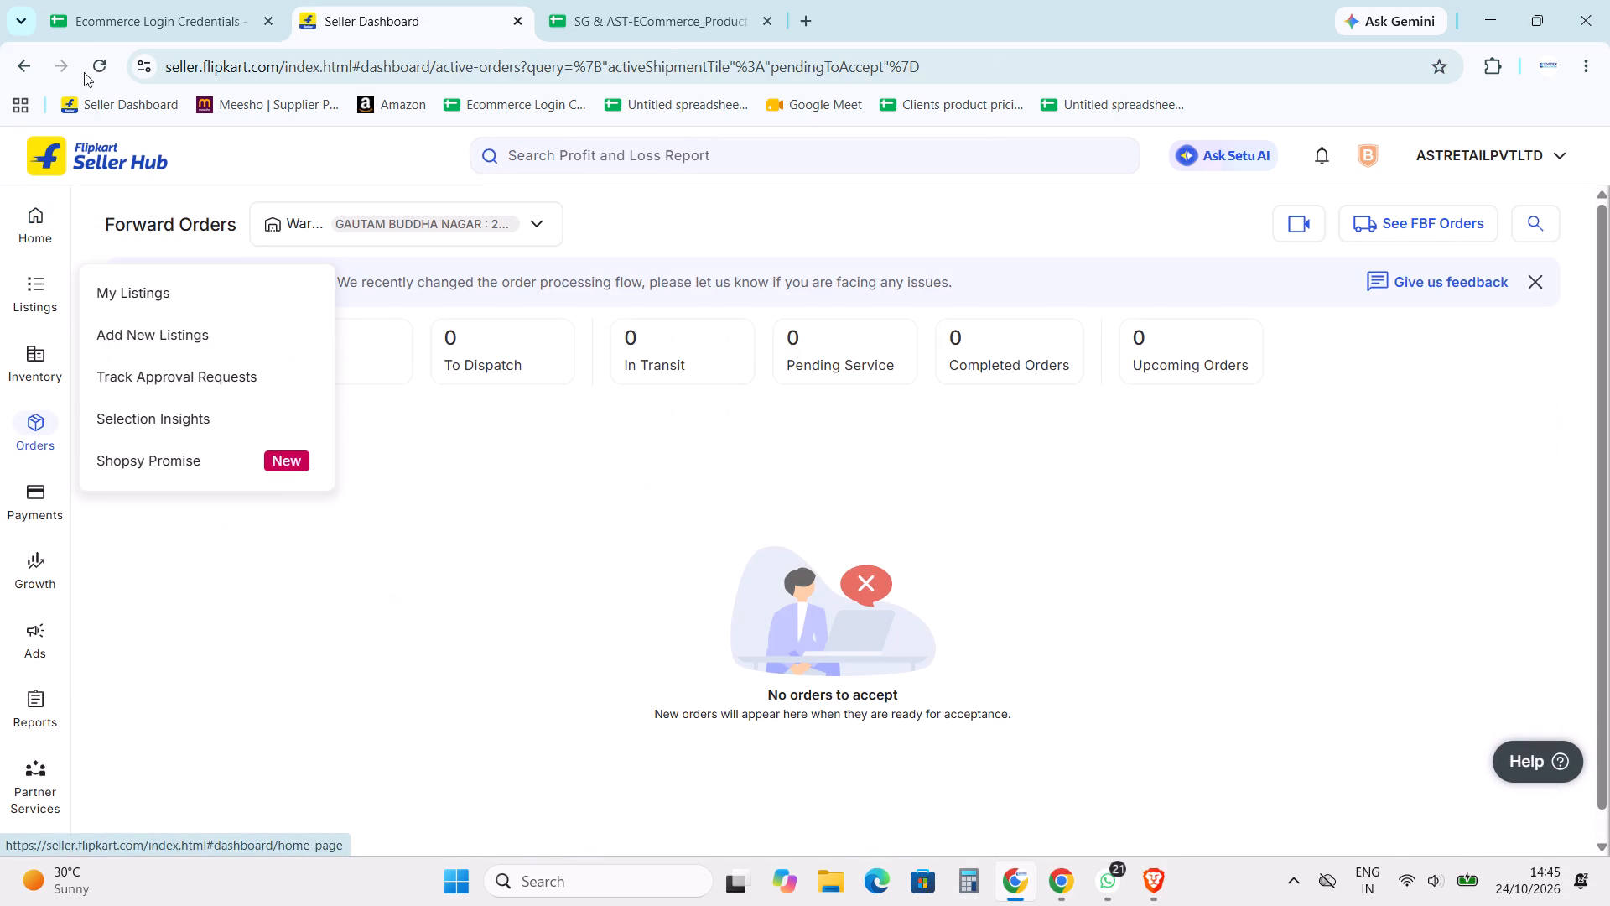
left_click(103, 60)
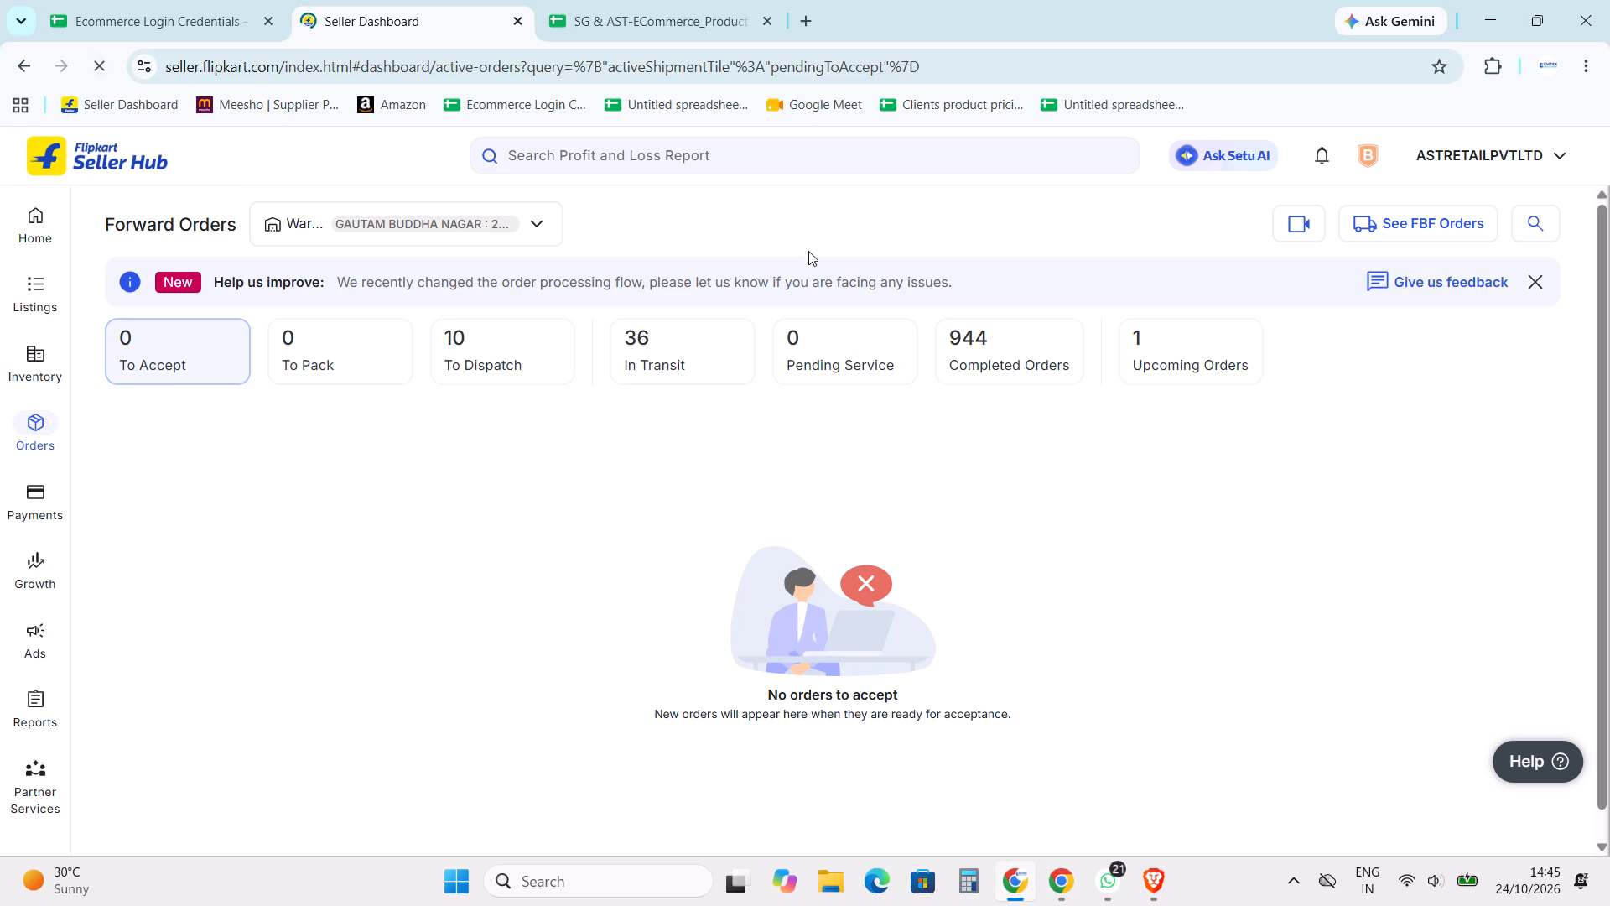
left_click(921, 228)
Review the upcoming payment estimates and the 23rd Oct payment breakdown in the payments overview.
left_click(31, 506)
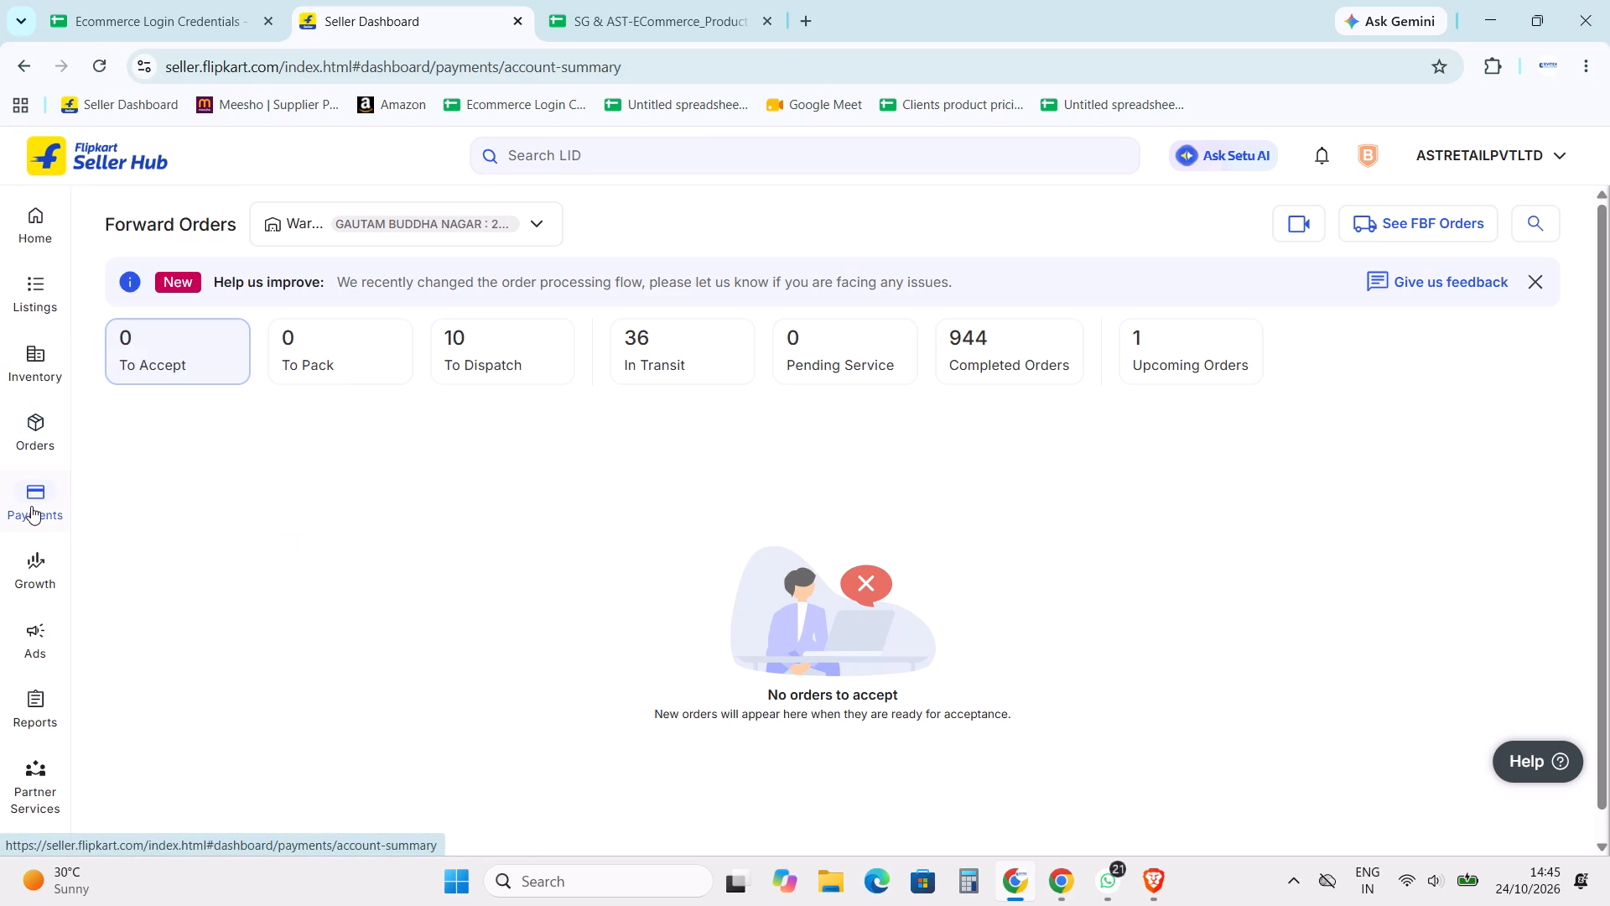
scroll(638, 577, "down", 3)
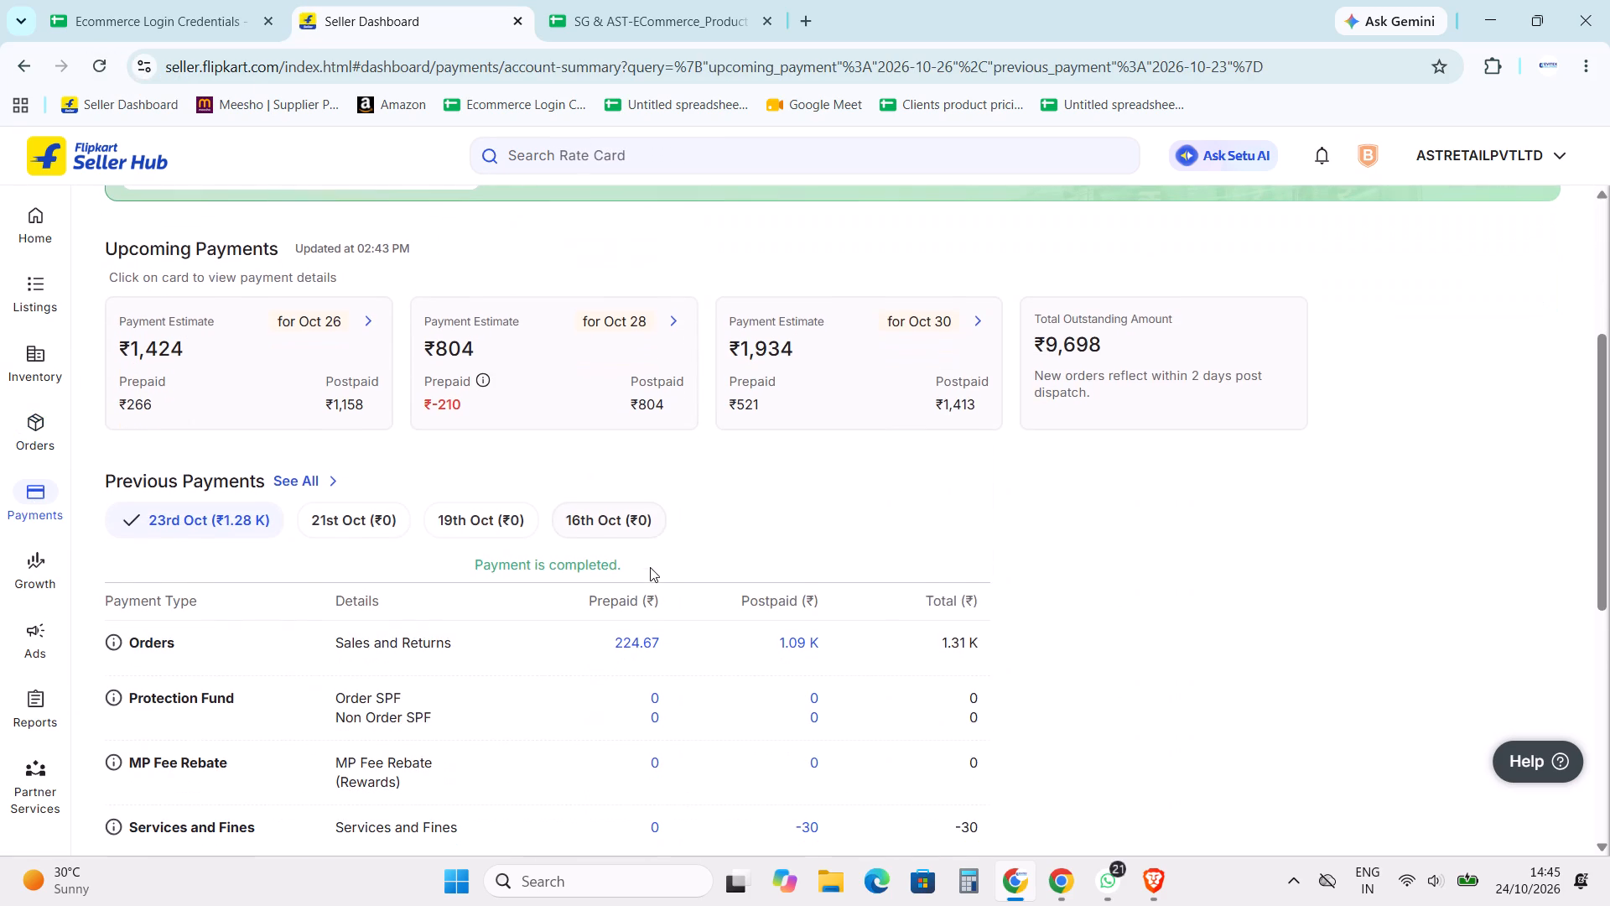
left_click(1249, 520)
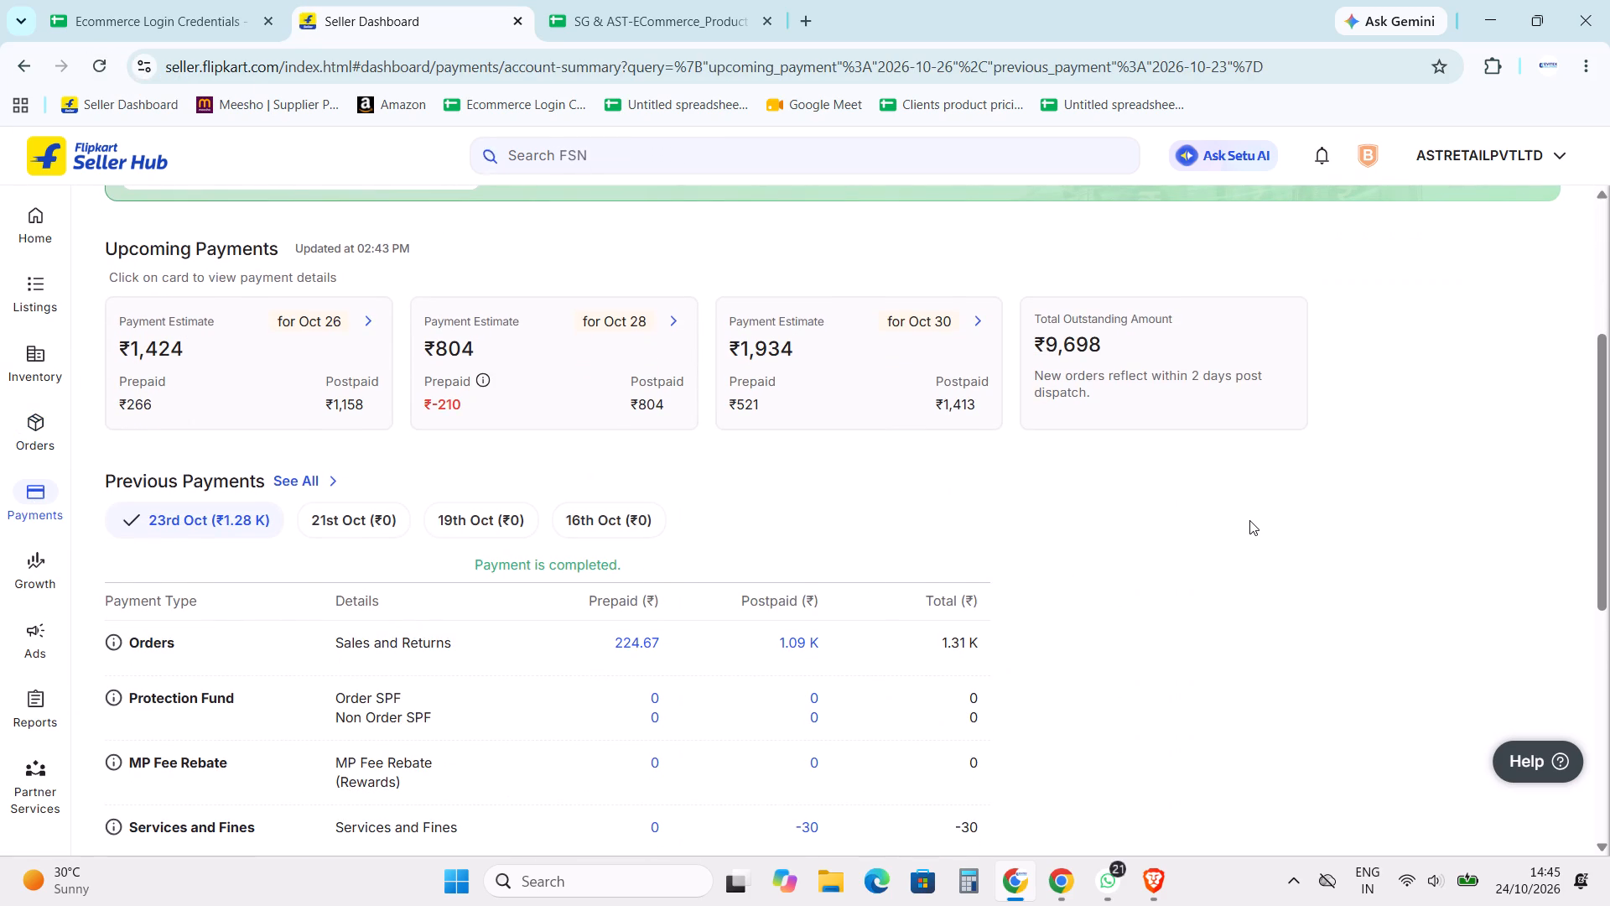
left_click(1245, 520)
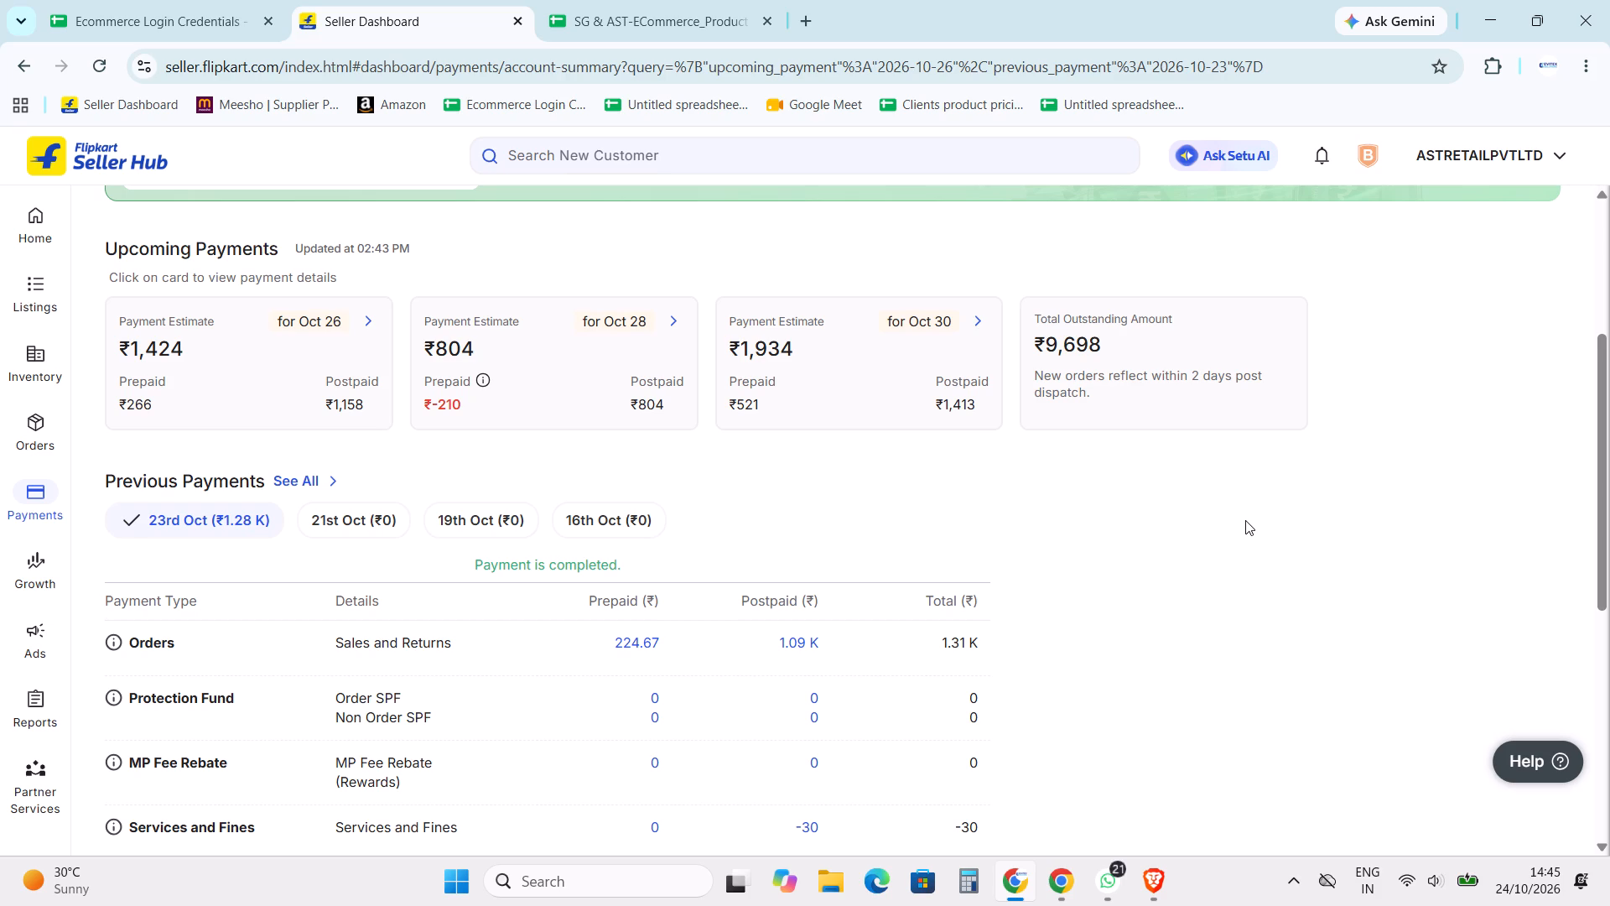
left_click(1272, 492)
scroll(122, 565, "up", 10)
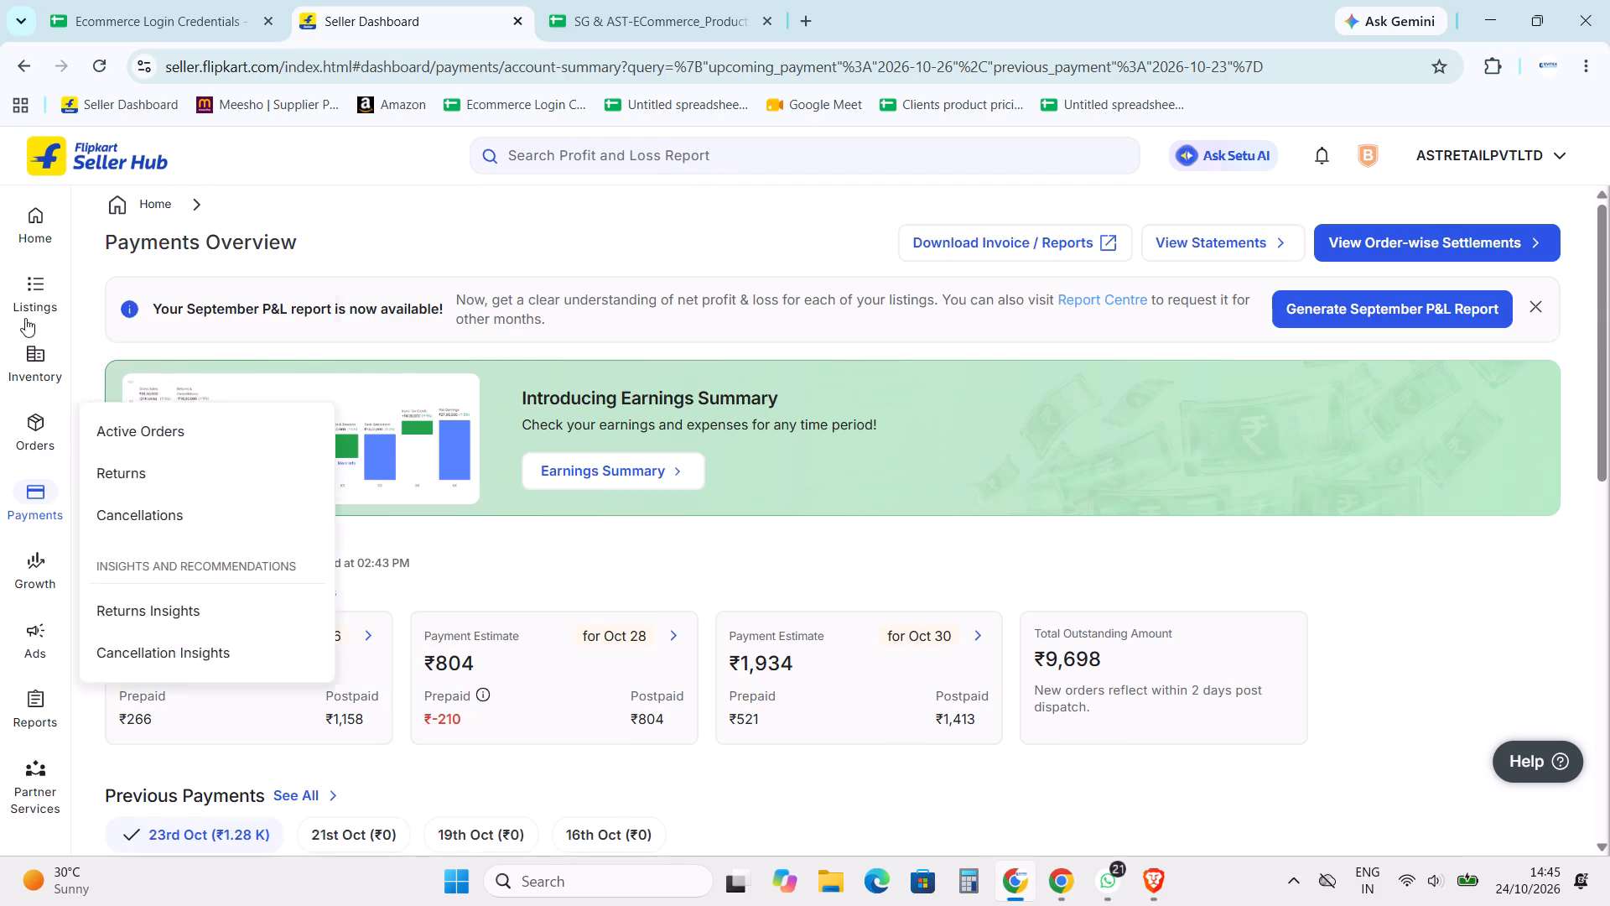
Open the listings and examine the prices, stock and listing quality on the first page of active listings.
left_click(25, 294)
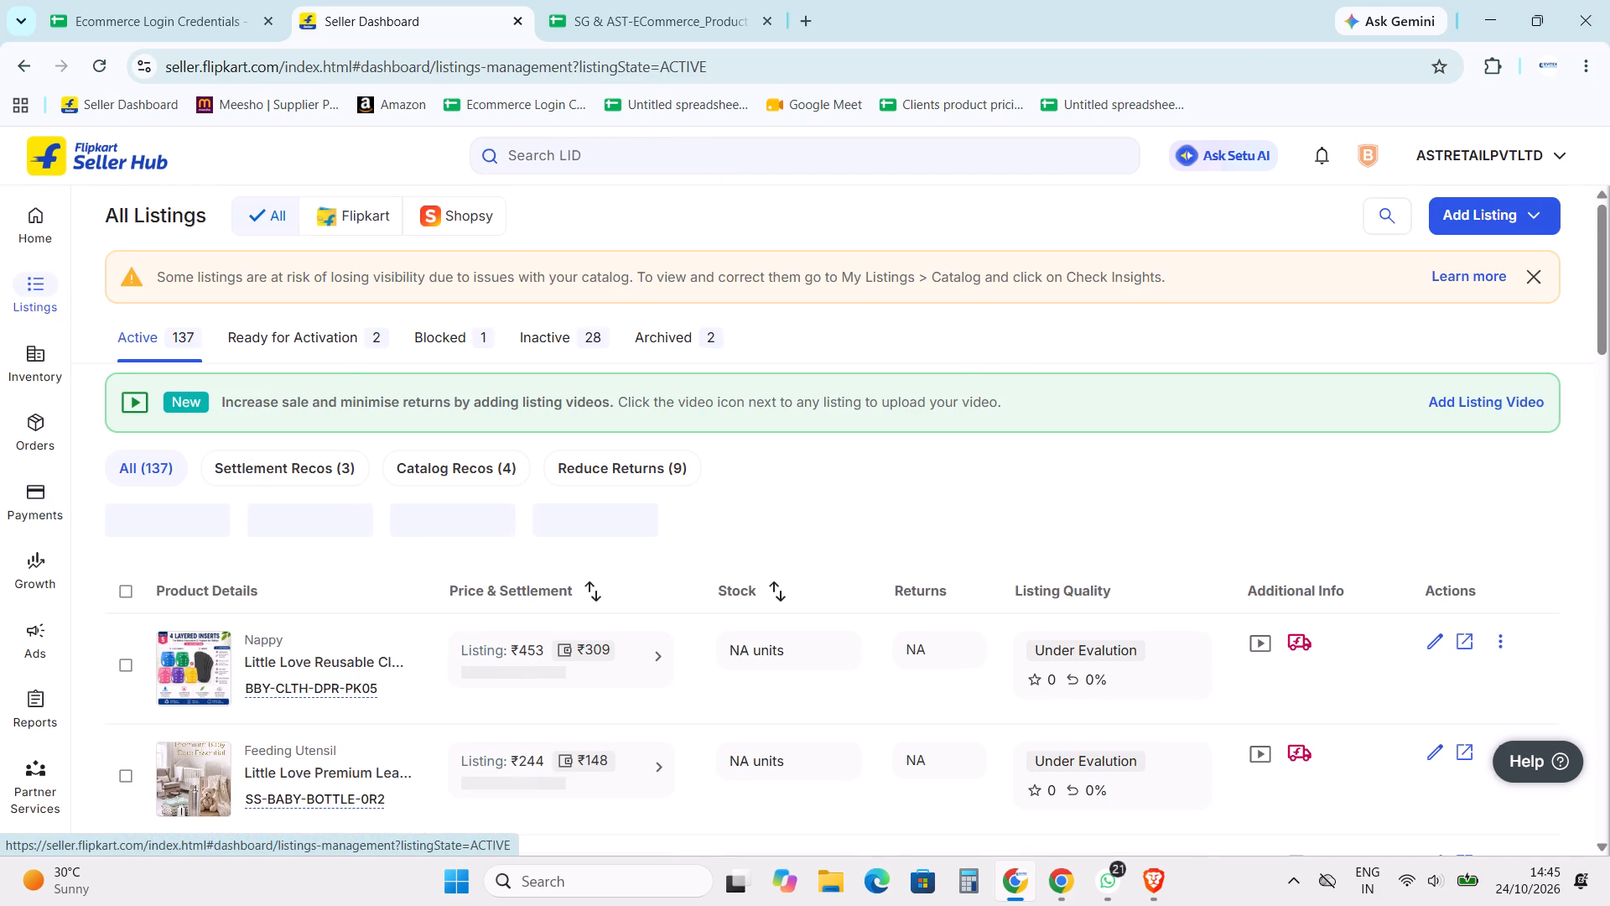
left_click(1016, 341)
scroll(425, 500, "down", 8)
scroll(473, 596, "down", 4)
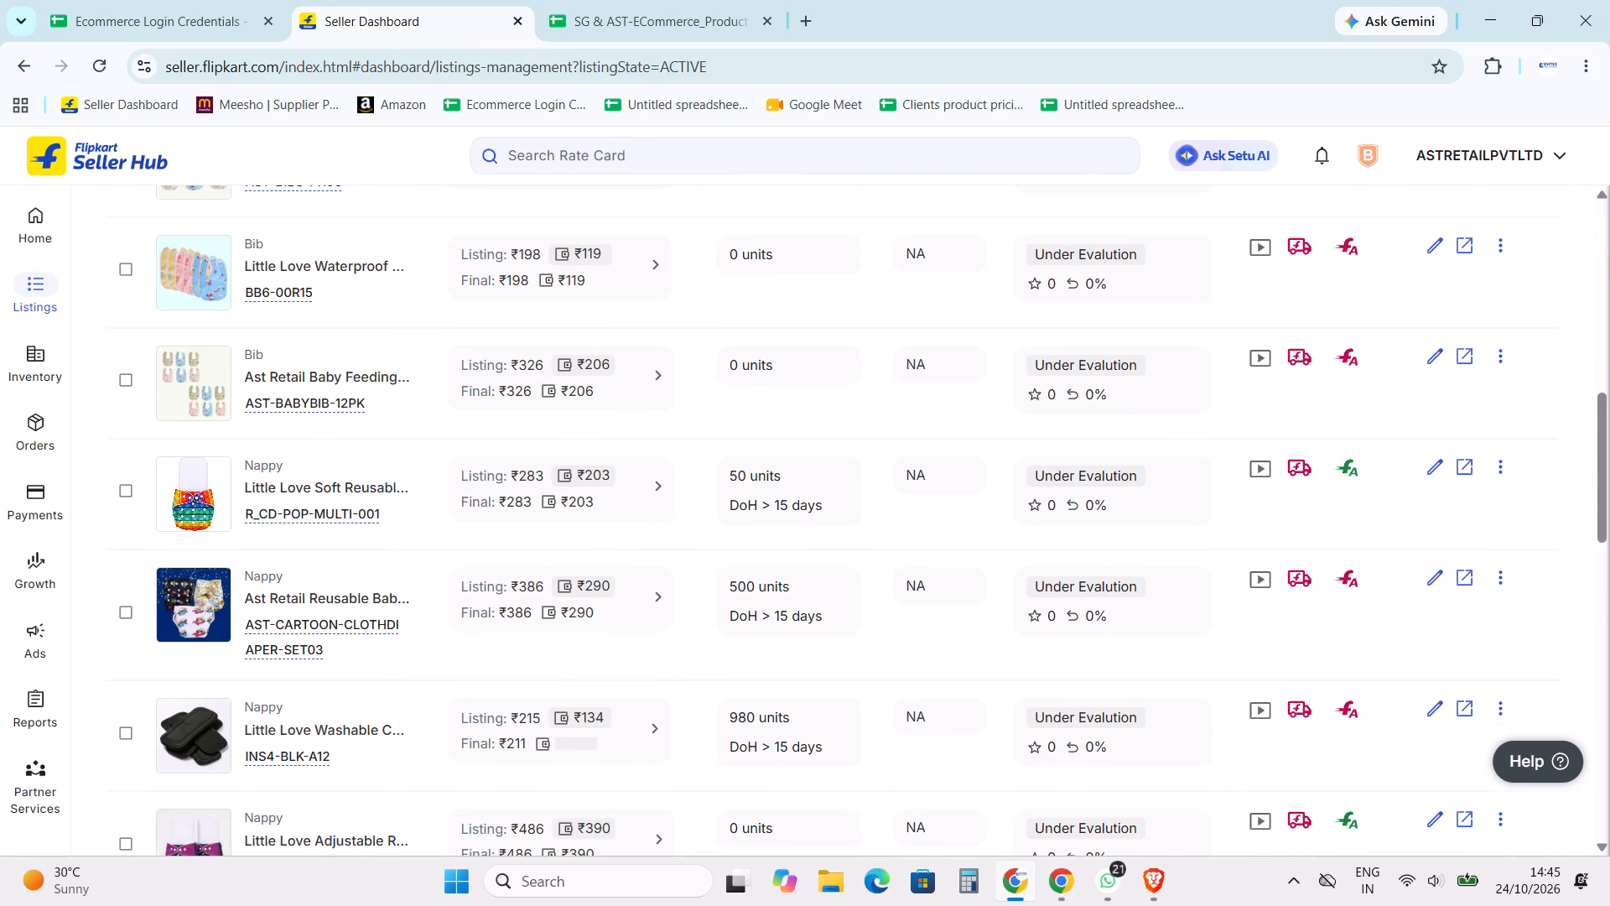
scroll(480, 596, "down", 6)
scroll(483, 593, "down", 18)
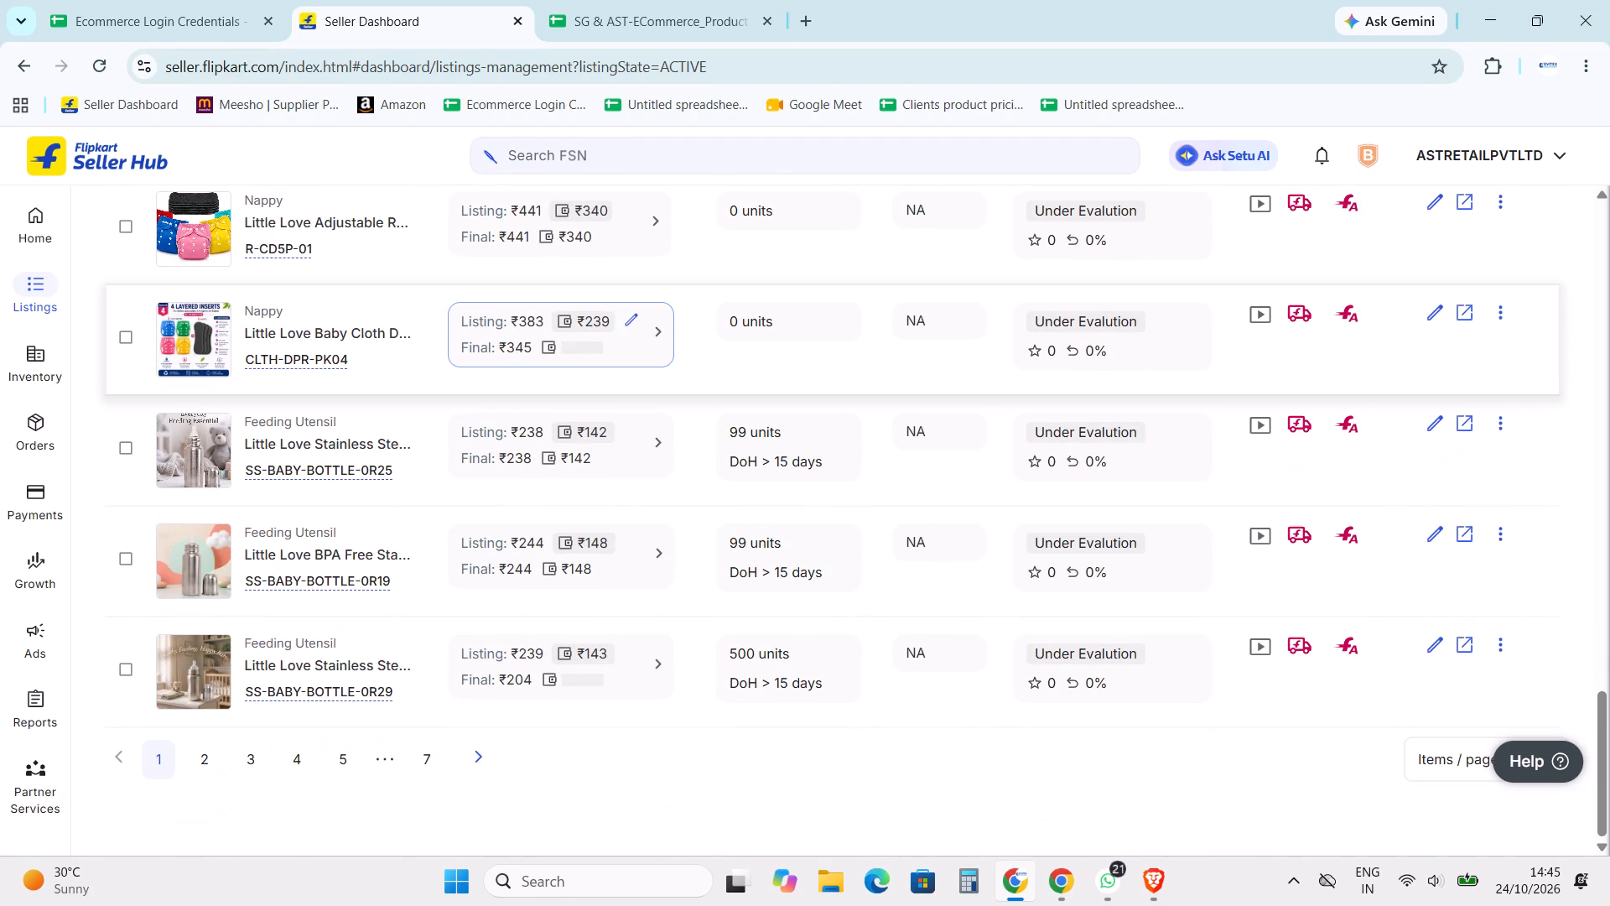
scroll(491, 590, "up", 20)
scroll(491, 590, "up", 6)
scroll(495, 587, "down", 18)
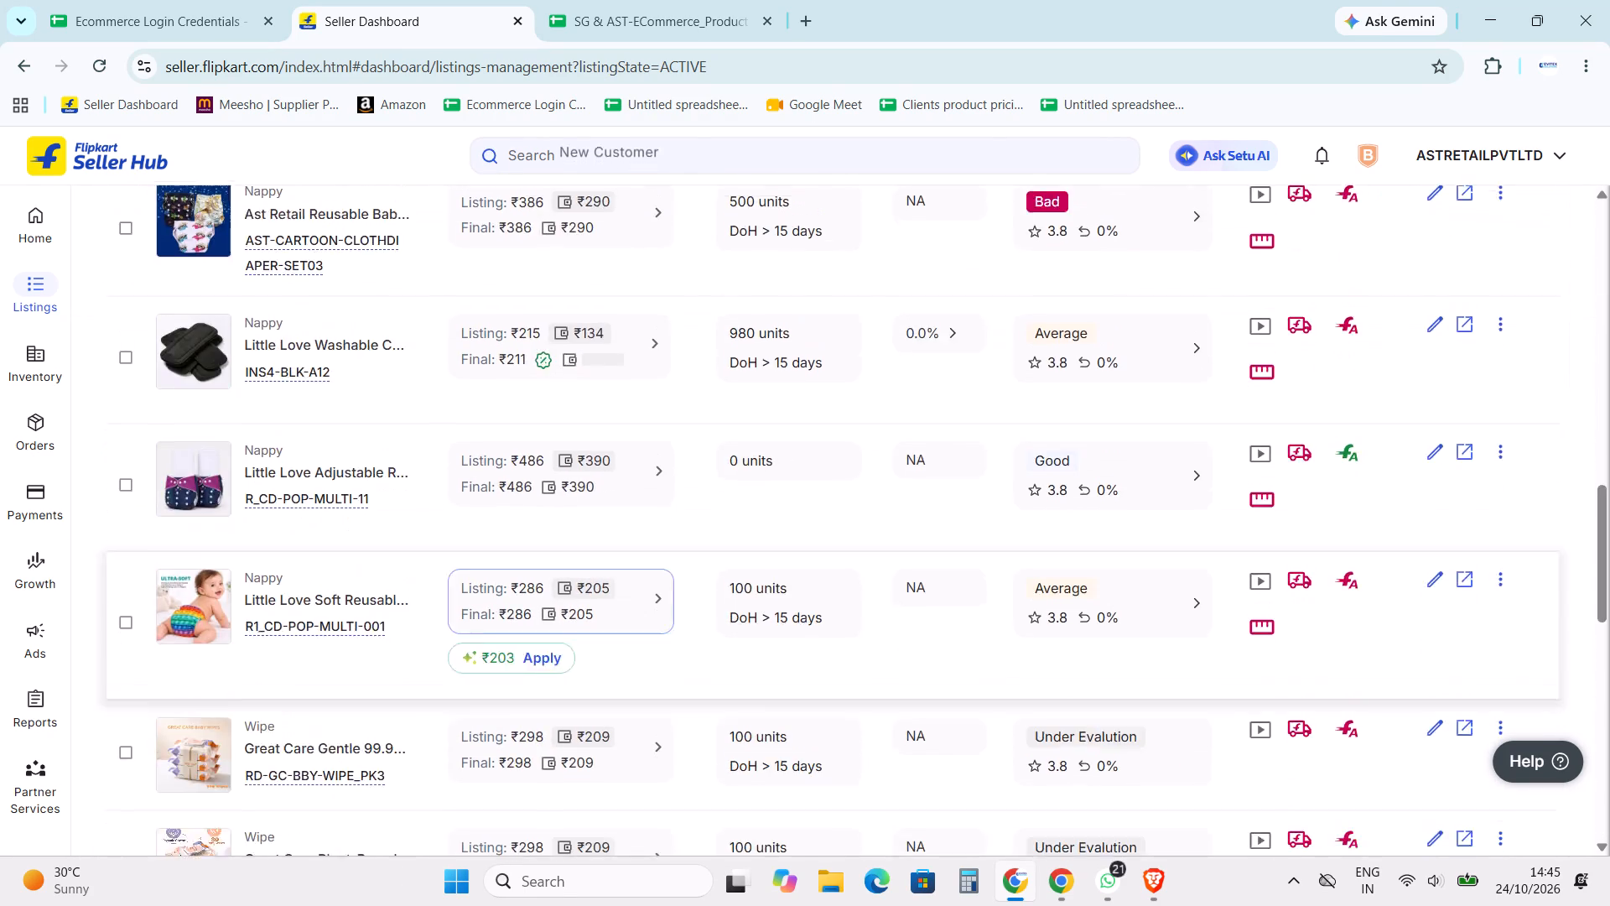
scroll(495, 587, "down", 17)
scroll(216, 755, "up", 9)
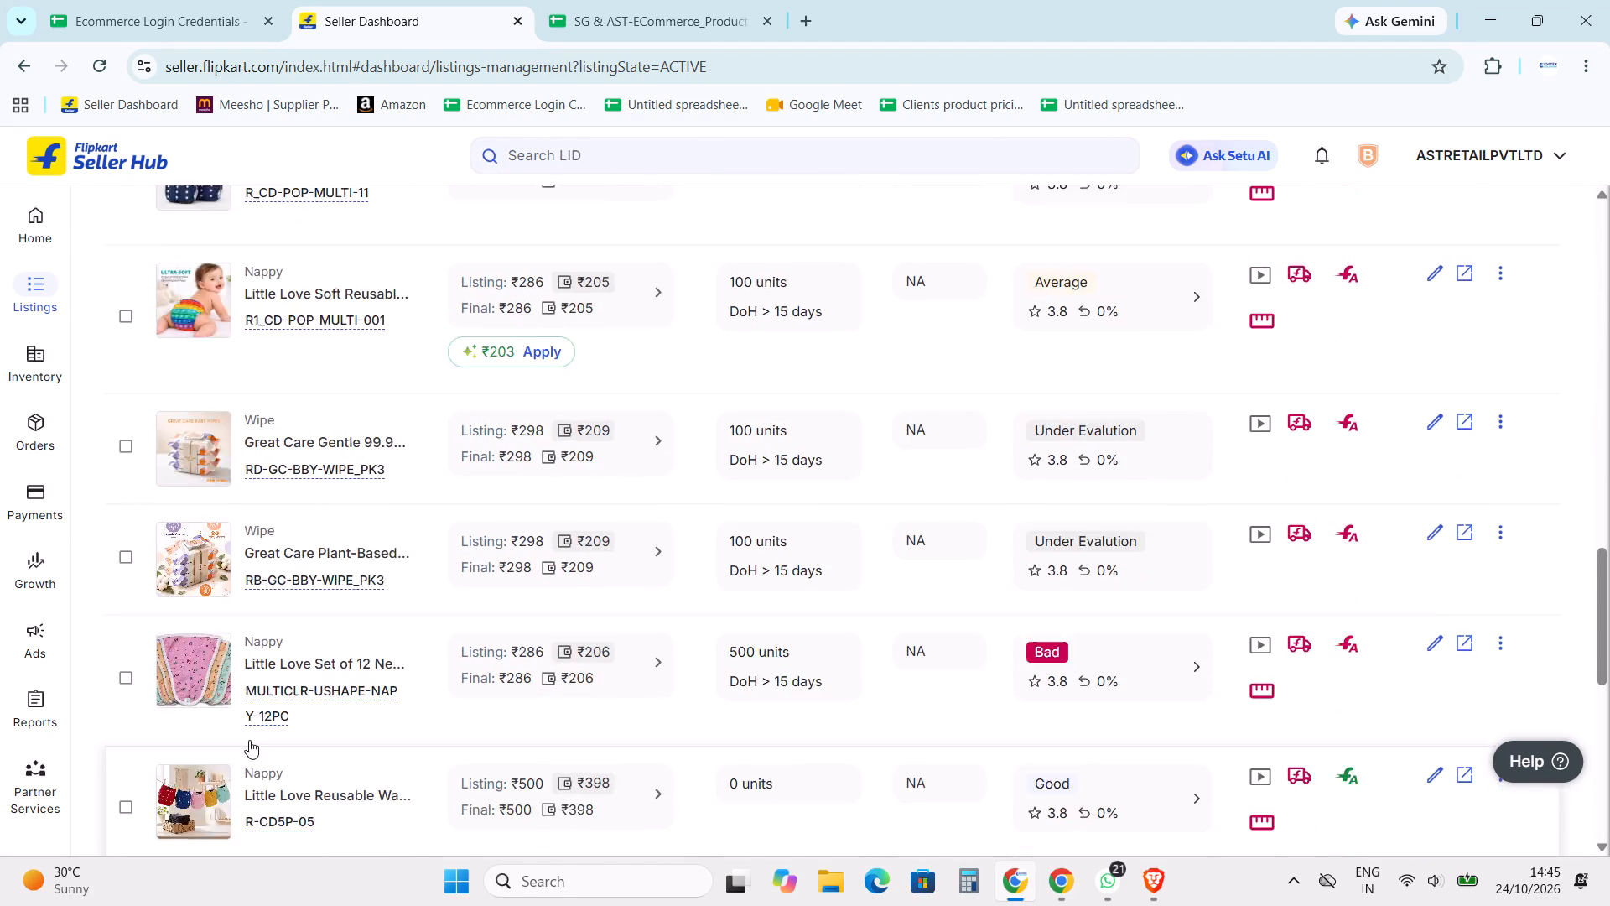
scroll(249, 740, "up", 20)
scroll(249, 740, "up", 6)
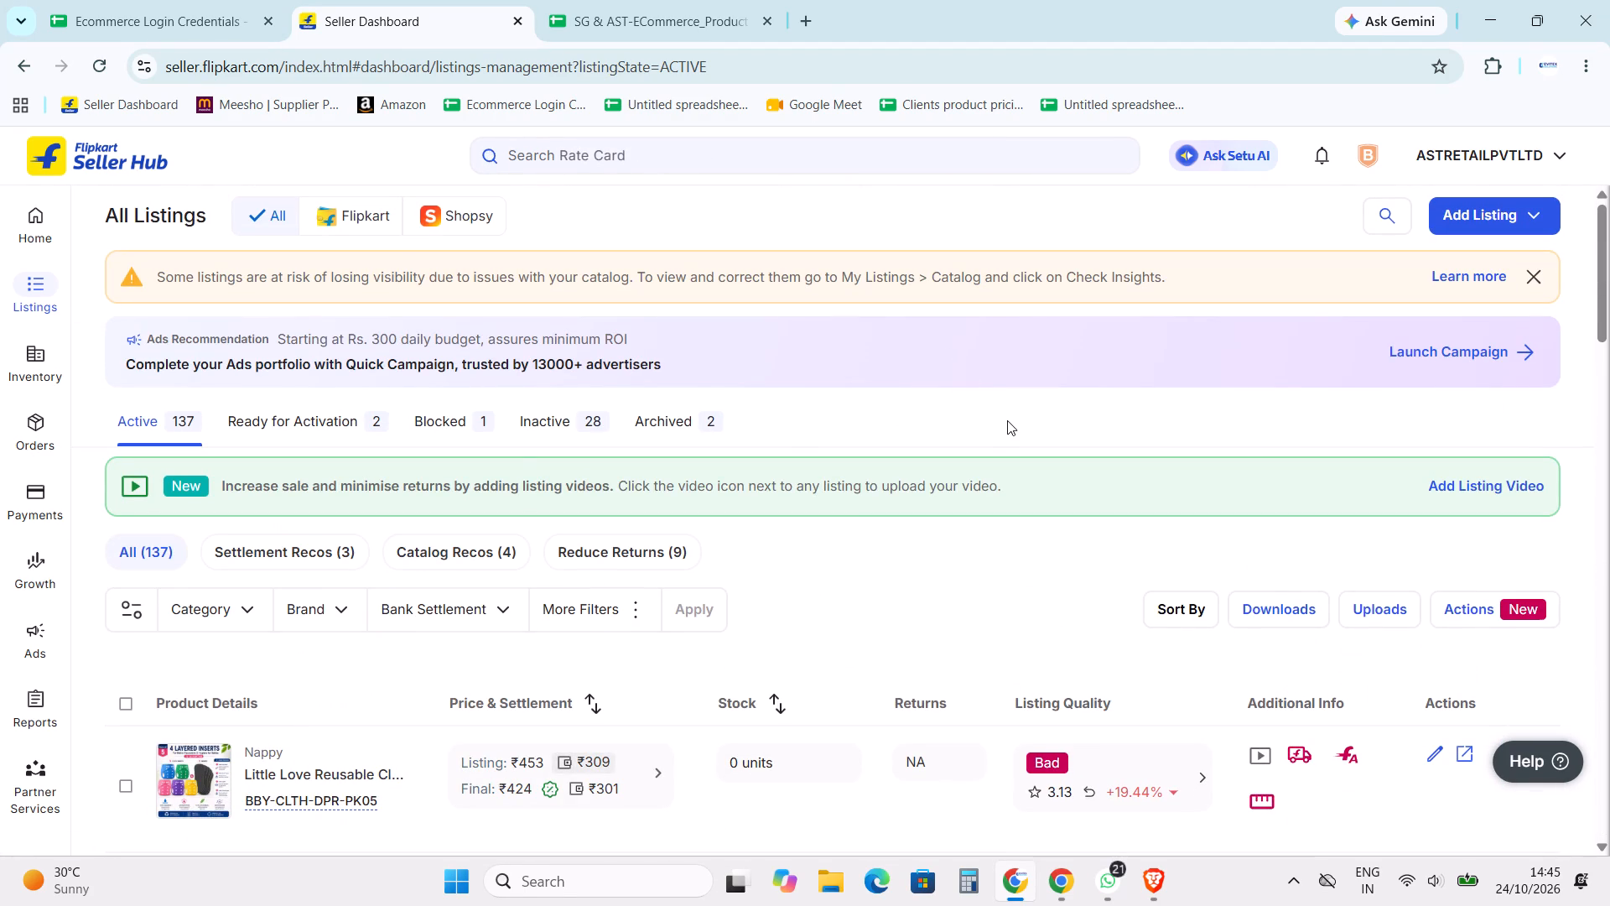
left_click(1007, 420)
scroll(299, 424, "down", 20)
scroll(299, 424, "down", 5)
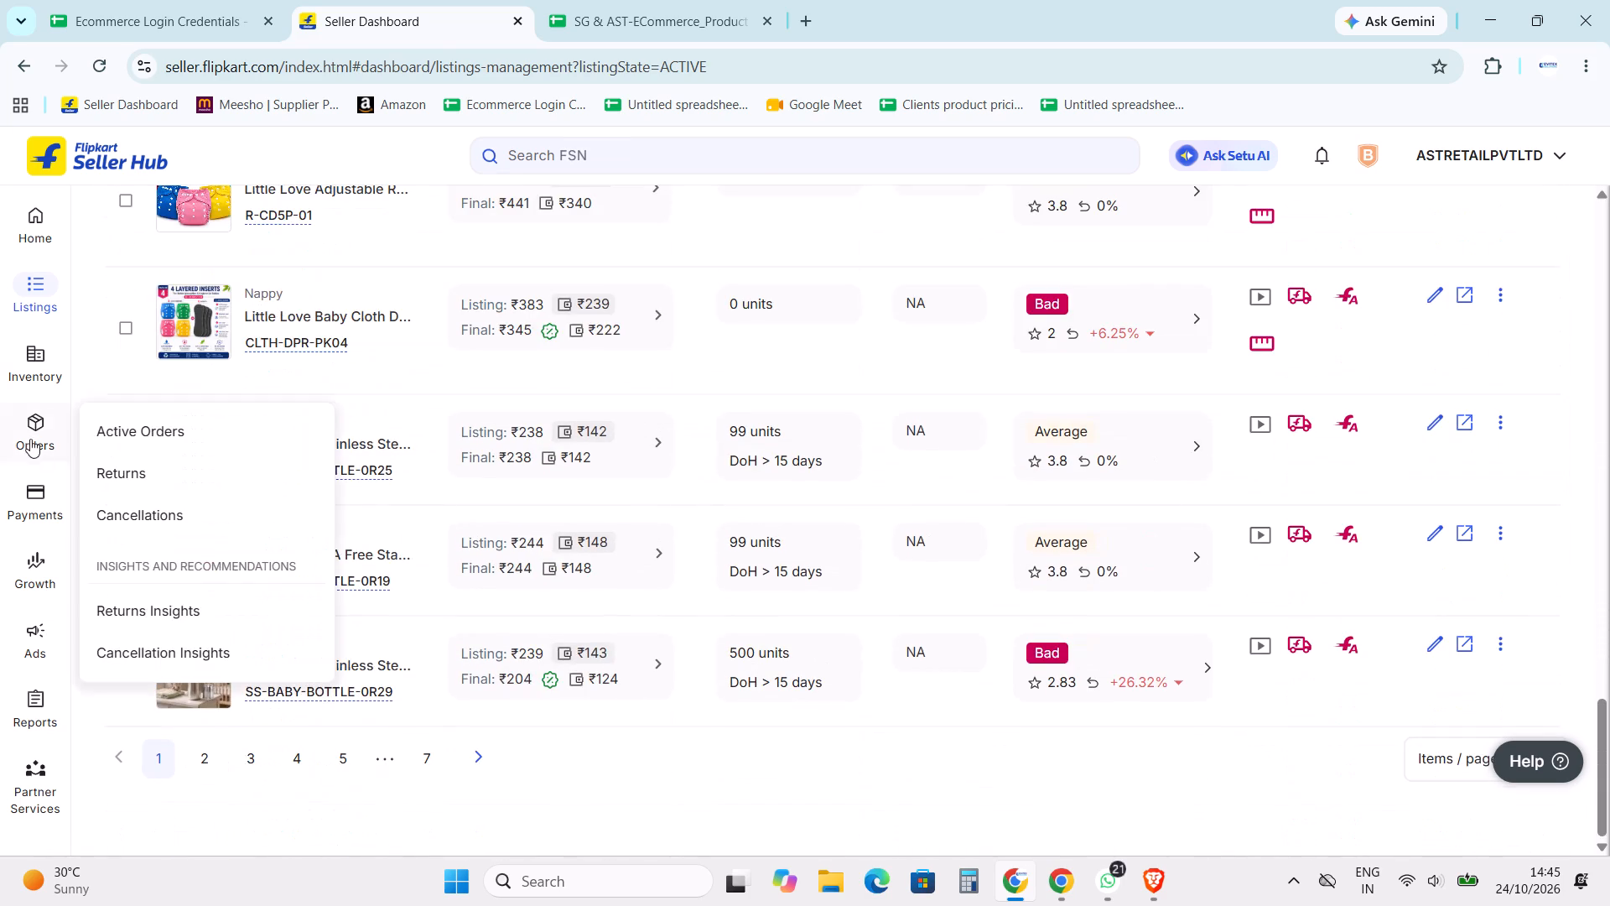
Open the forward orders to check the order counts by status.
left_click(30, 436)
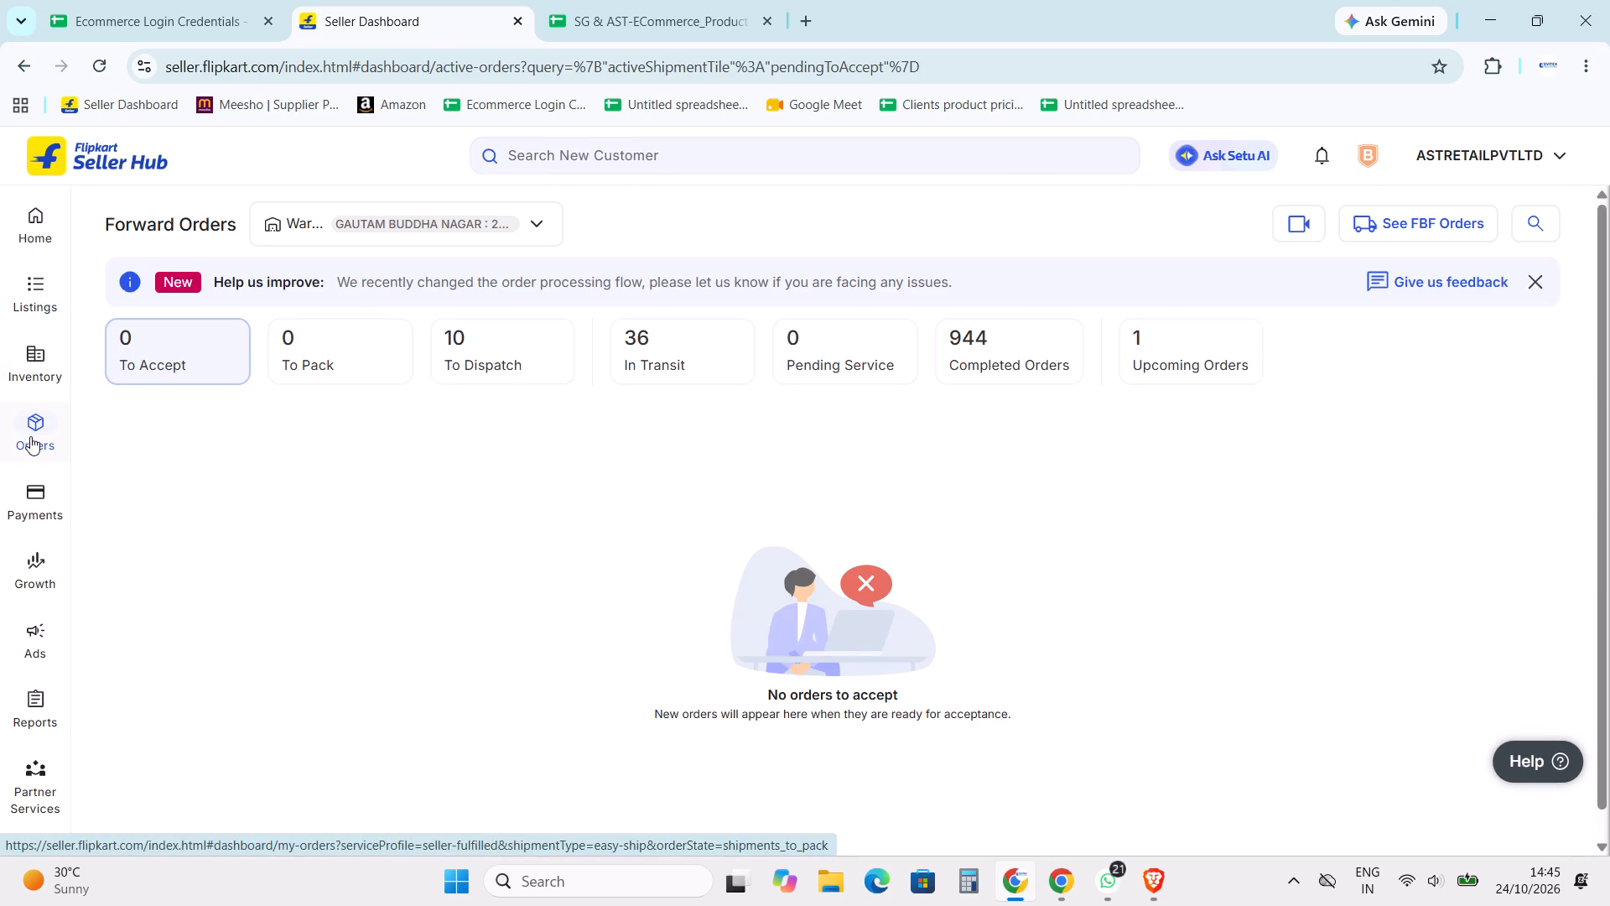
Open the Campaign Manager and examine the overall metrics and campaign list for the last 7 days.
left_click(39, 638)
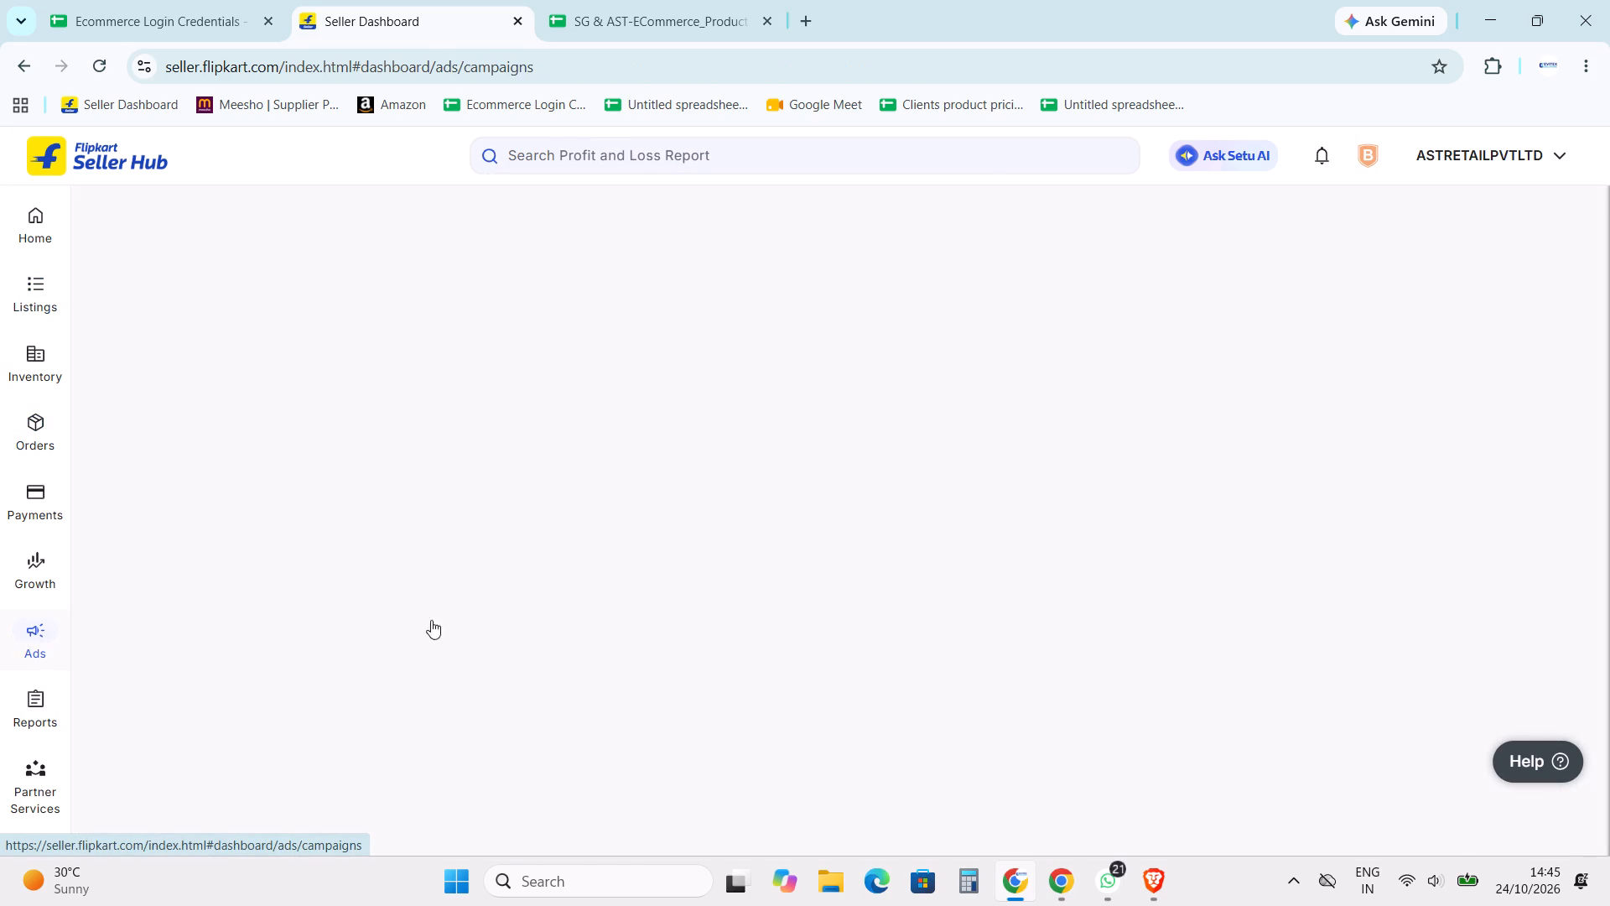
scroll(1051, 422, "down", 5)
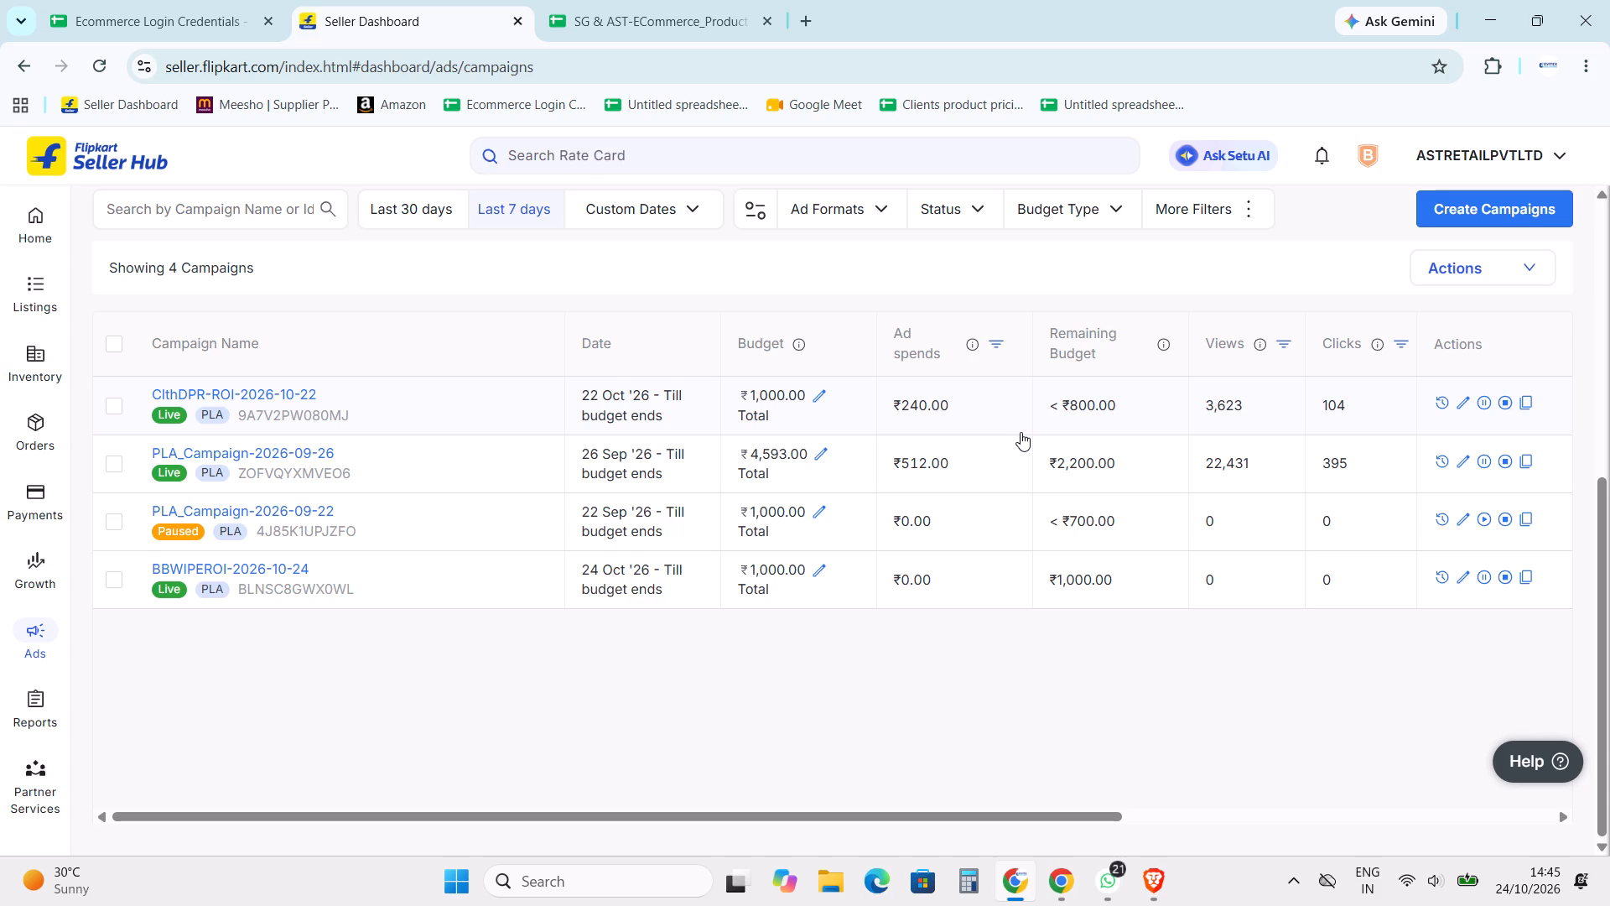
scroll(977, 449, "up", 11)
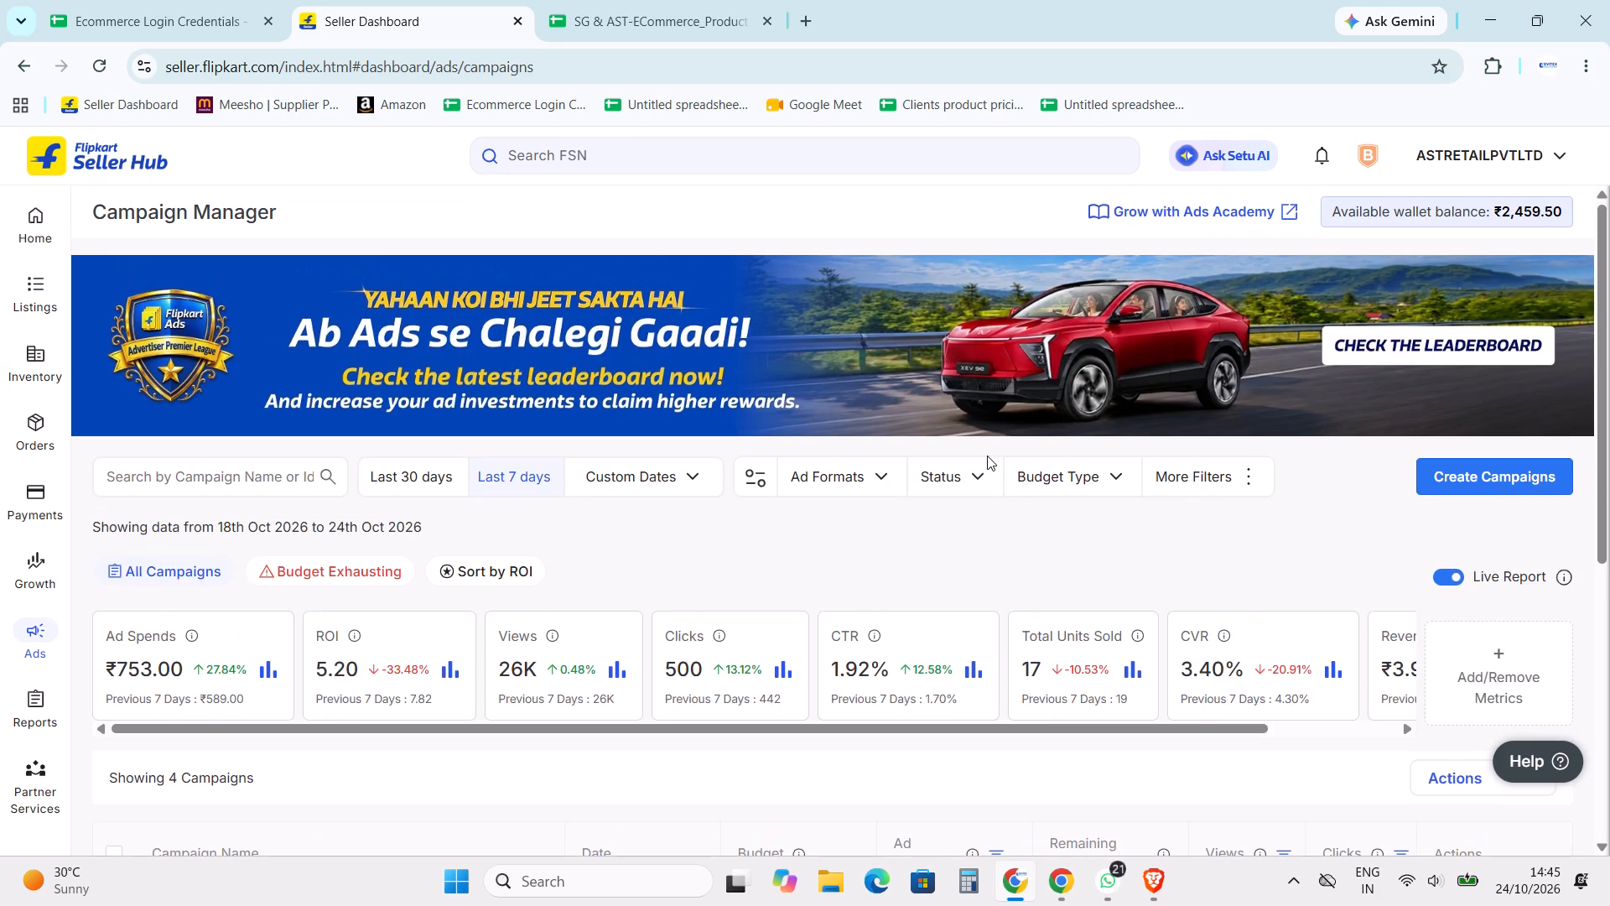
scroll(960, 439, "down", 15)
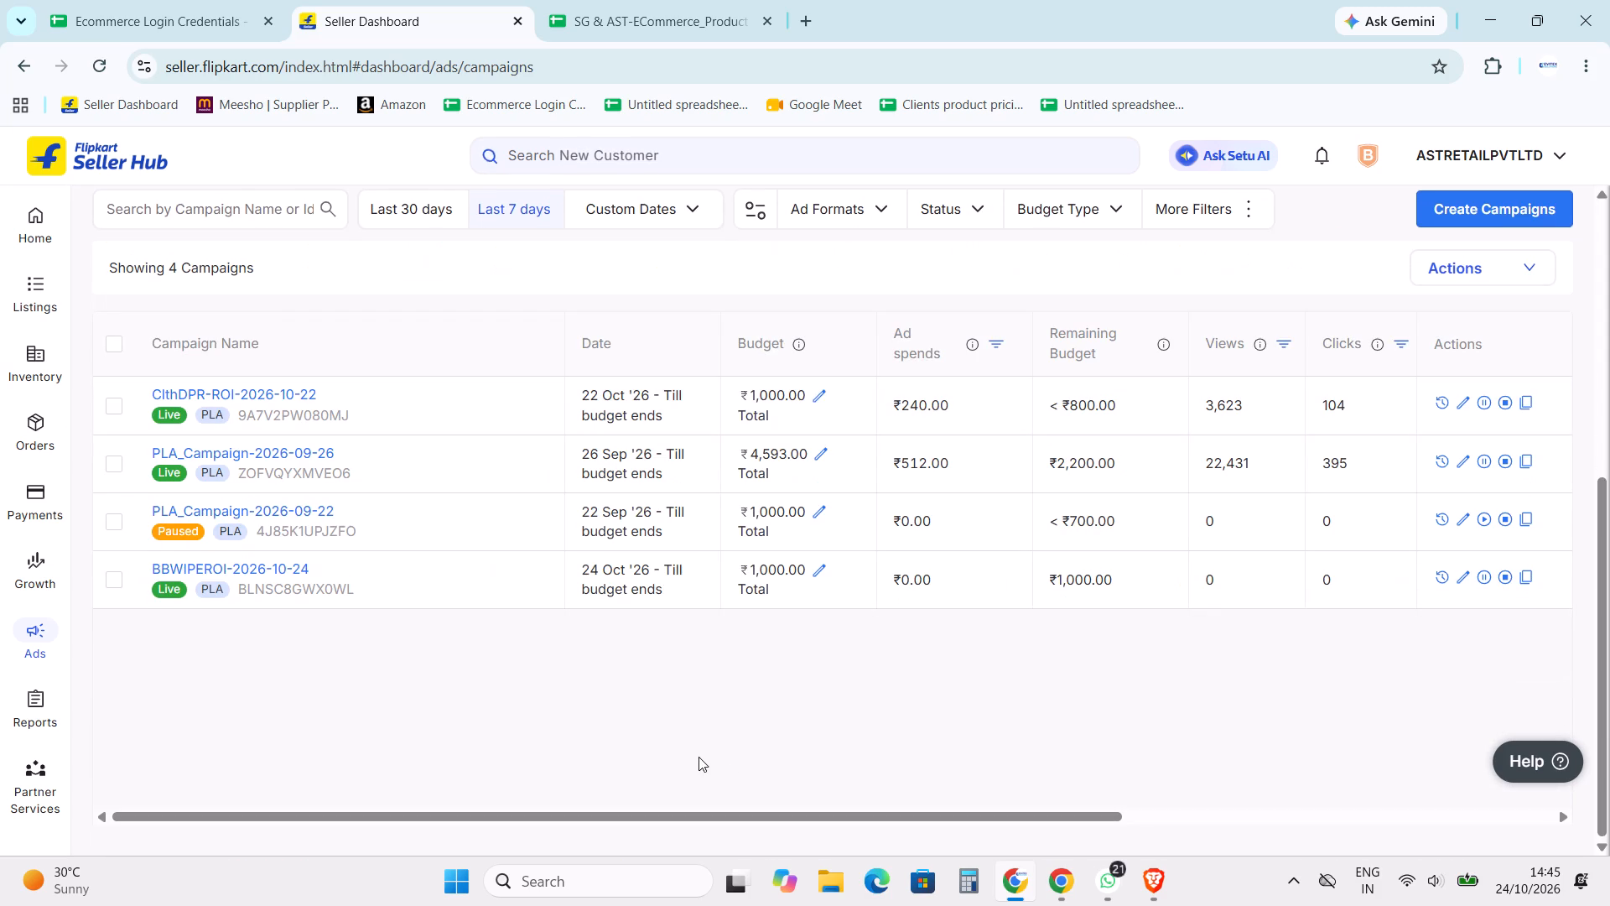
scroll(674, 755, "up", 5)
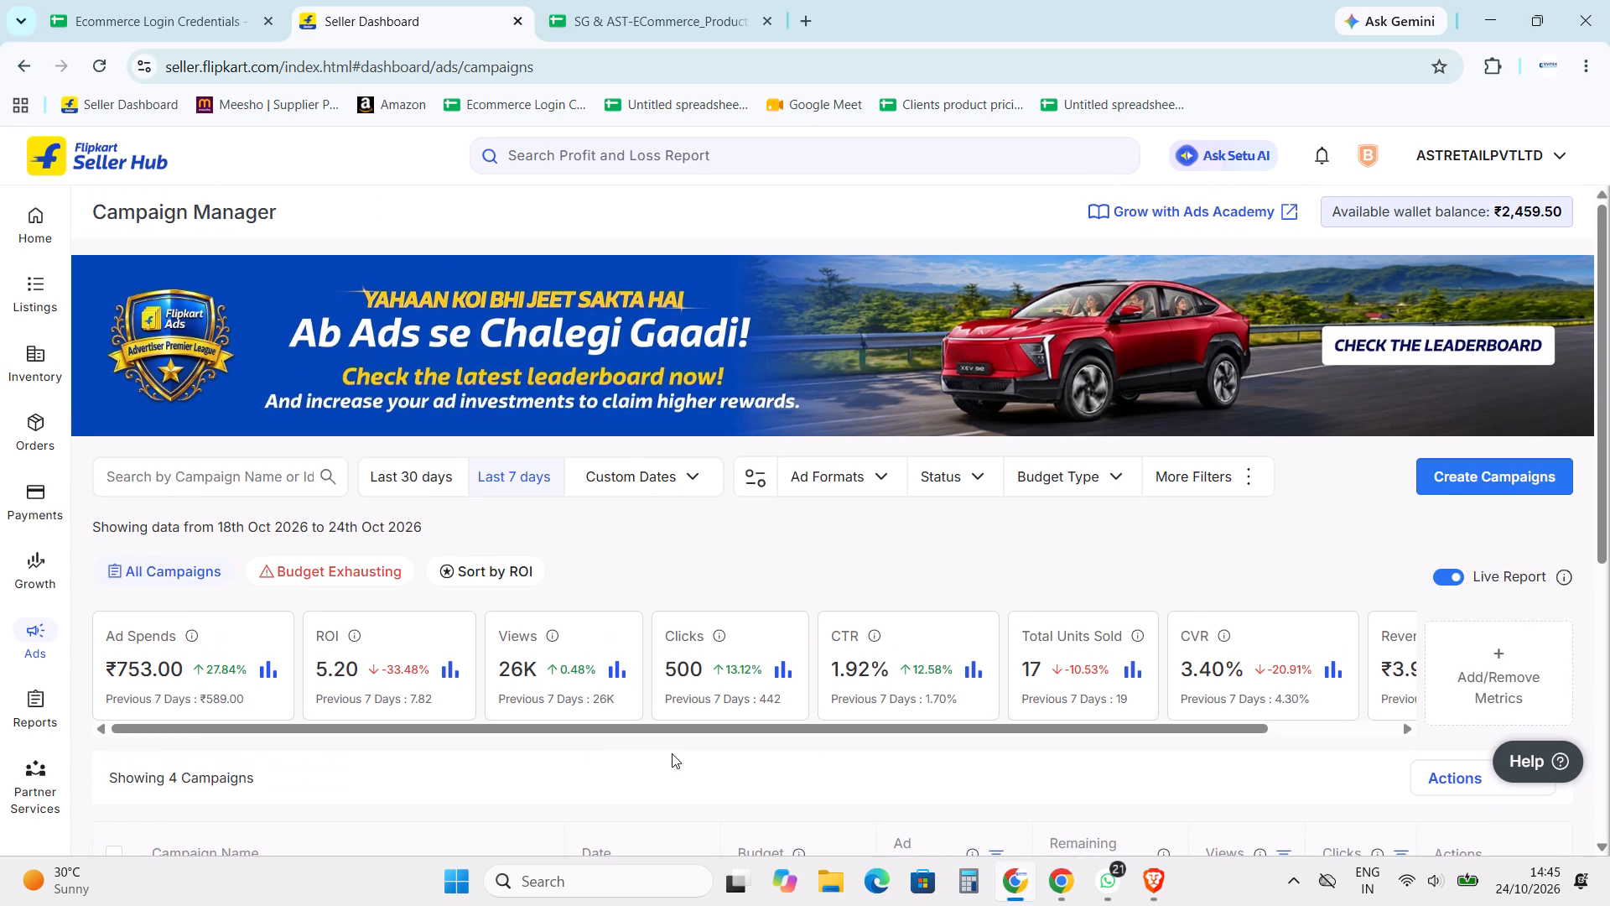
scroll(546, 677, "down", 1)
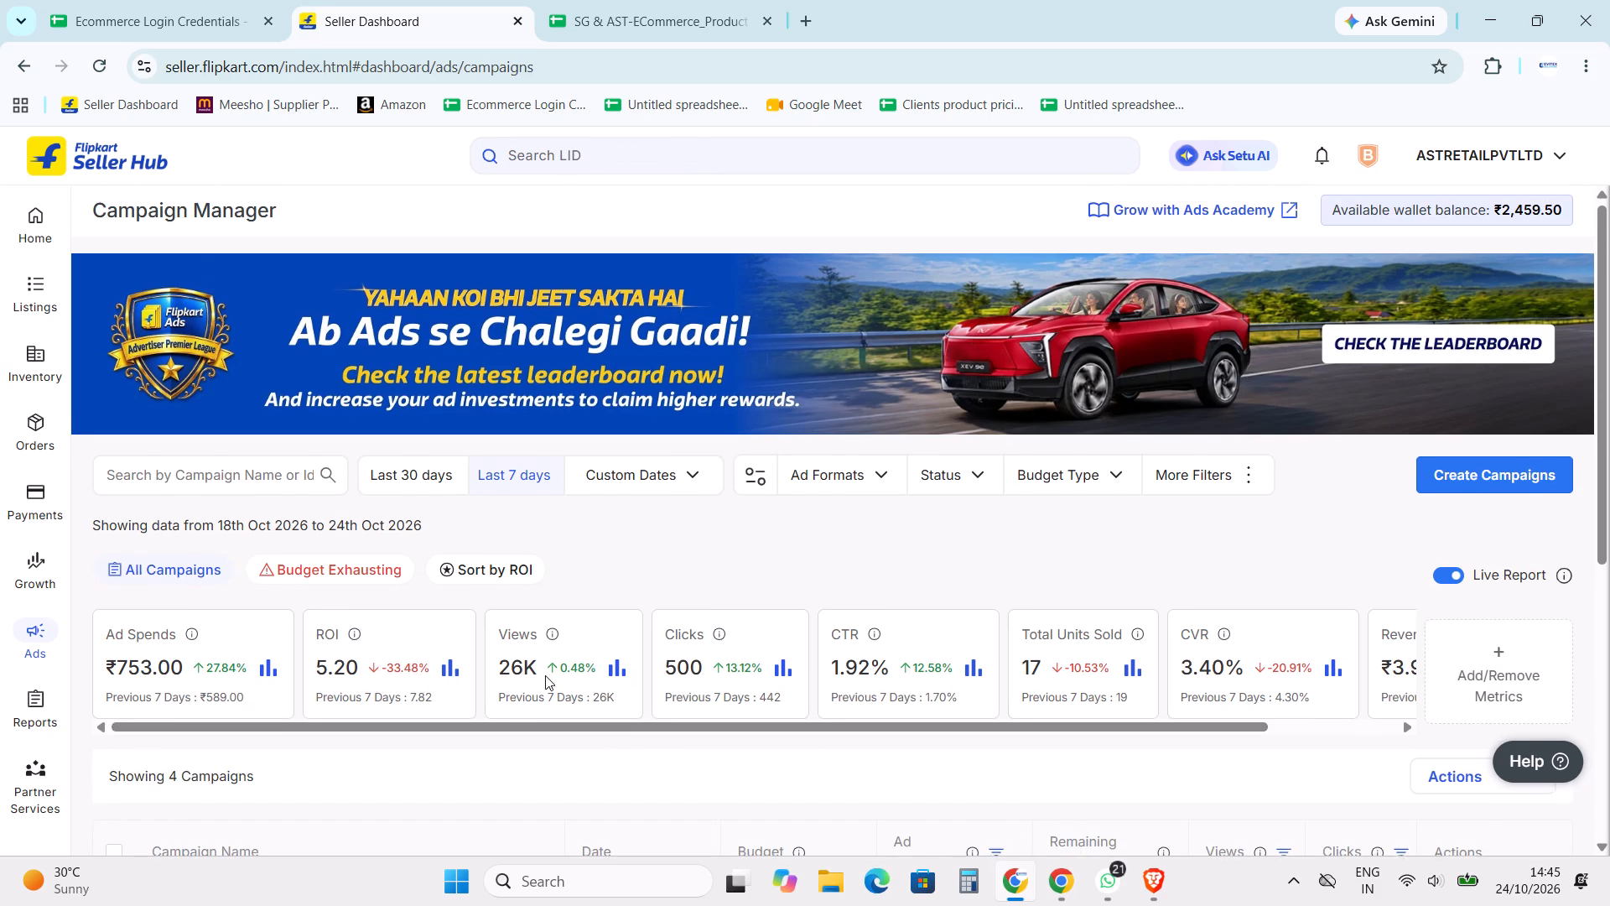
scroll(545, 675, "down", 1)
Show campaign data for the last 30 days and examine each campaign's spend, units sold, revenue, ROI, CTR and CVR.
left_click(410, 255)
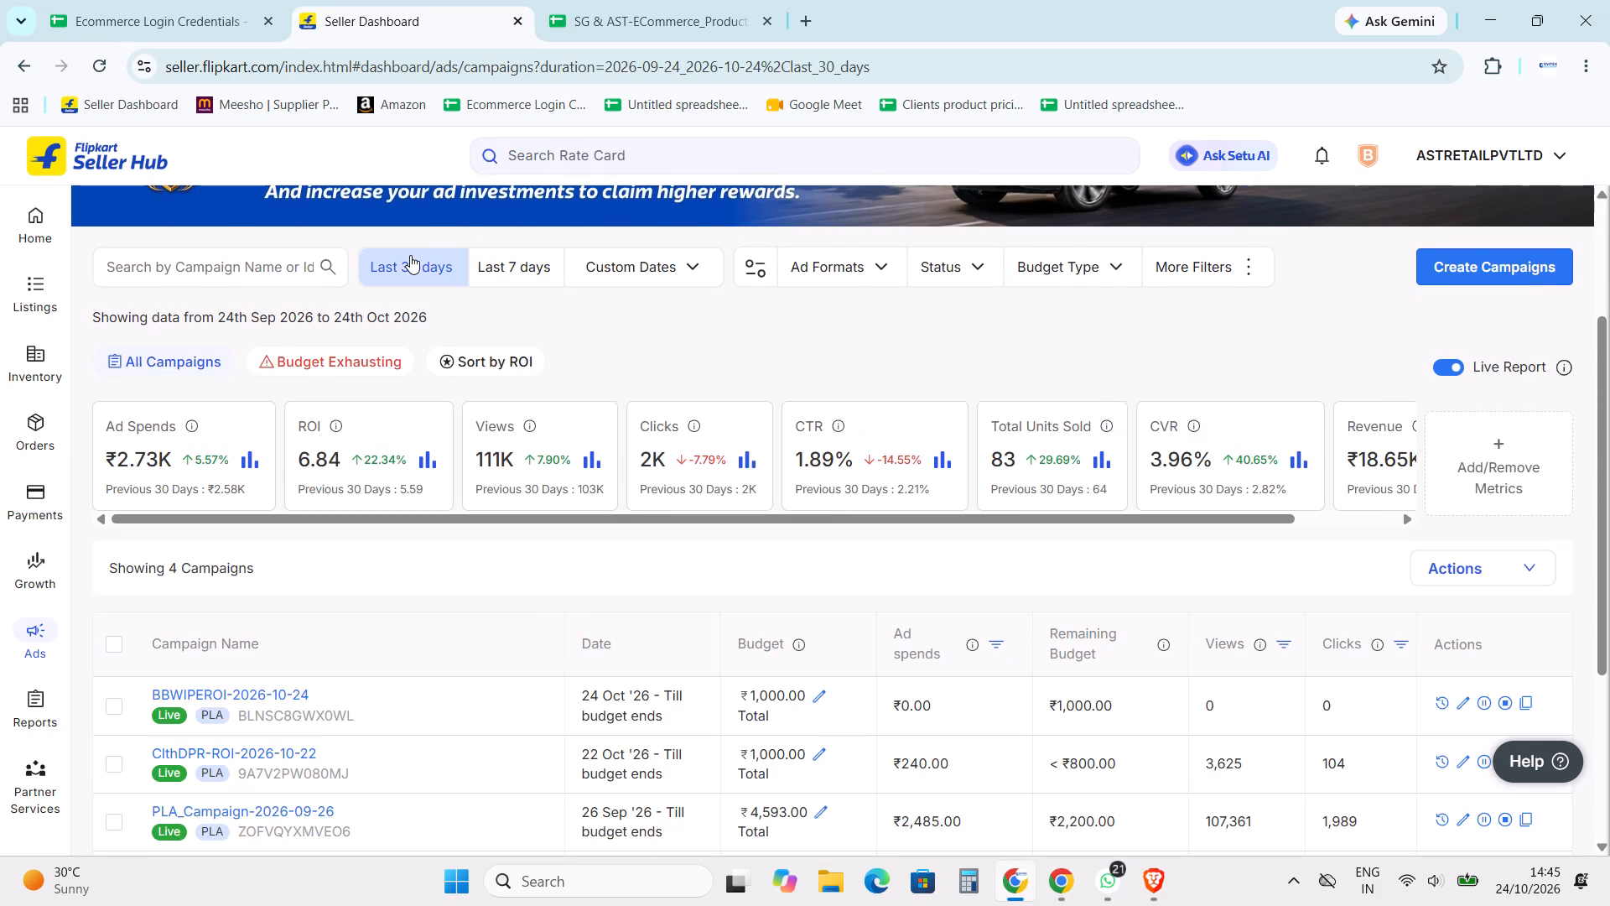
scroll(601, 340, "down", 4)
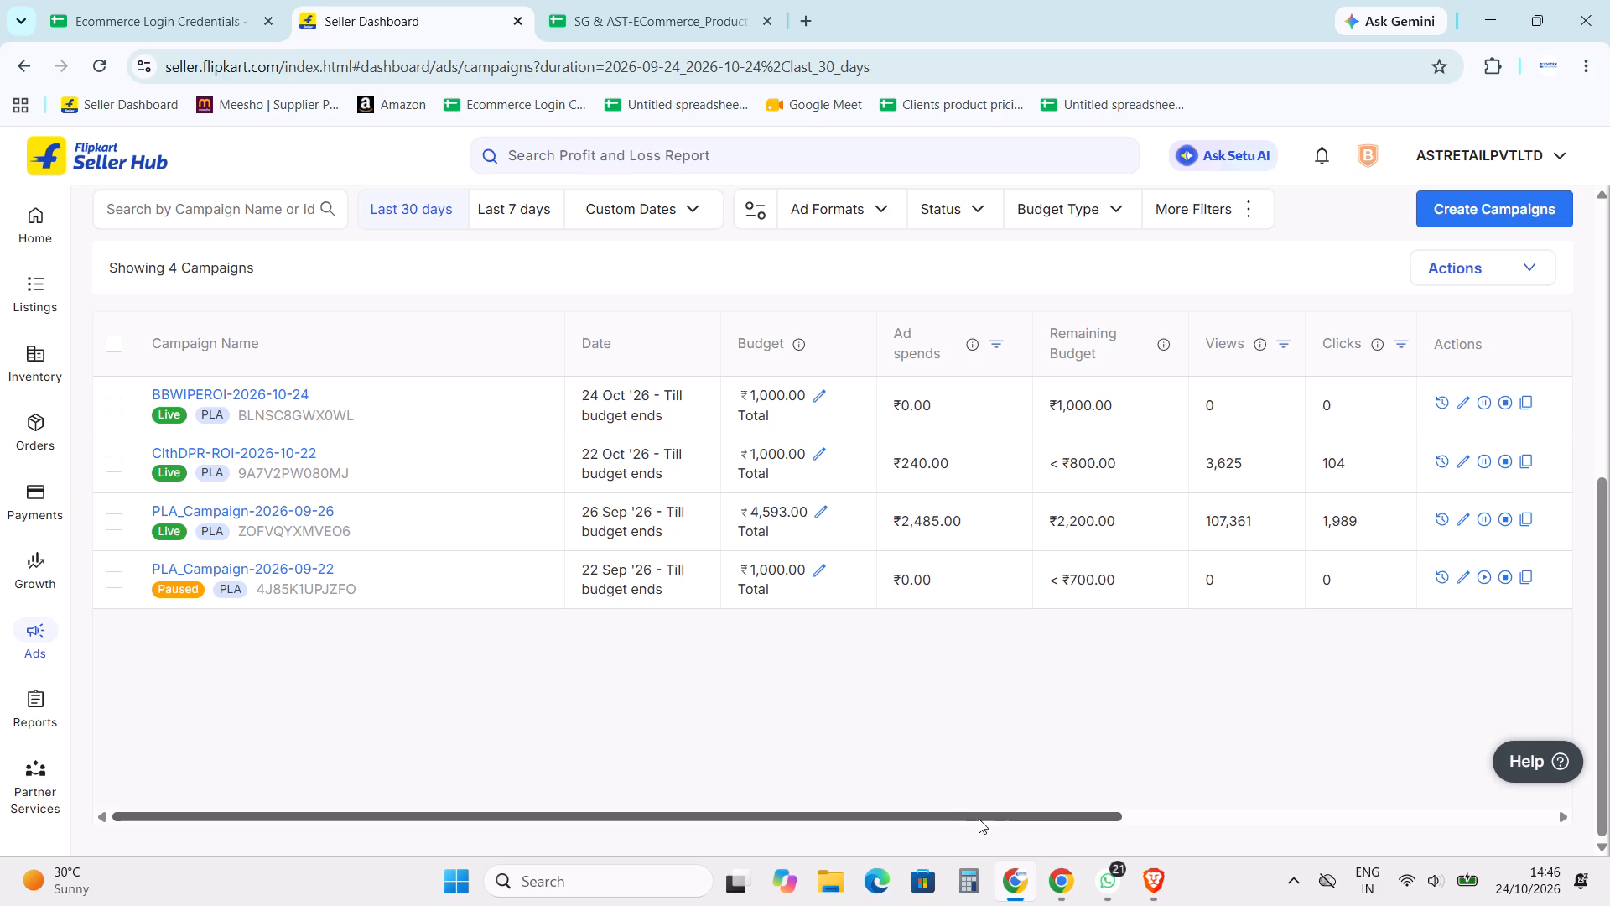
left_click_drag(981, 818, 1558, 821)
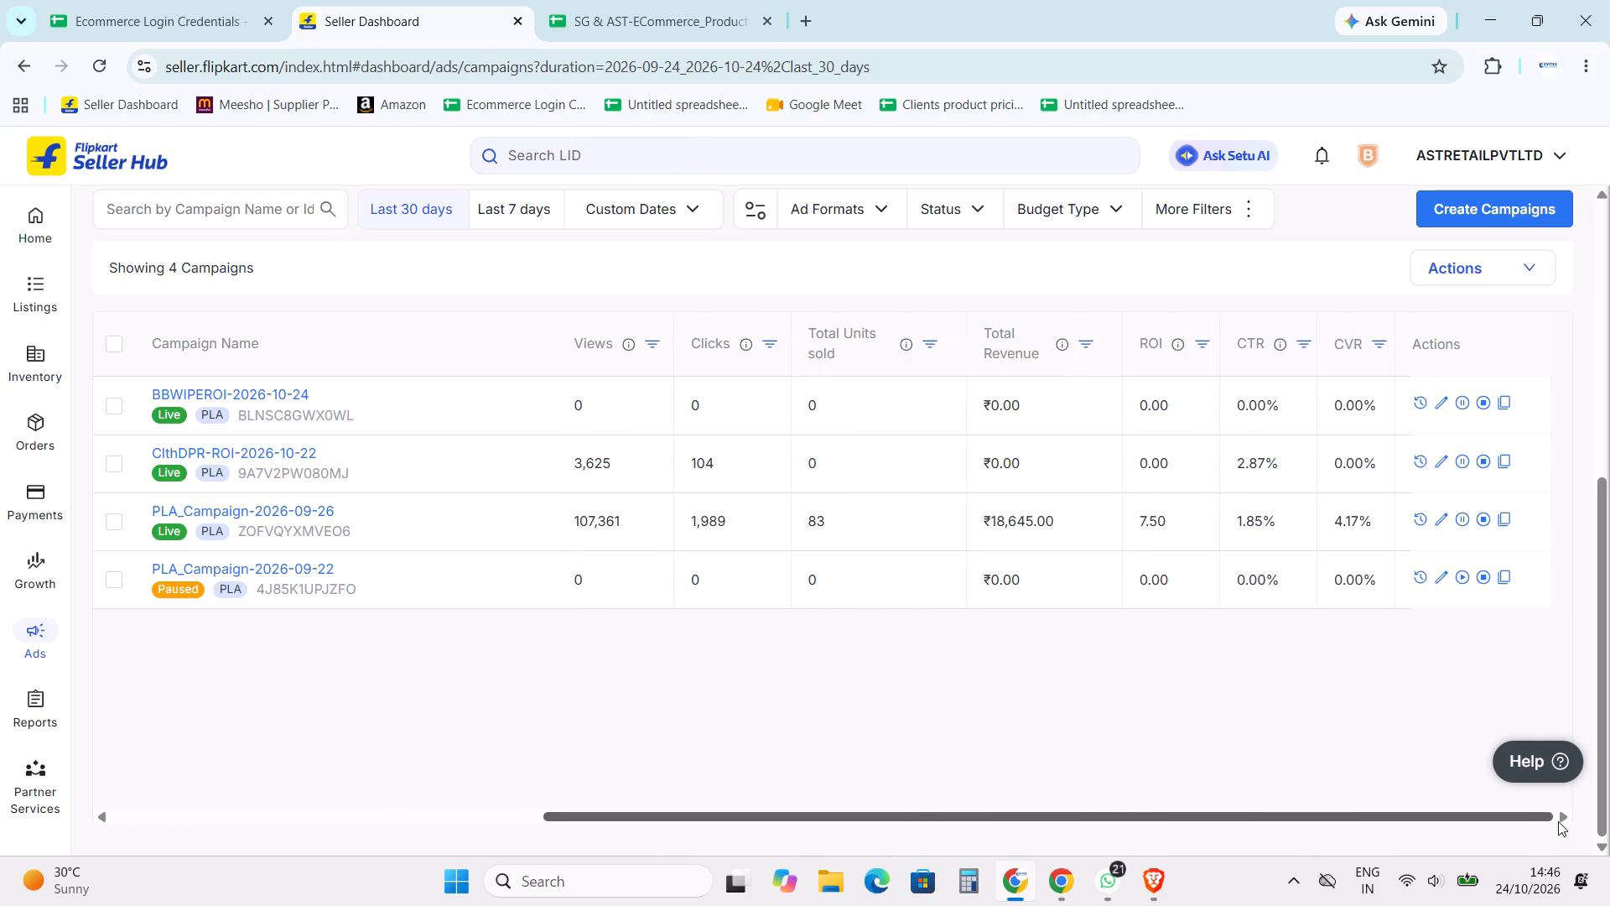
left_click_drag(1558, 821, 1563, 820)
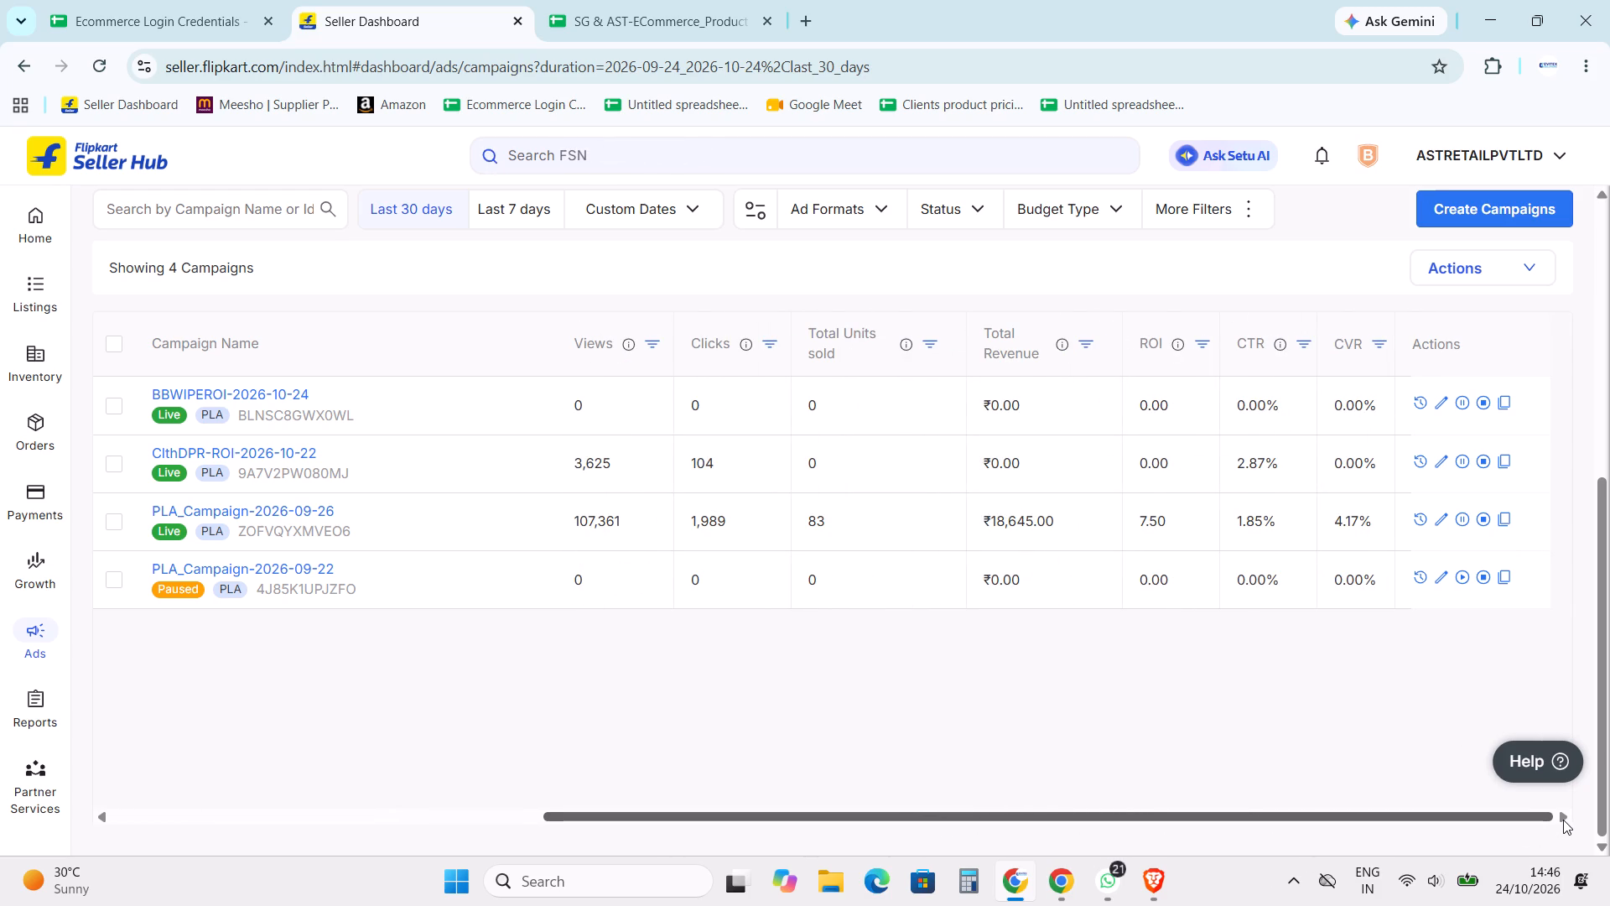
left_click_drag(1563, 820, 654, 780)
Open the upcoming orders in the forward orders to check the ordered item and its dispatch date.
left_click(44, 430)
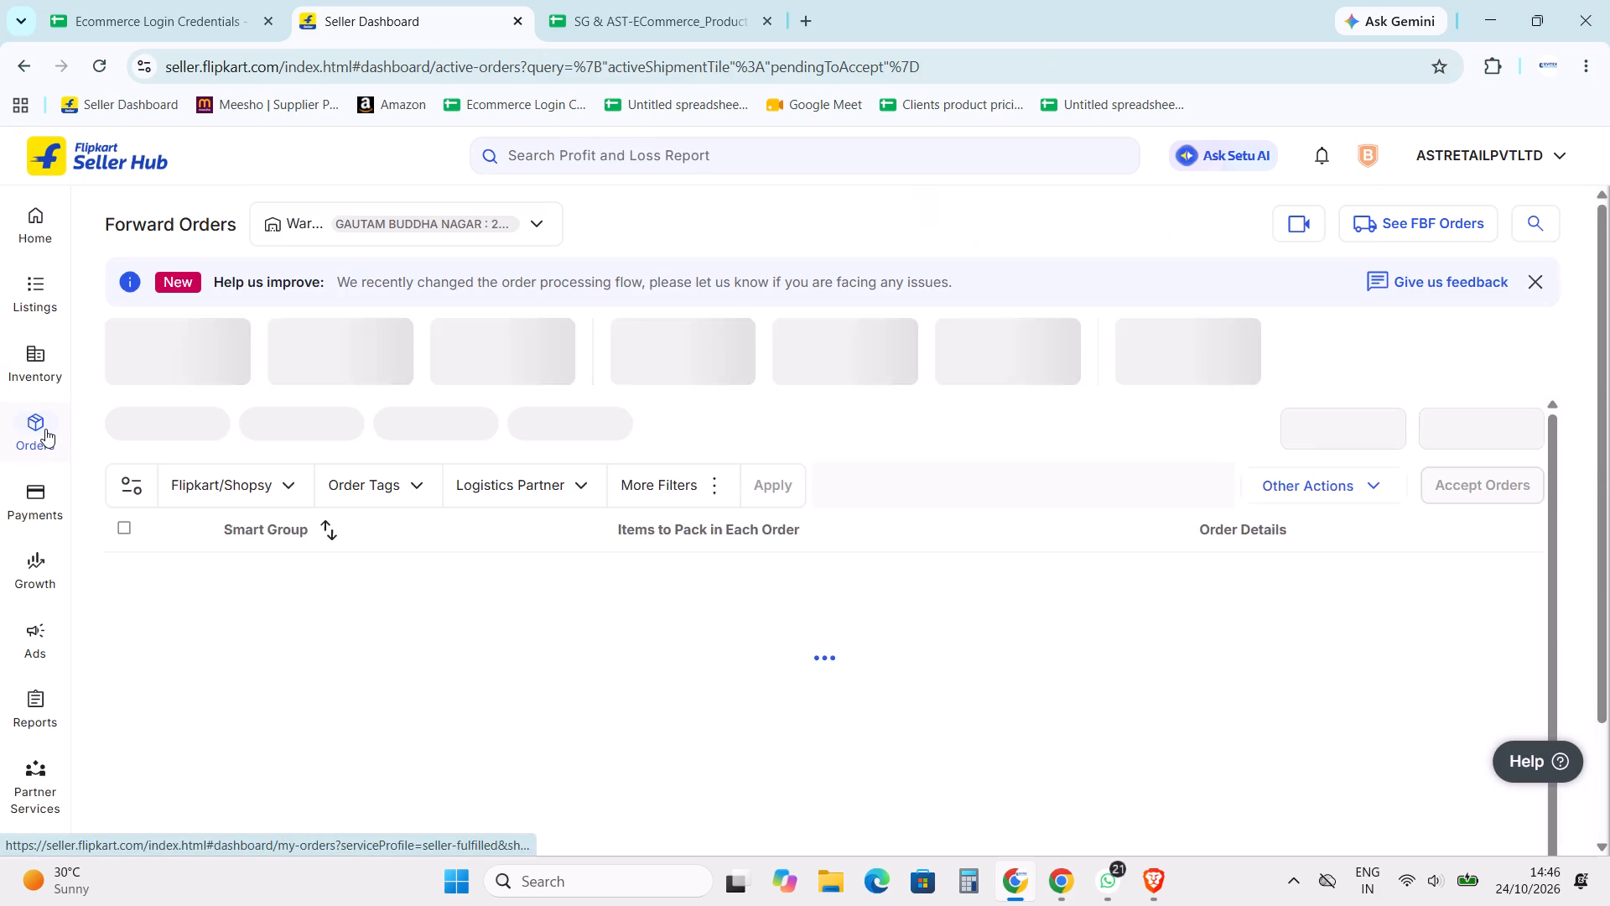
left_click(1160, 348)
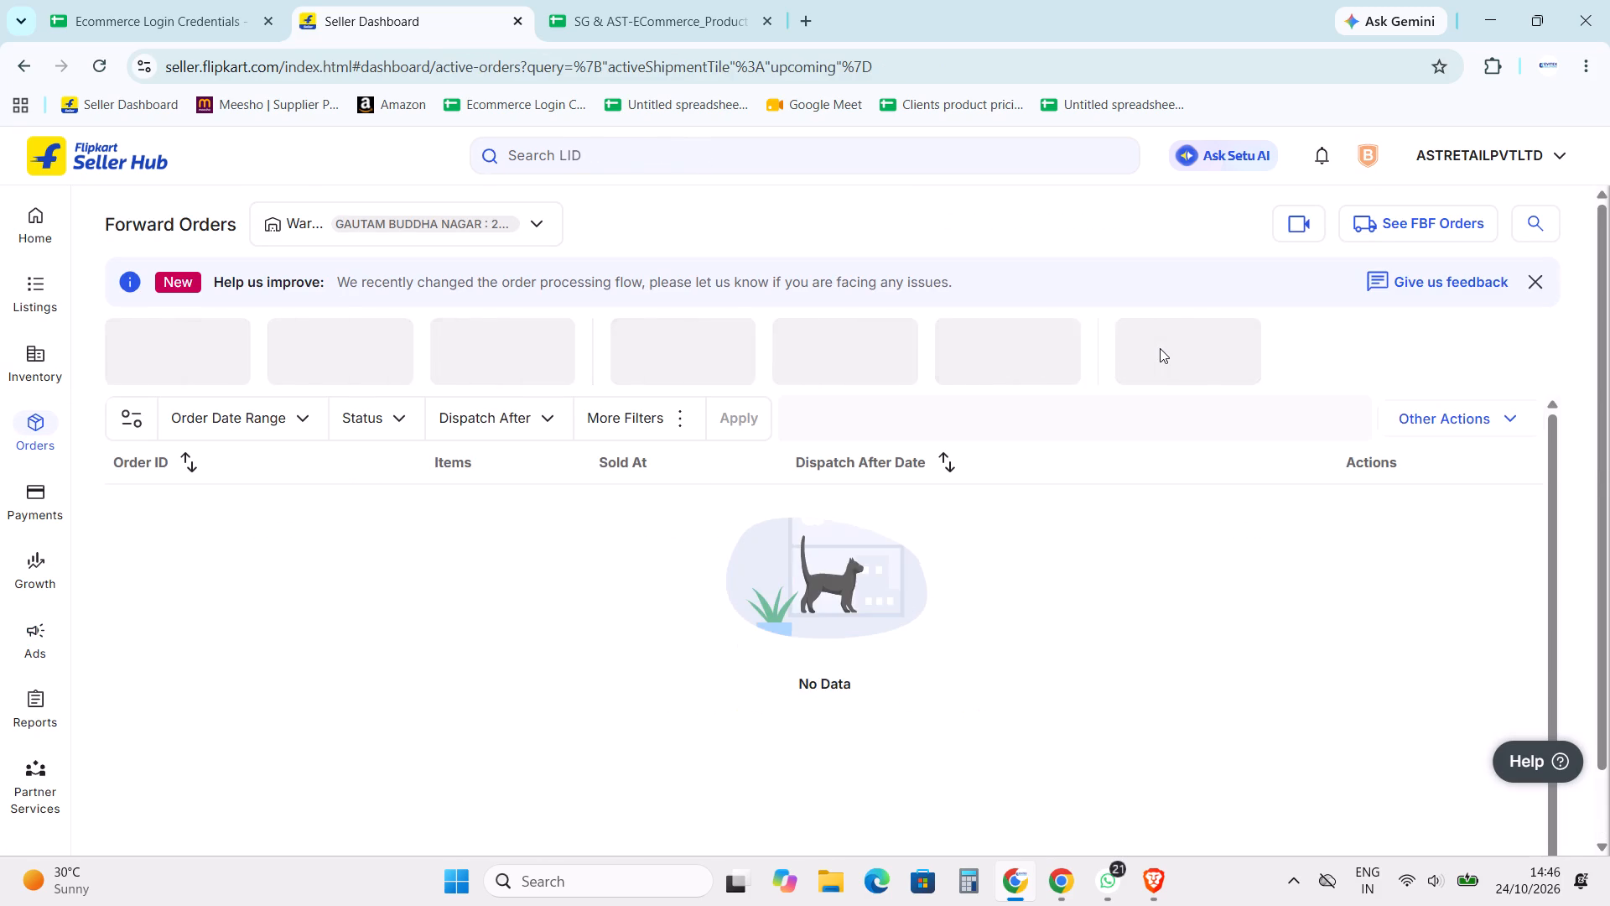
left_click(1105, 234)
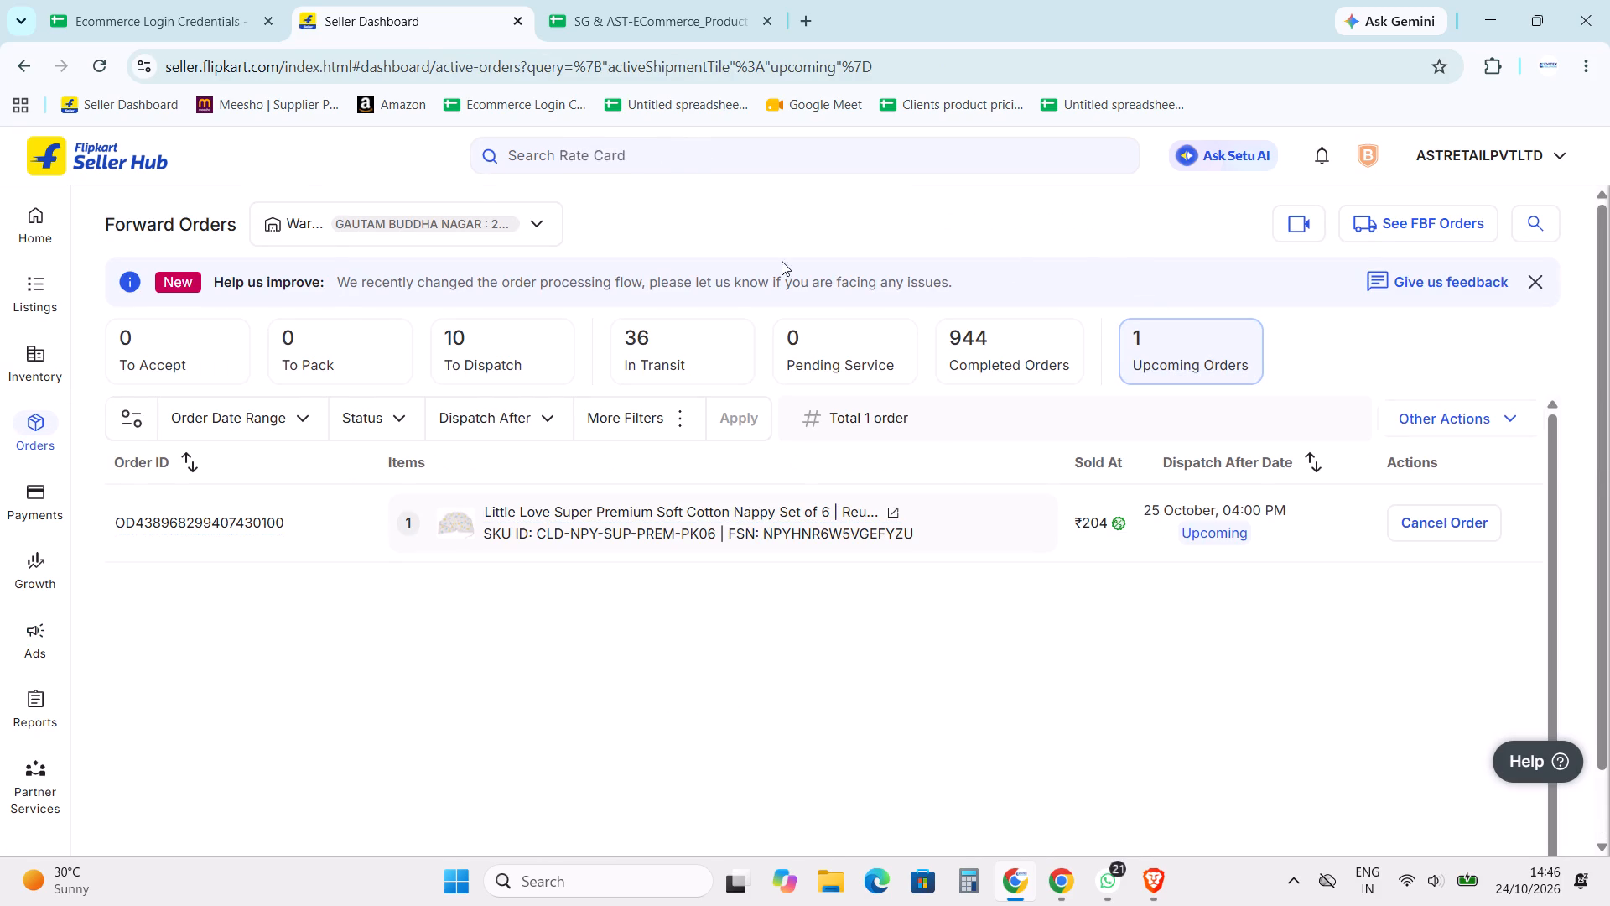
Set the bank settlement of the Great Care wipes listing RD-GC-BBY-WIPE_PK3 to ₹159 in the active listings and apply it.
left_click(34, 294)
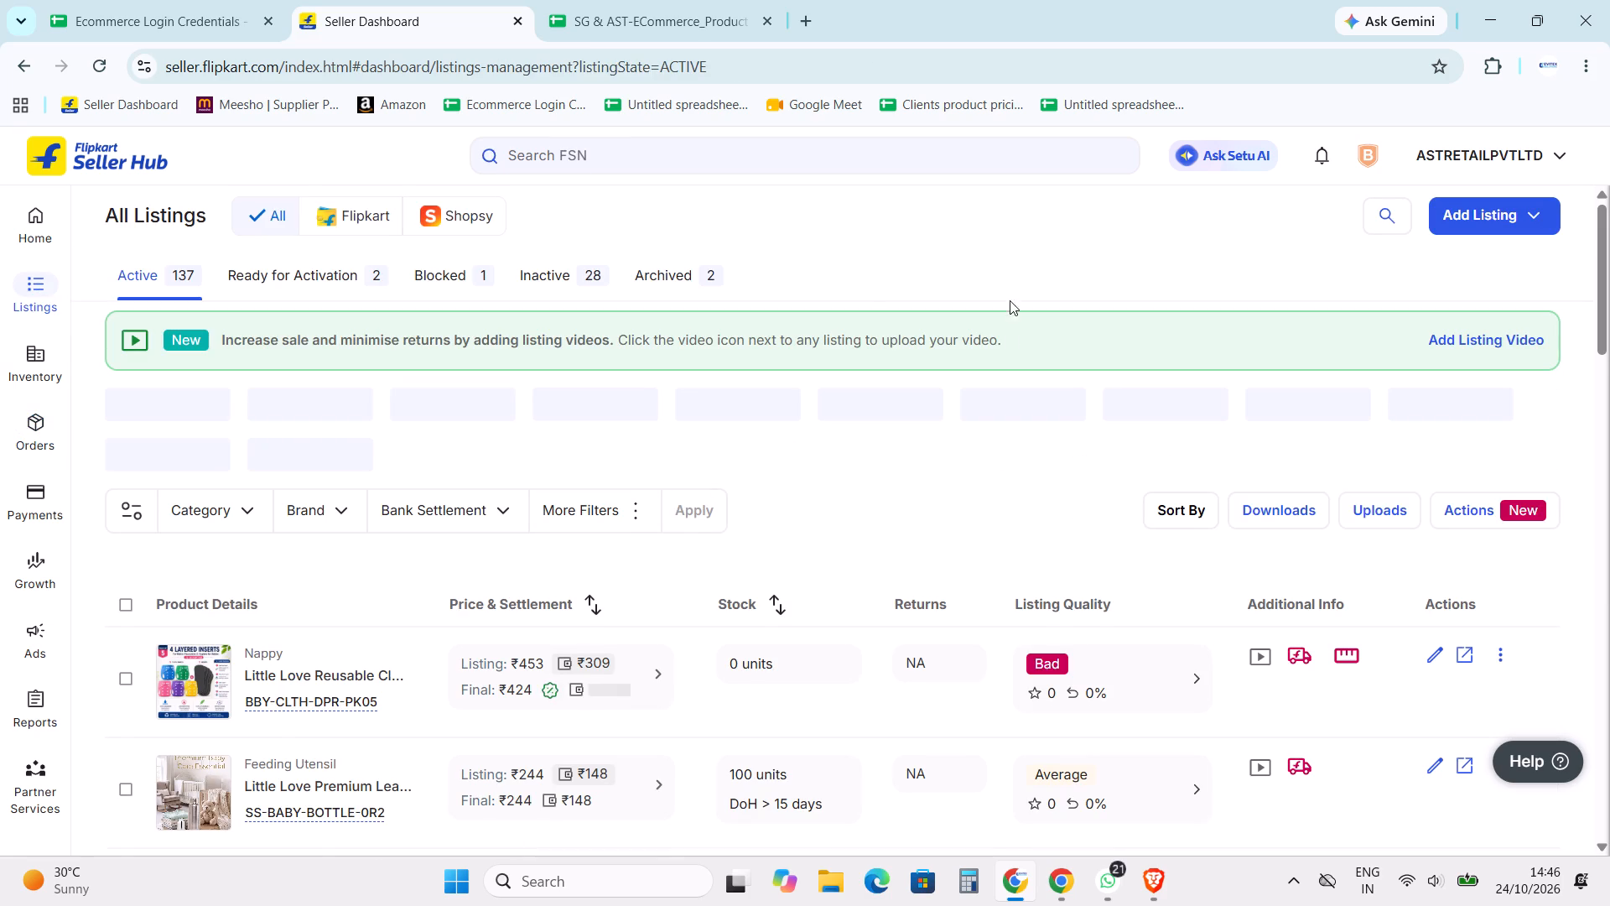
left_click(1017, 239)
scroll(624, 330, "down", 3)
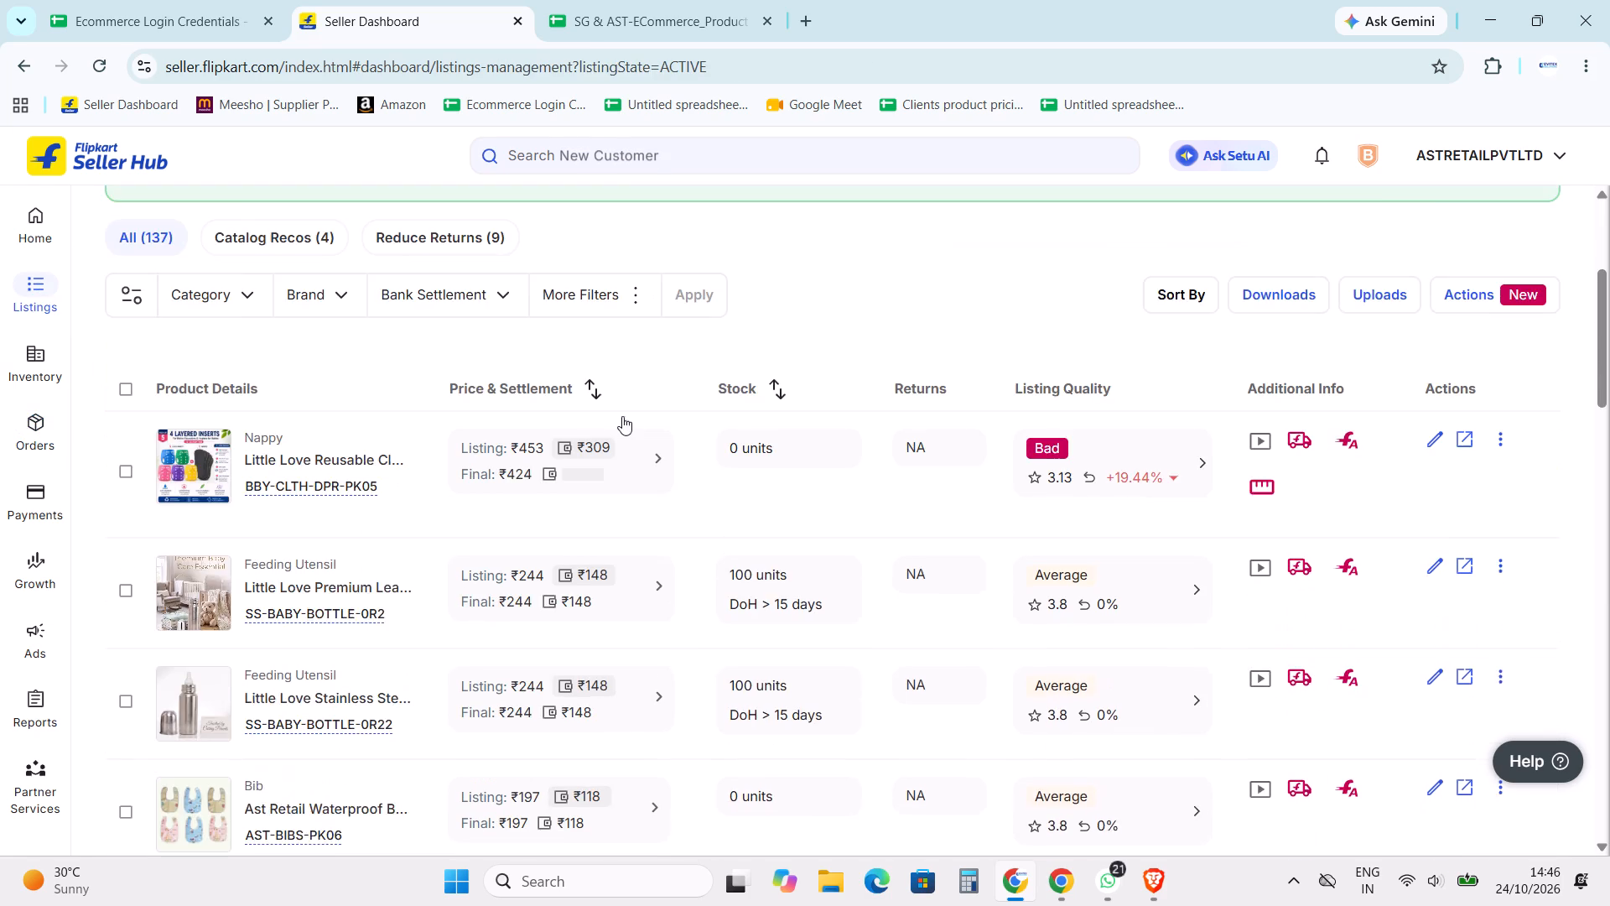
scroll(616, 439, "down", 4)
scroll(611, 553, "down", 13)
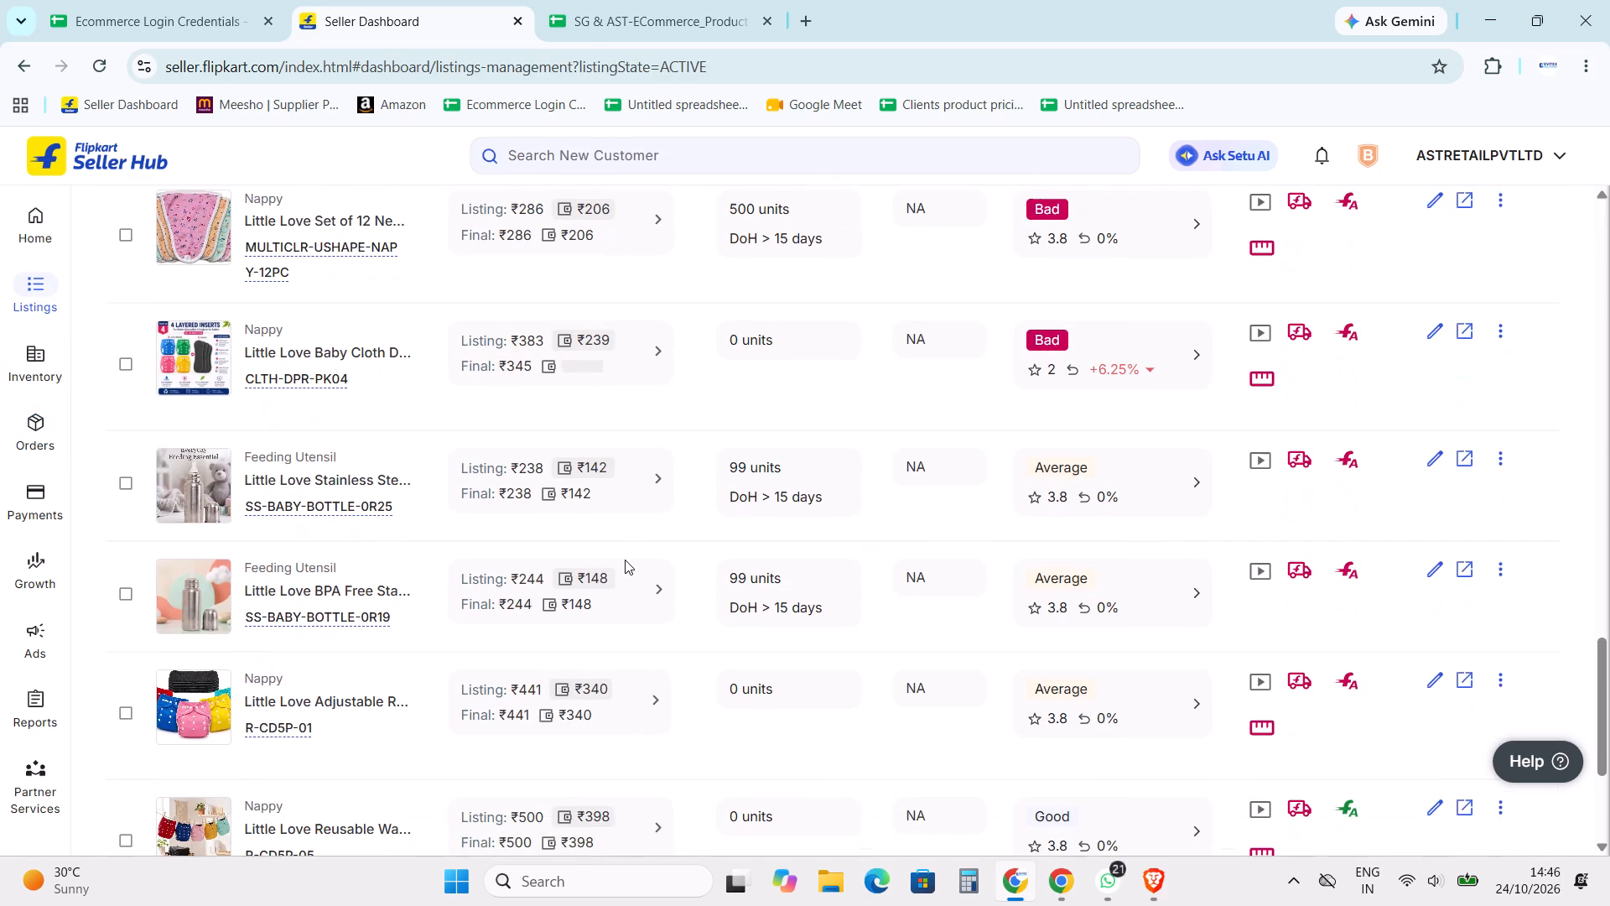
scroll(625, 560, "up", 7)
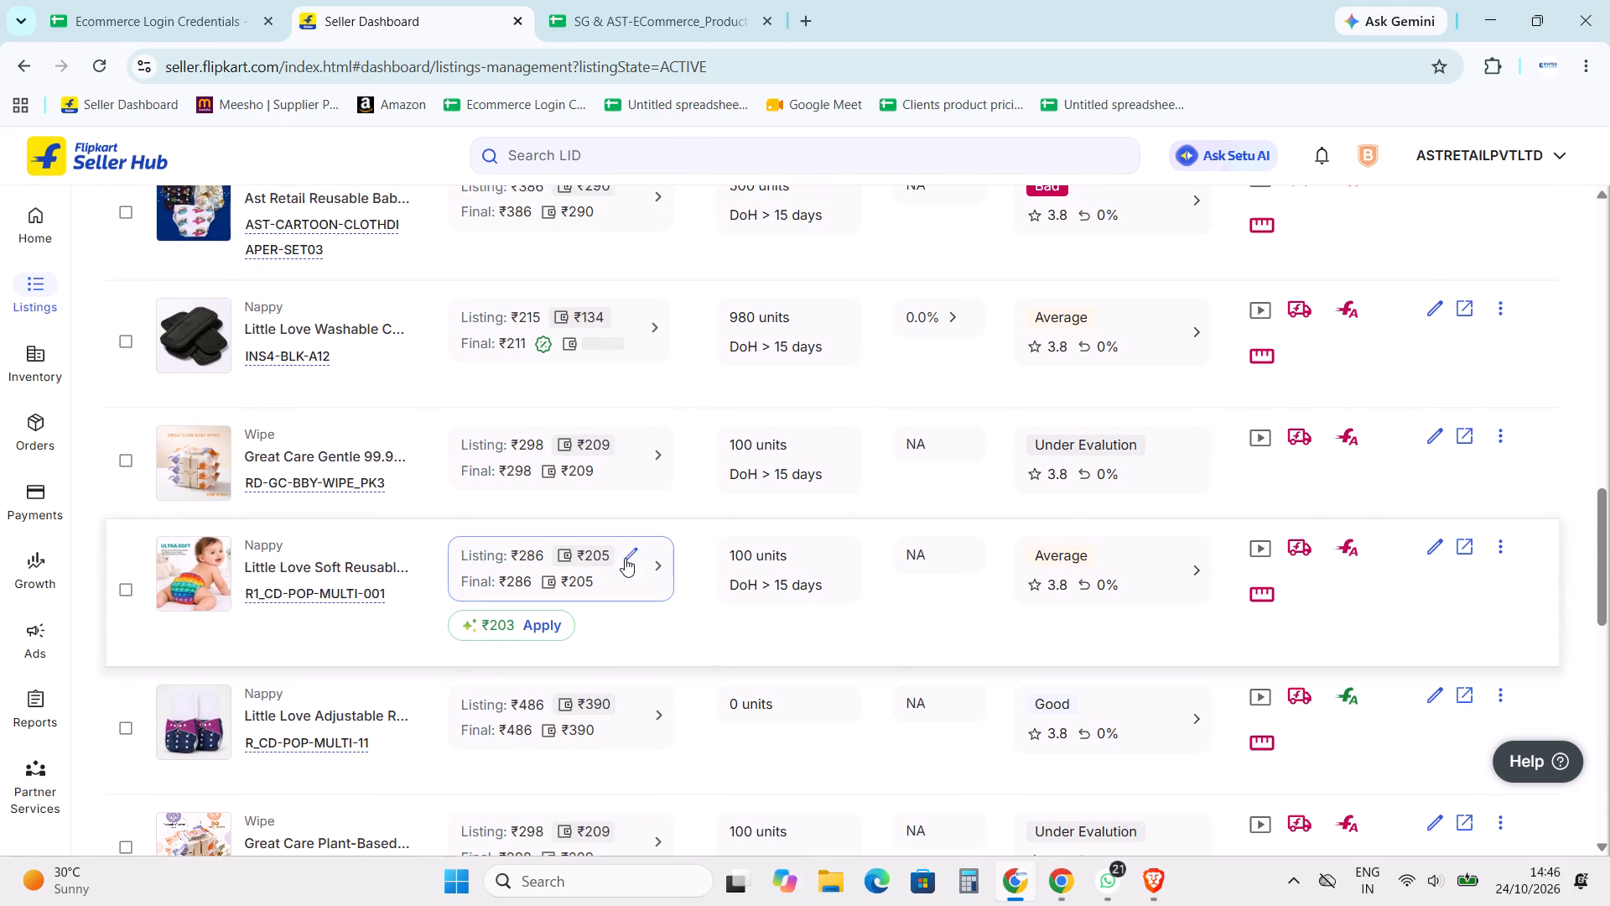
scroll(625, 558, "up", 1)
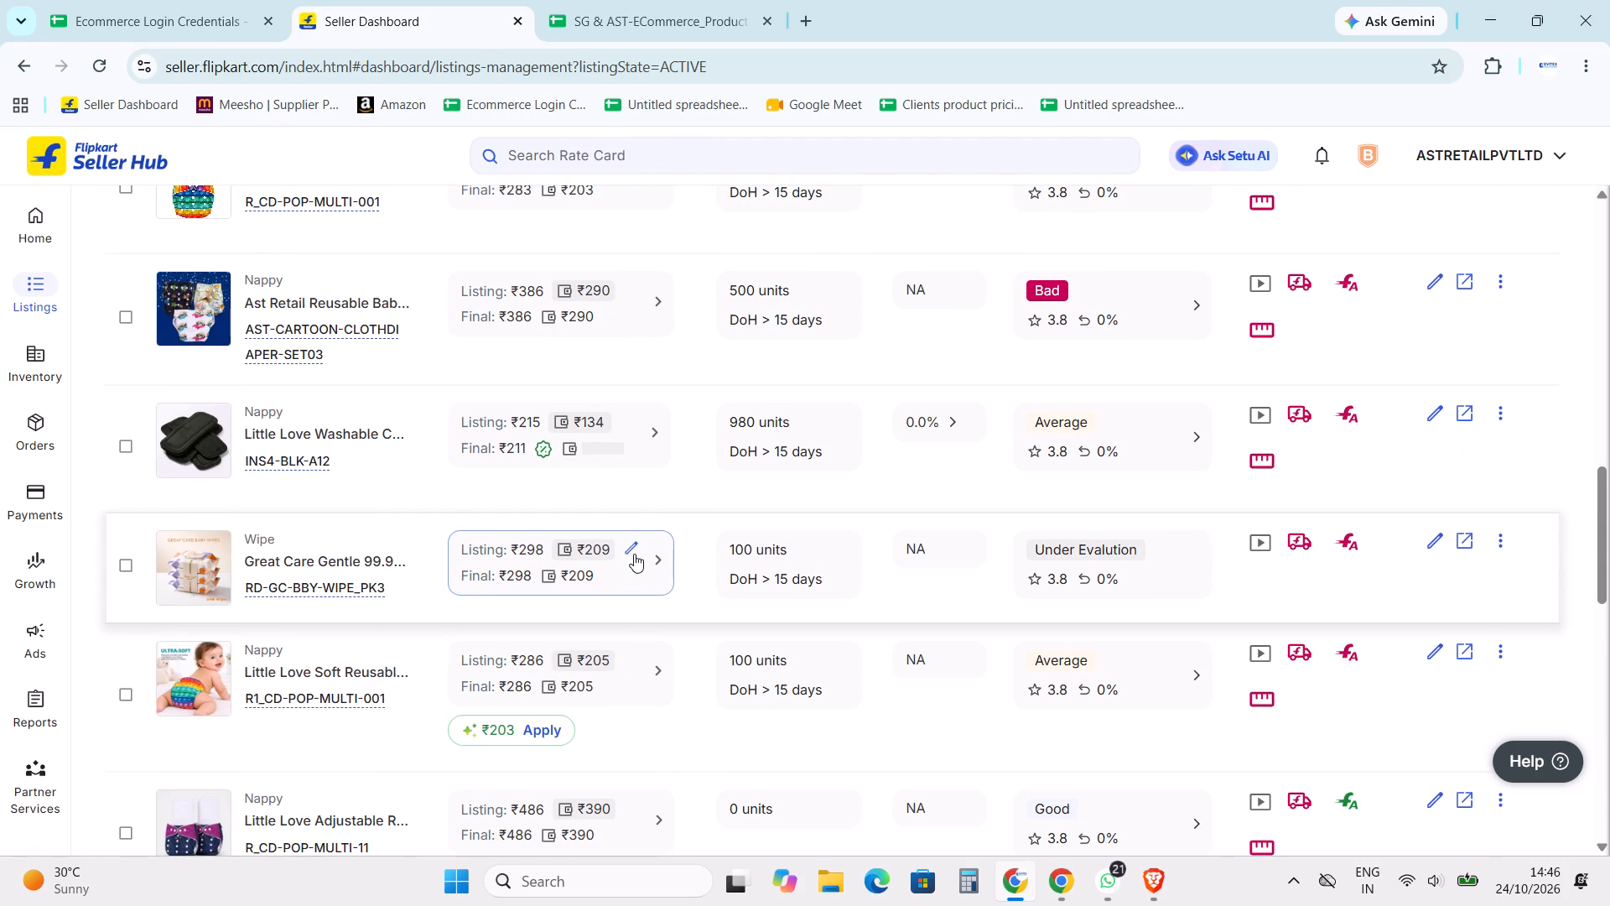
left_click(634, 547)
double_click(948, 427)
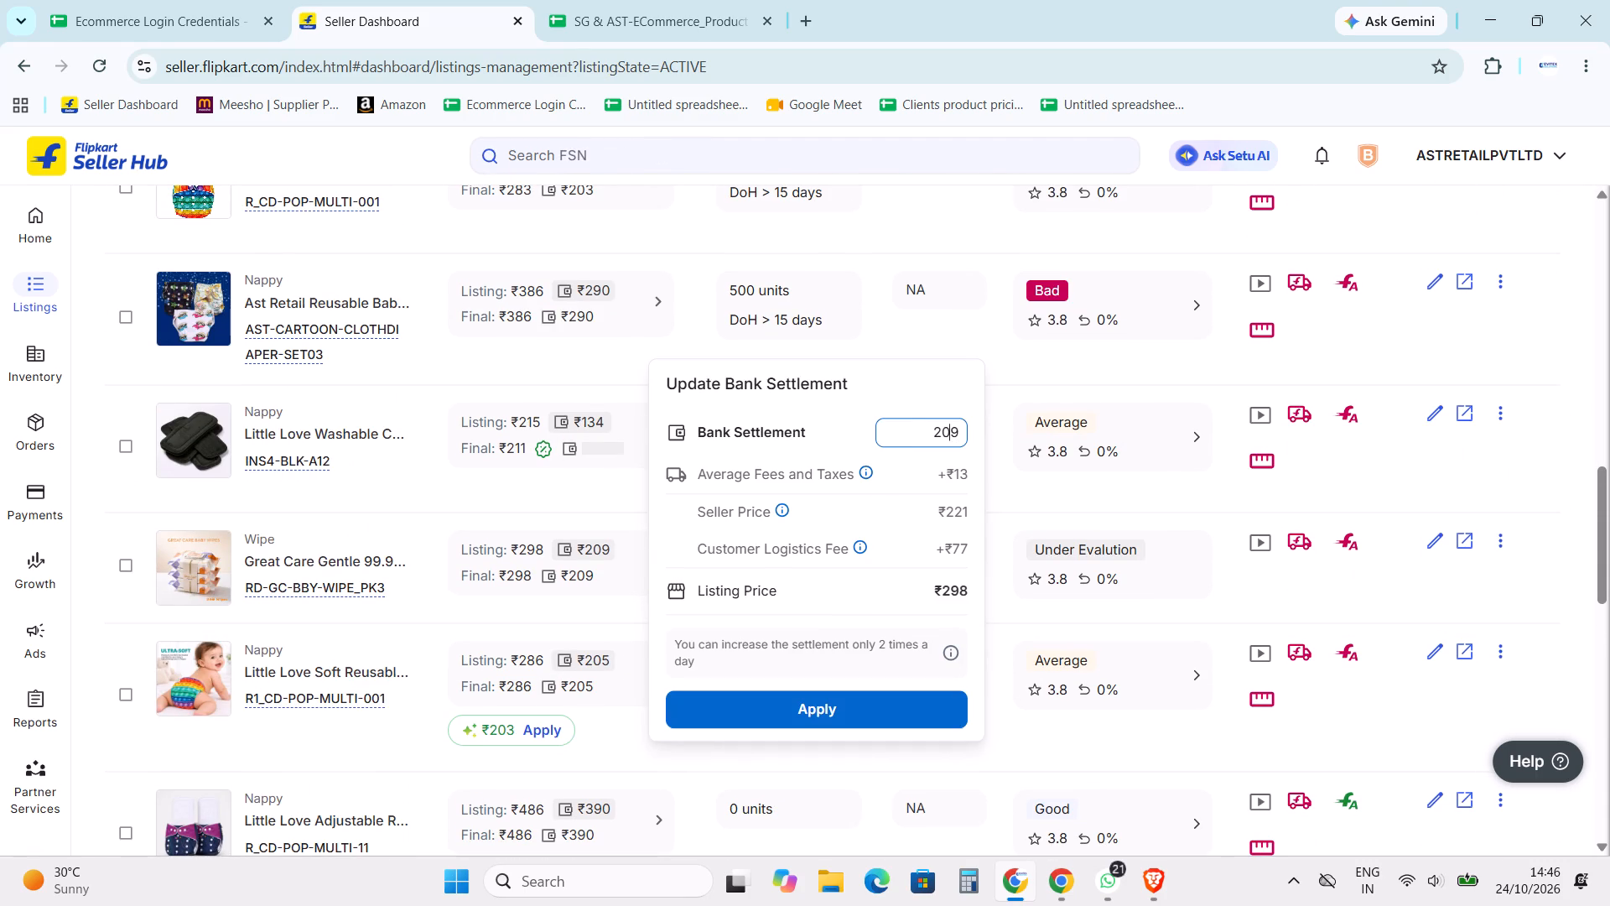
type("159")
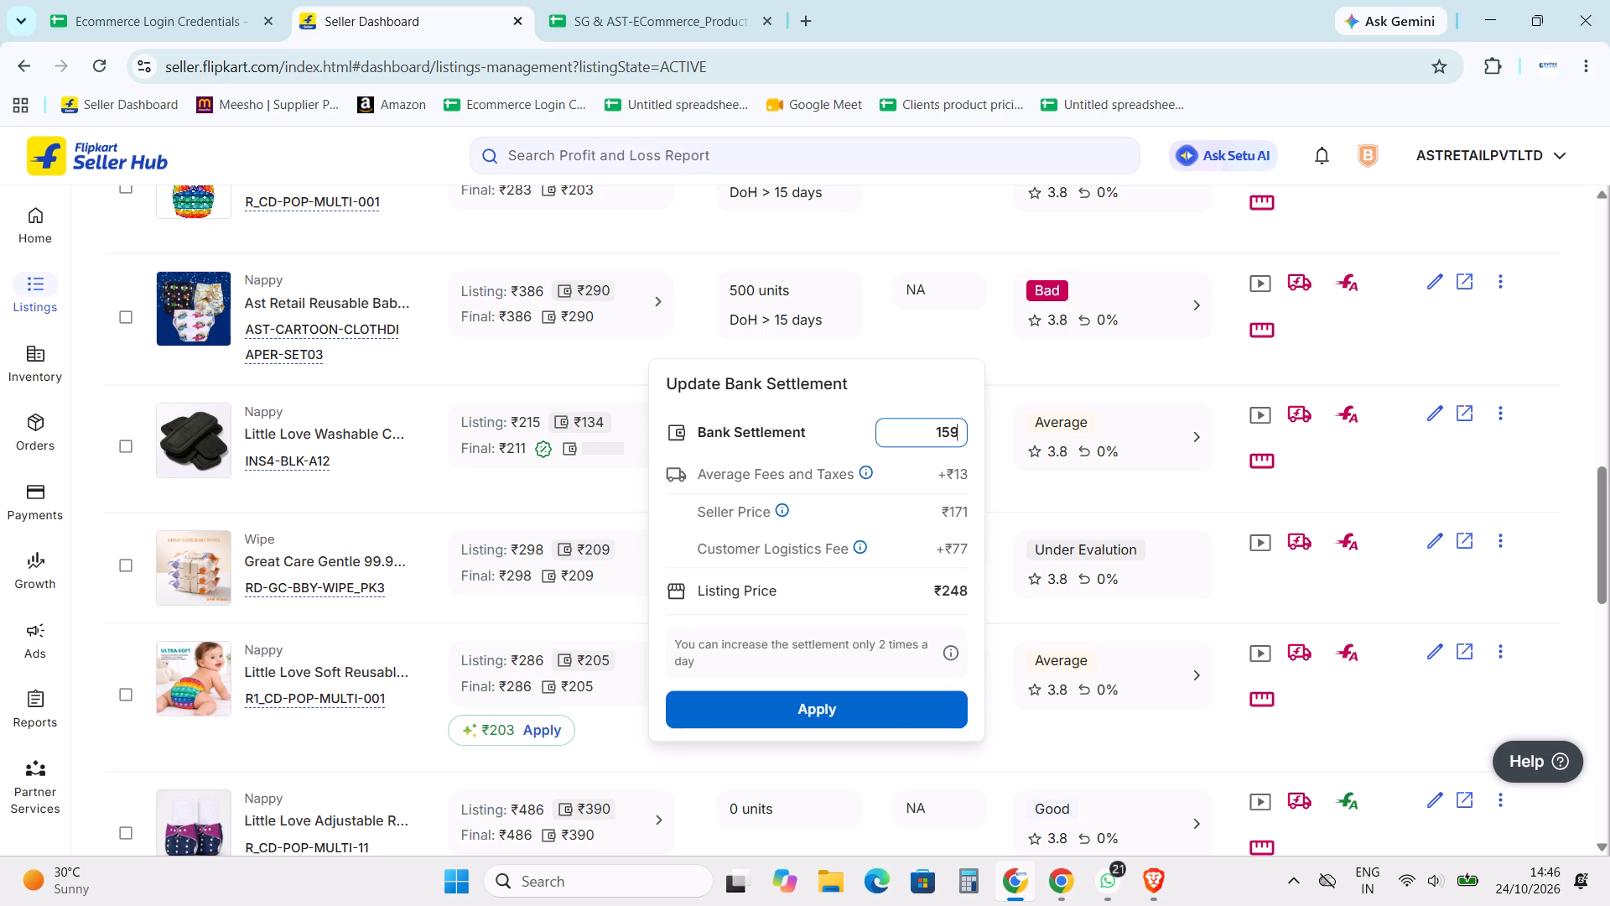
left_click(911, 704)
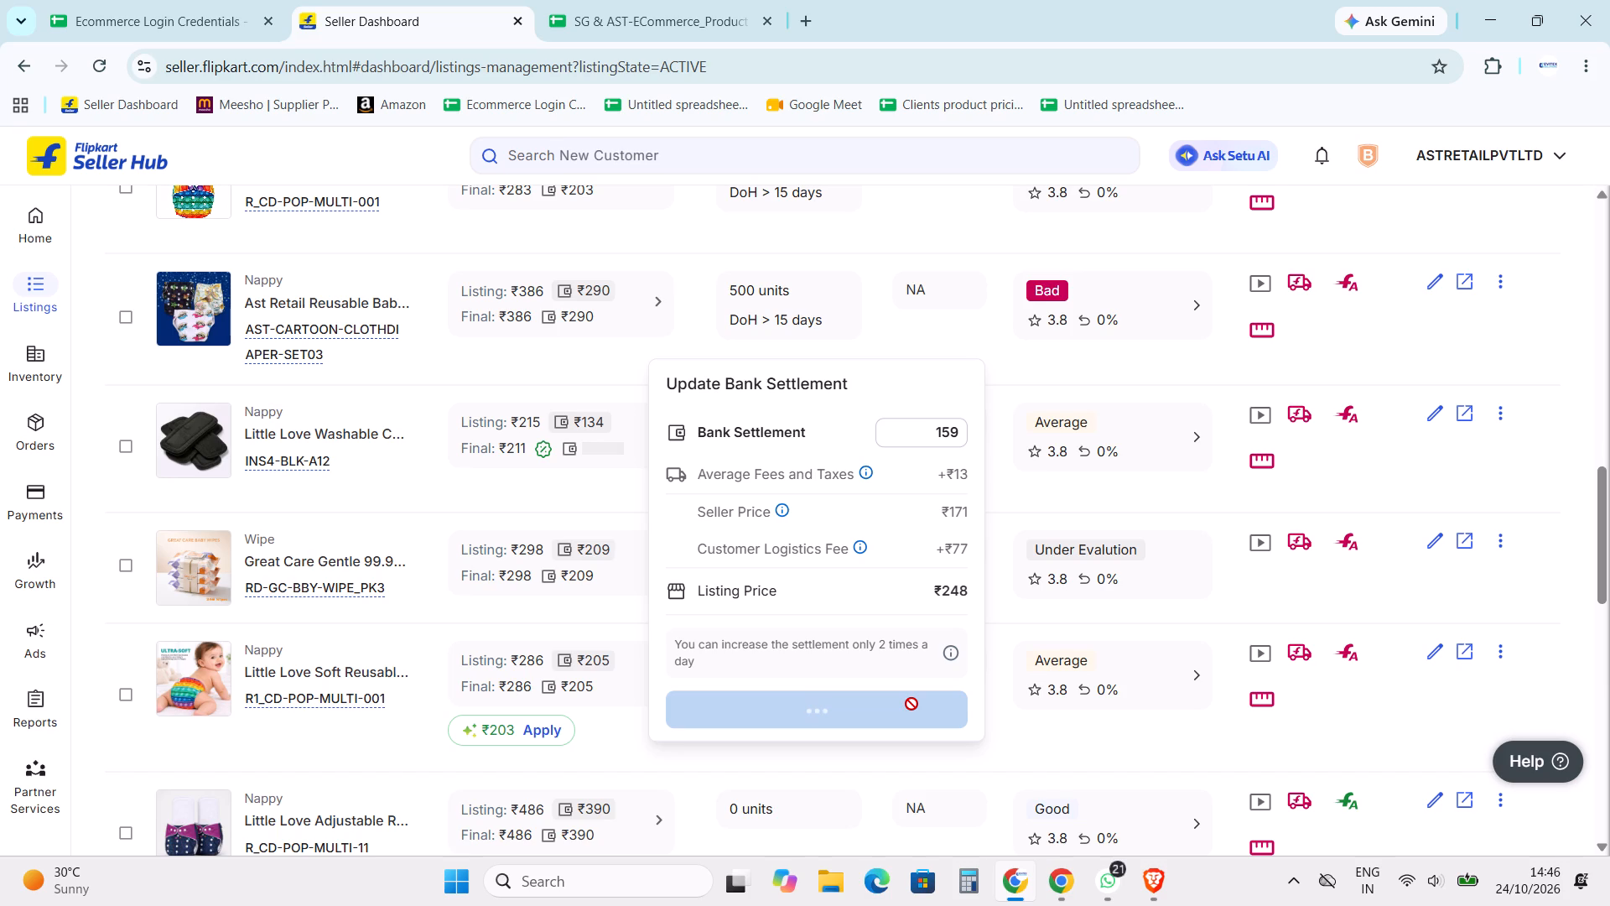
Check the Great Care Baby Wipes rows in the Flipkart Pricing sheet, and return to the seller dashboard.
left_click(604, 0)
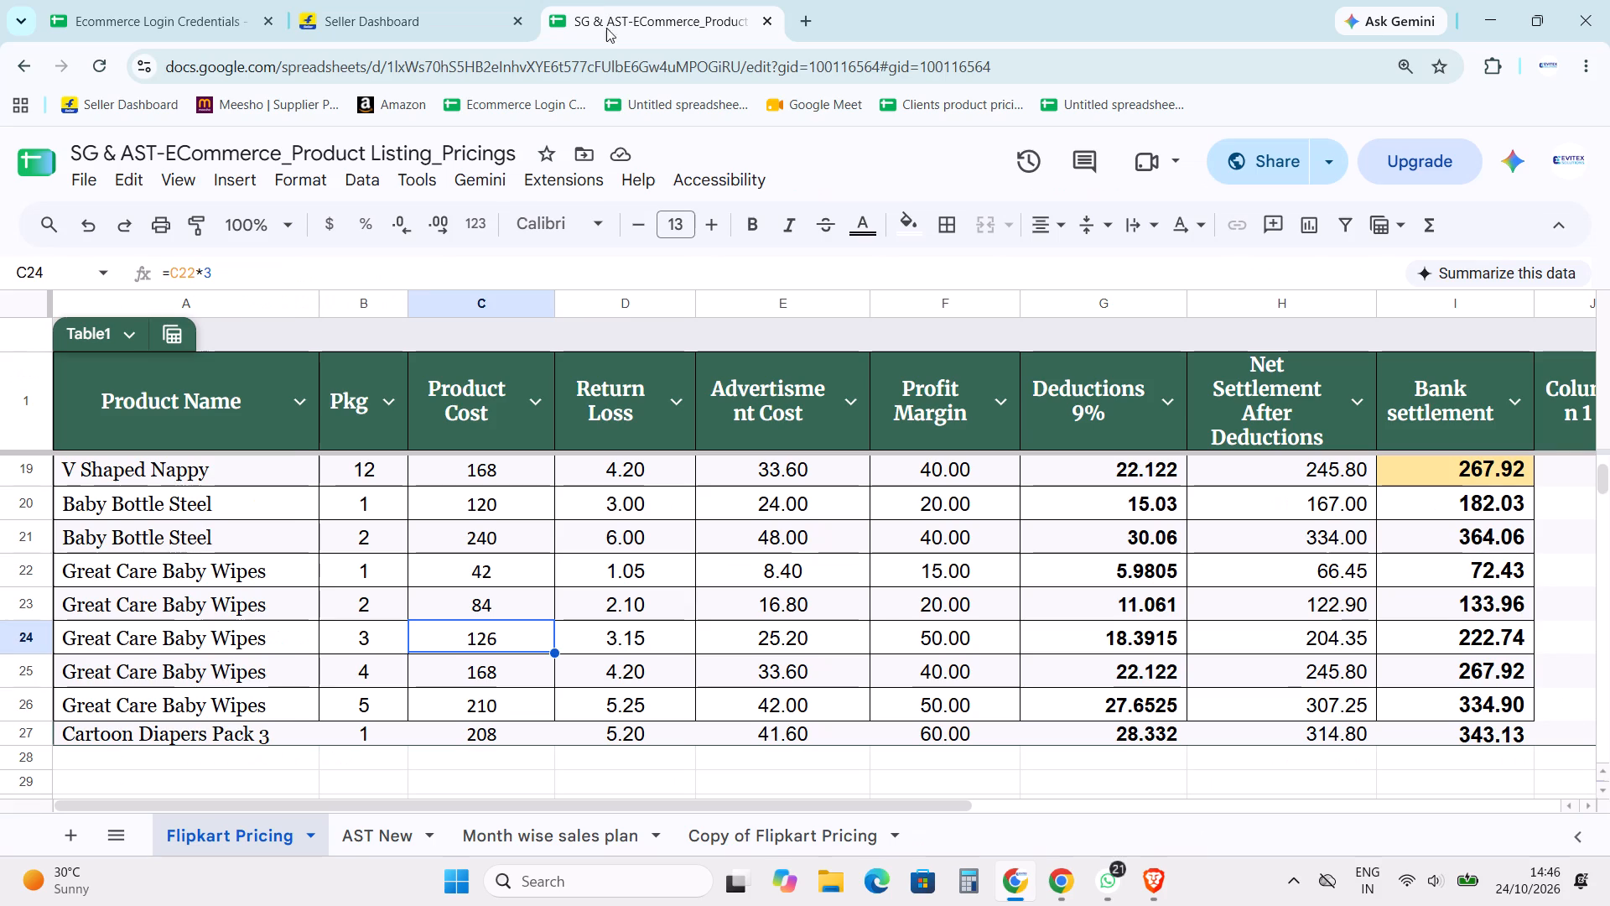
left_click(400, 0)
Set the bank settlement of the Great Care plant-based wipes listing RB-GC-BBY-WIPE_PK3 to ₹159 and apply it.
scroll(625, 575, "down", 1)
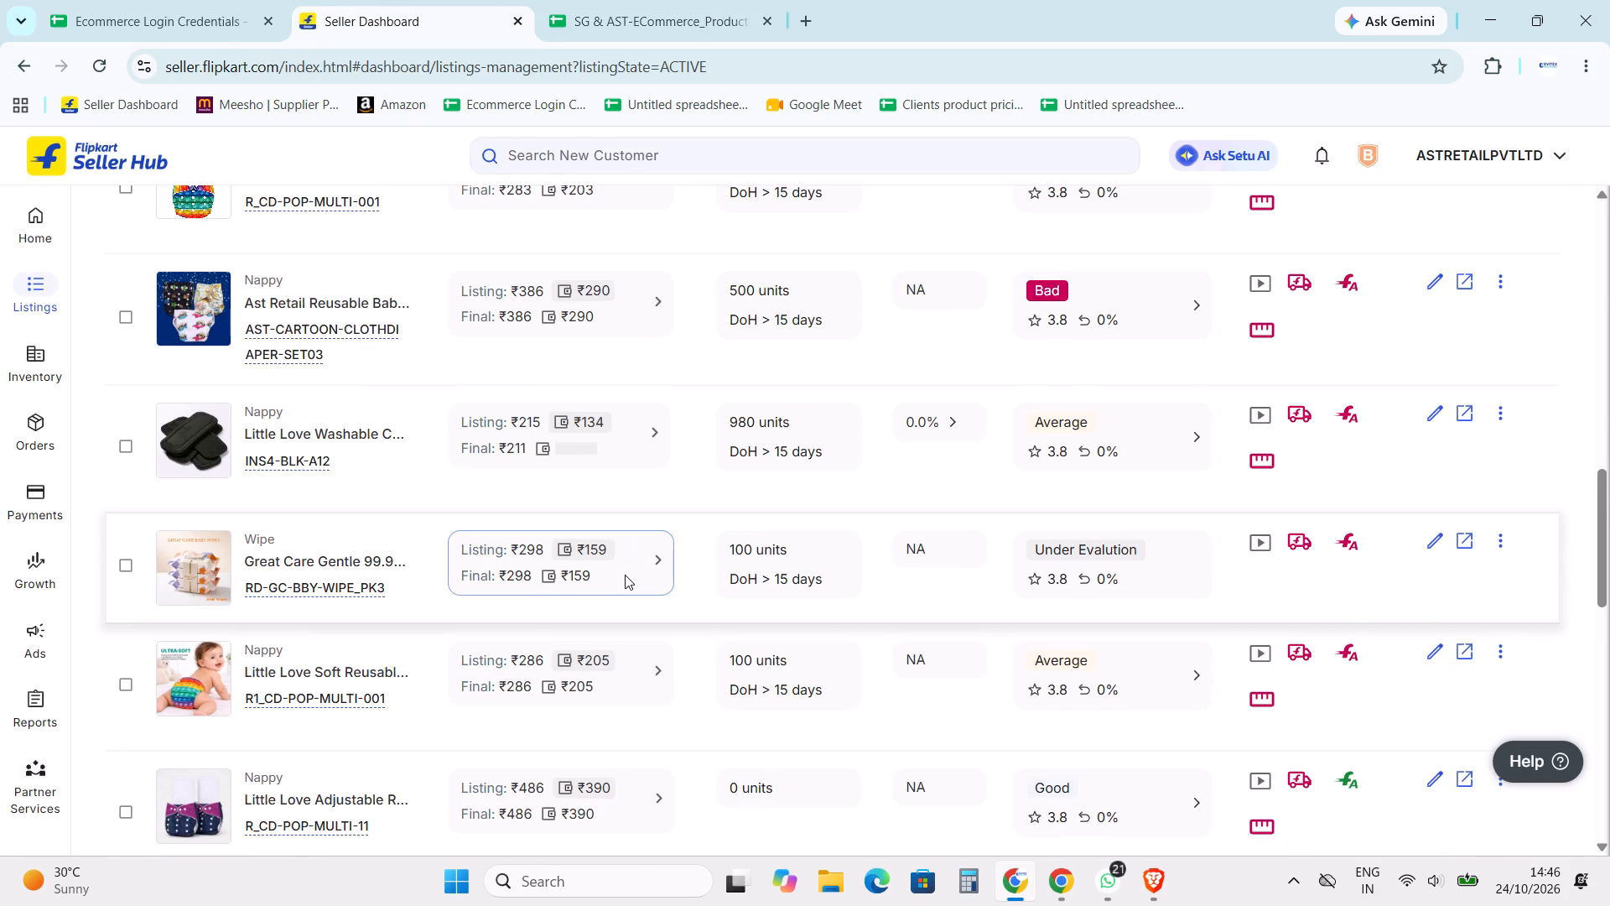
scroll(625, 575, "down", 4)
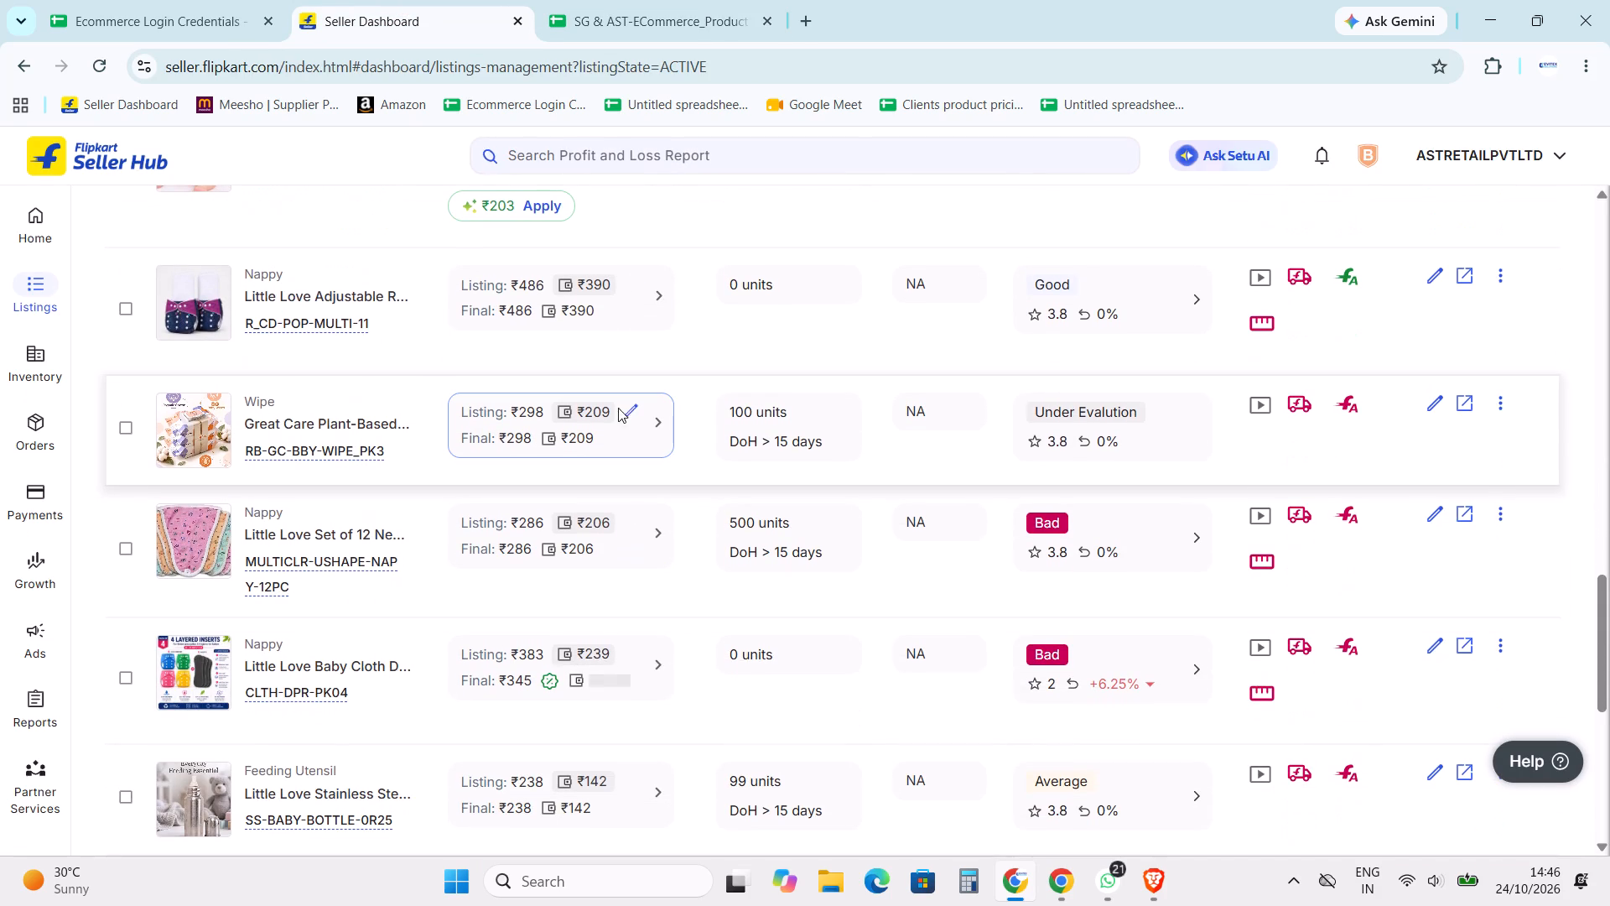
left_click(628, 408)
double_click(943, 285)
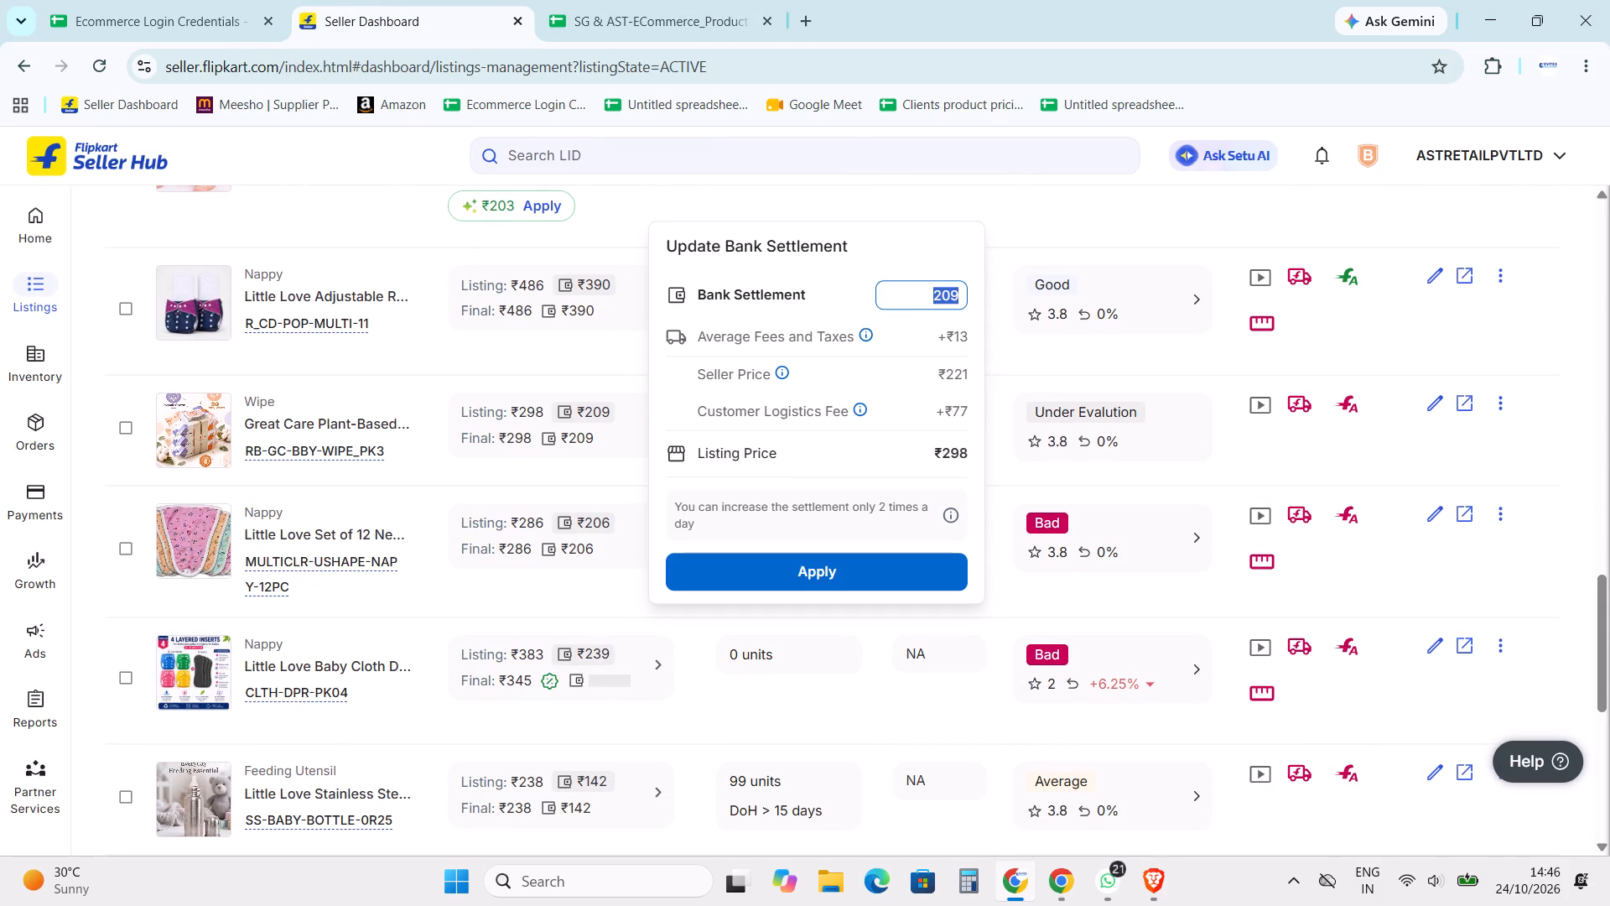
type("159")
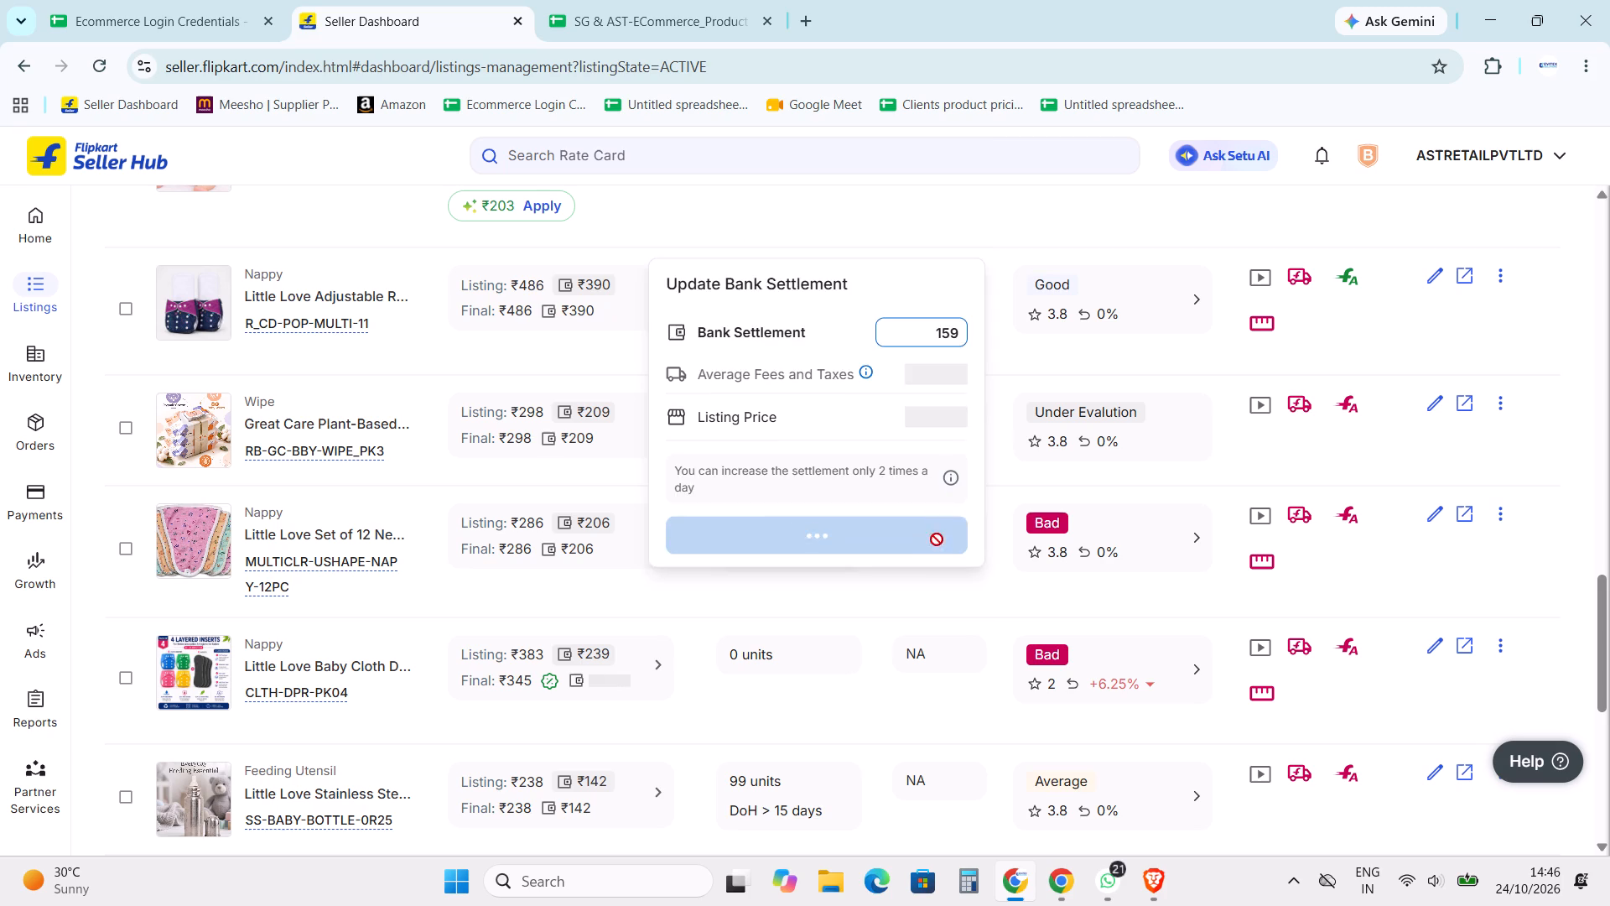
left_click(906, 563)
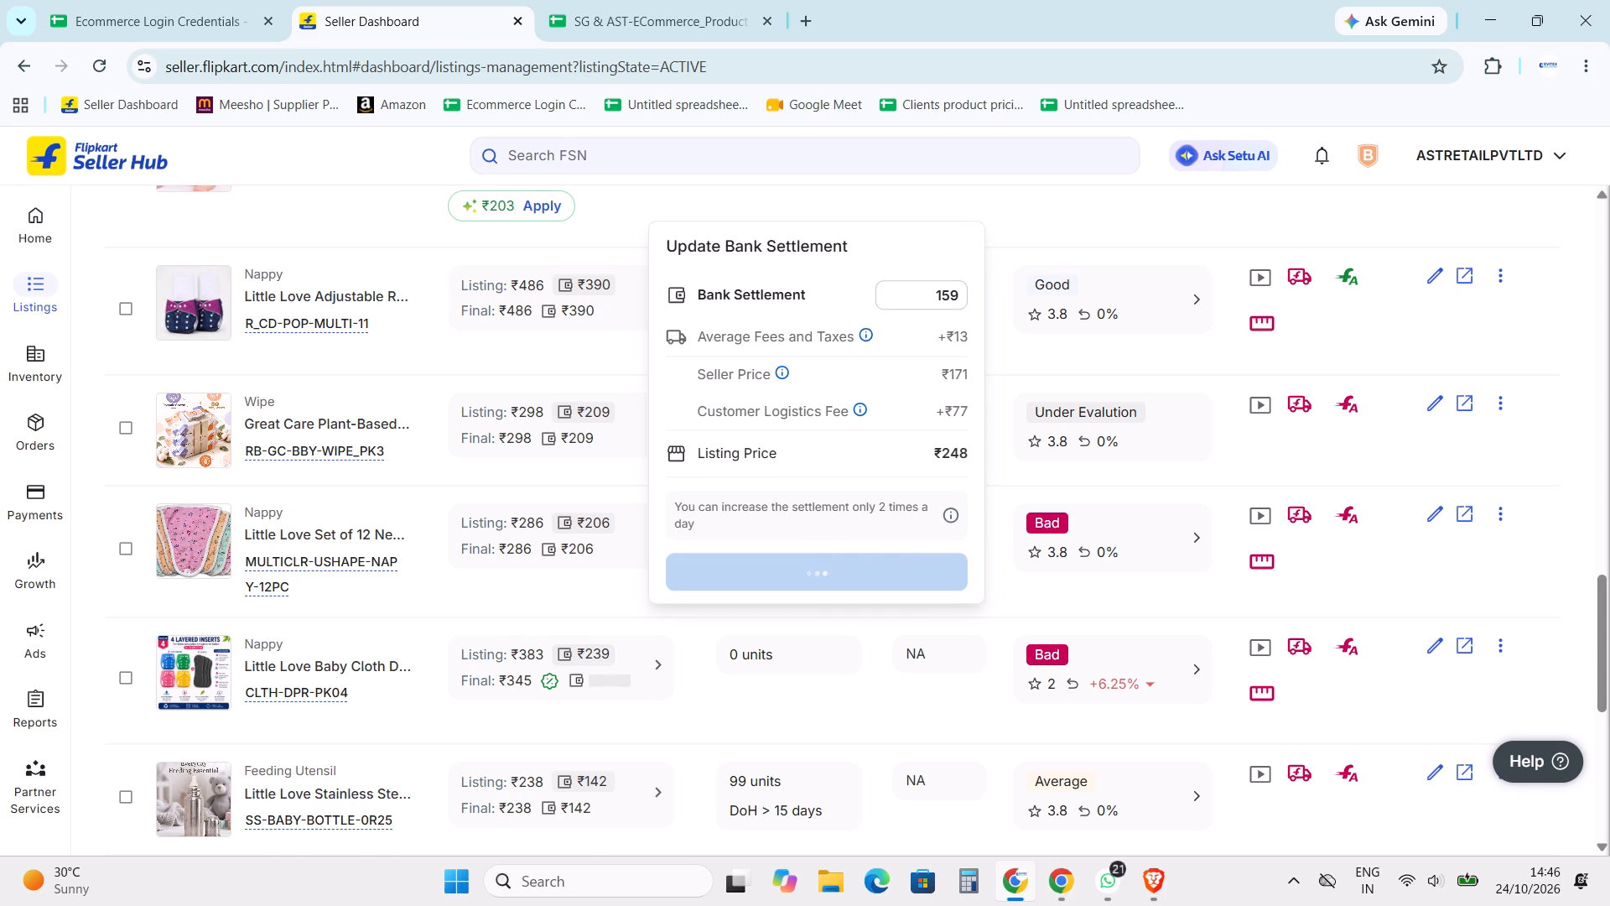
Look through the remaining active listings on page 1 for other Great Care wipes listings.
scroll(576, 460, "down", 2)
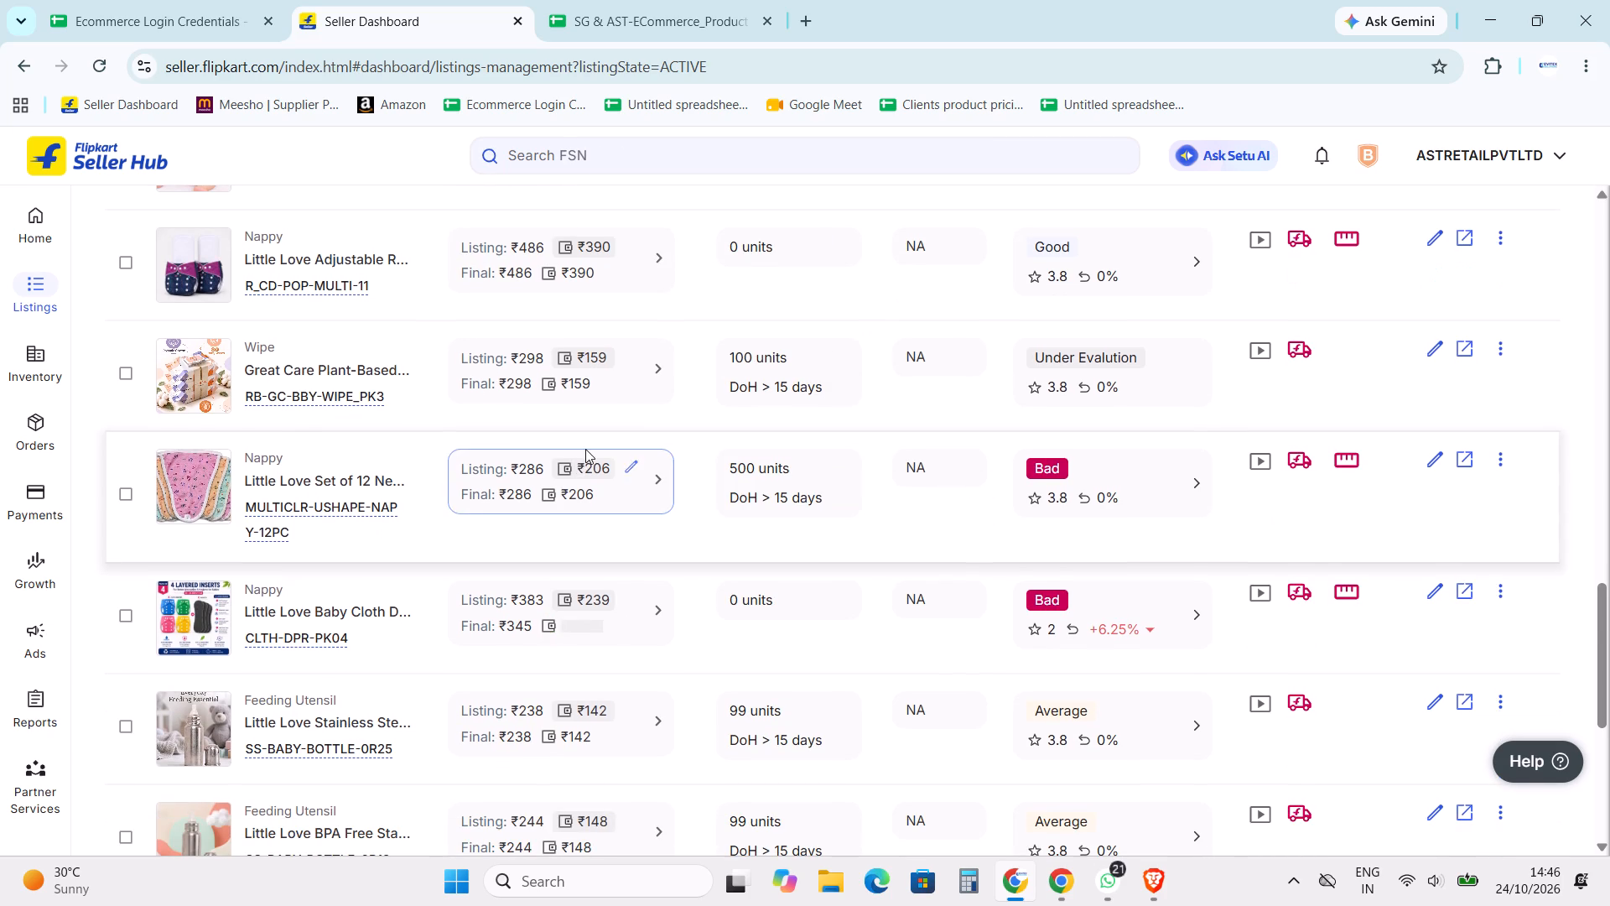
scroll(604, 487, "down", 1)
scroll(603, 570, "down", 3)
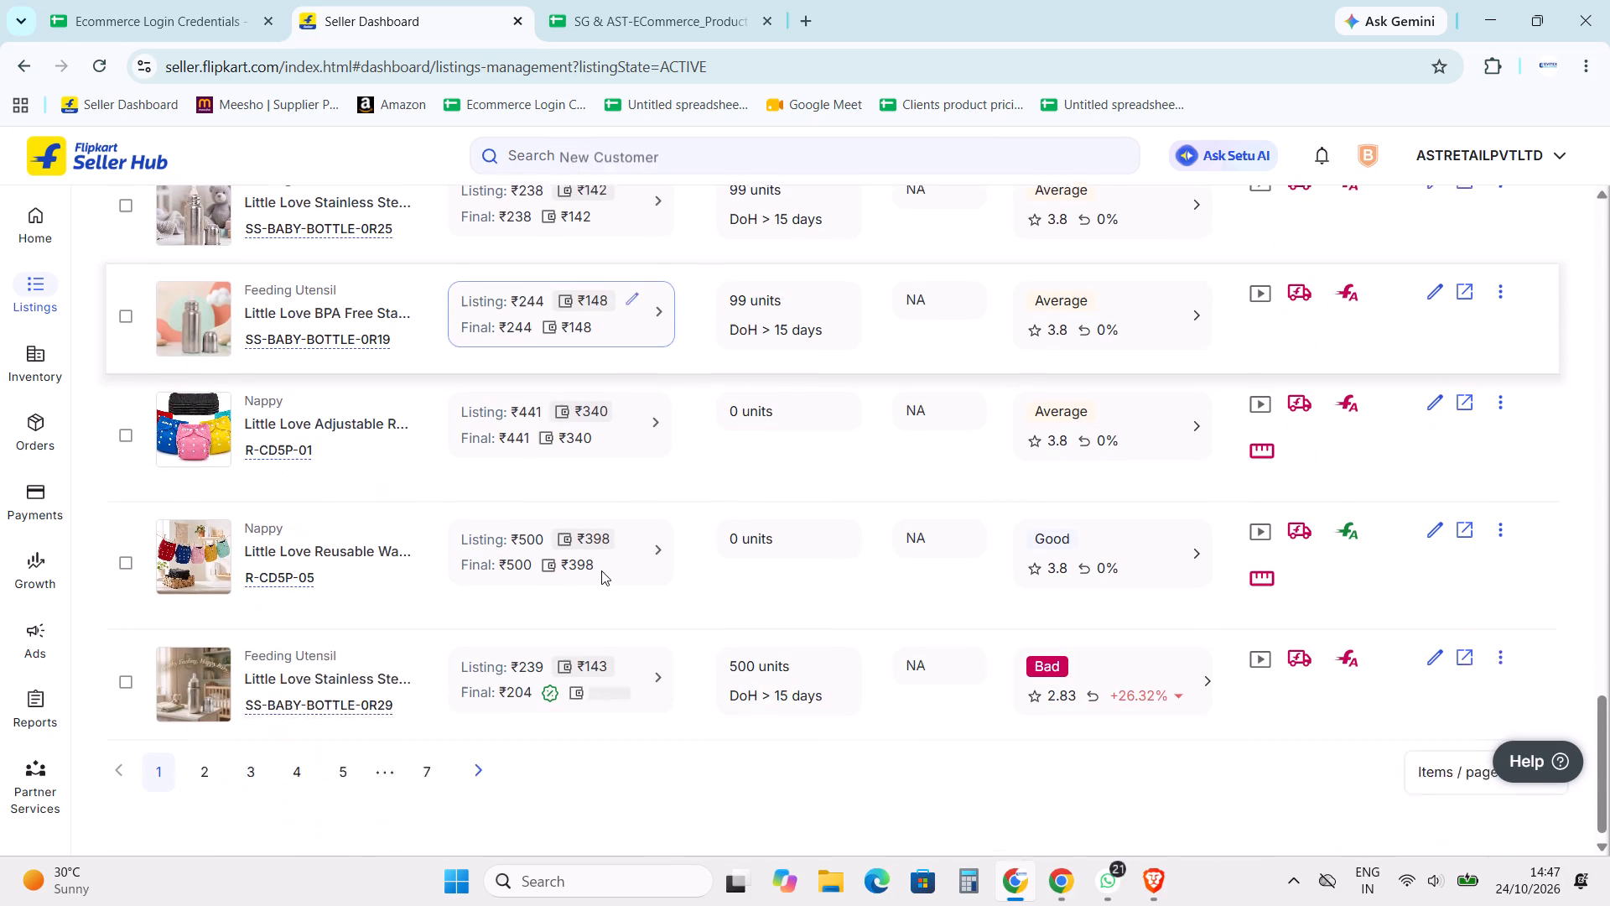
scroll(600, 569, "down", 2)
scroll(610, 603, "up", 13)
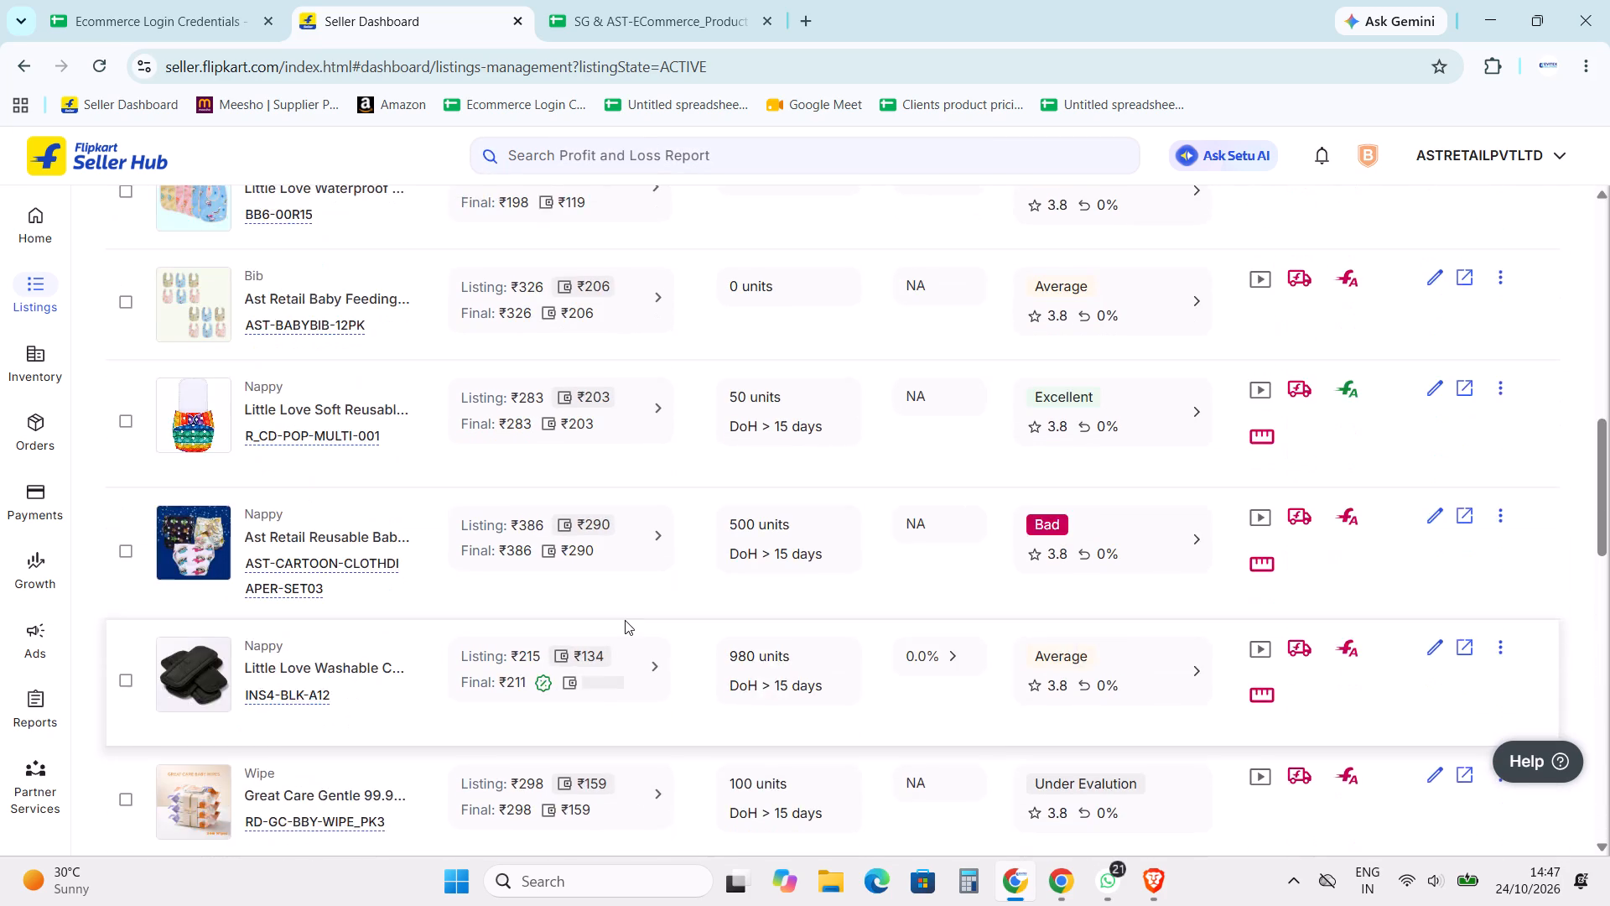
scroll(625, 620, "up", 8)
scroll(626, 612, "down", 20)
scroll(626, 612, "down", 7)
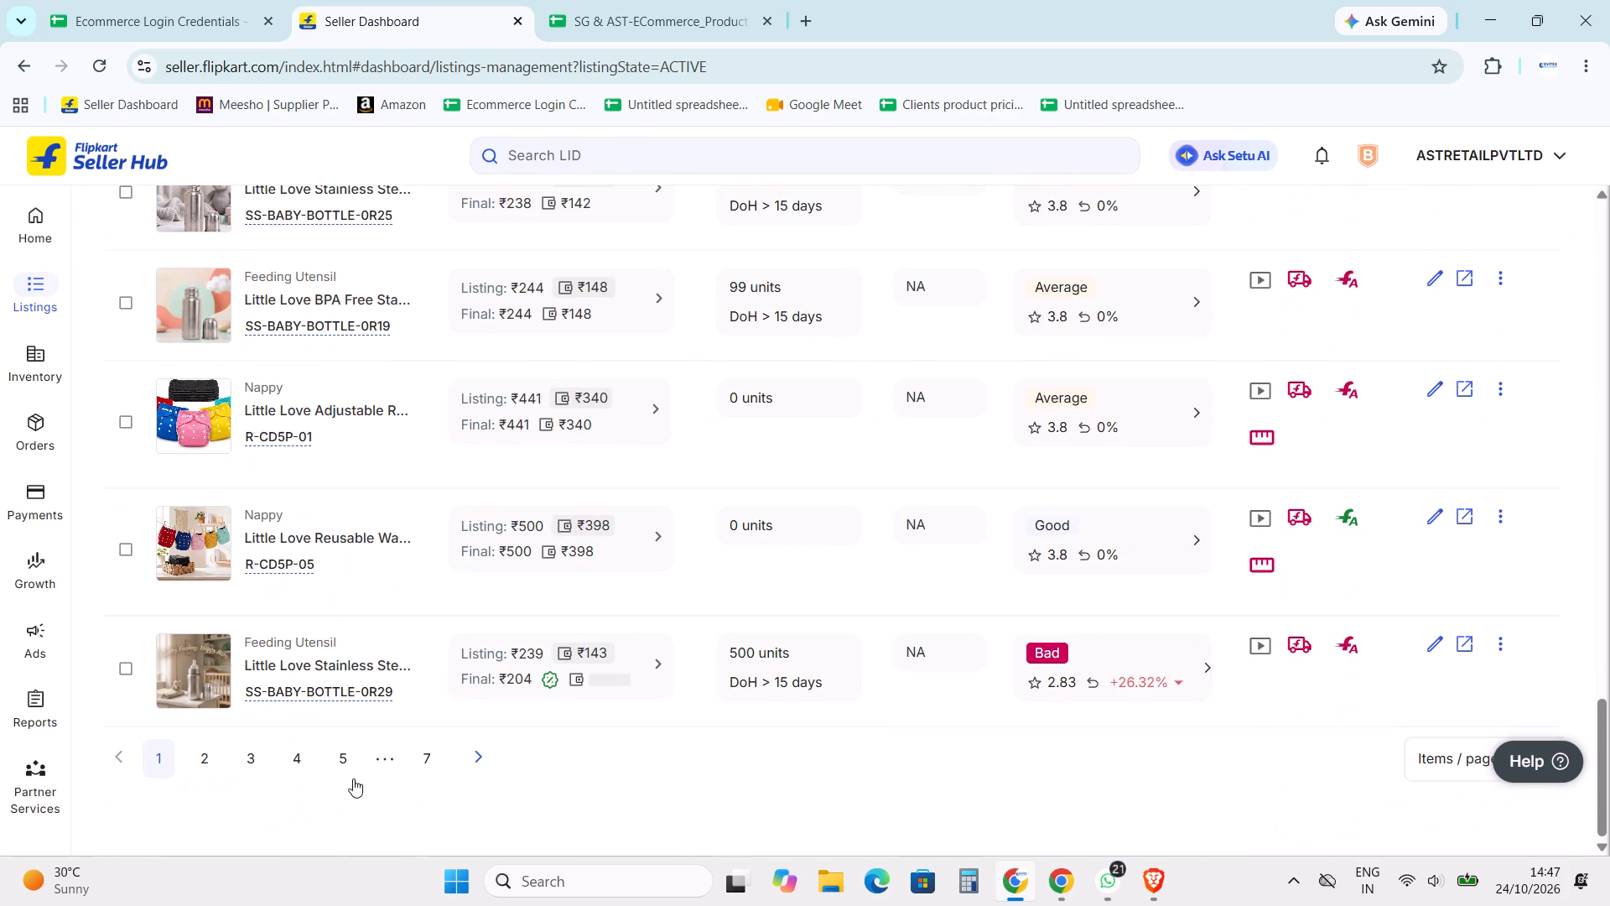
scroll(353, 778, "down", 6)
Set the bank settlement of the Great Care wipes listing GC-BBY-WIPE_PK3 on page 2 to ₹159 and apply it.
left_click(210, 748)
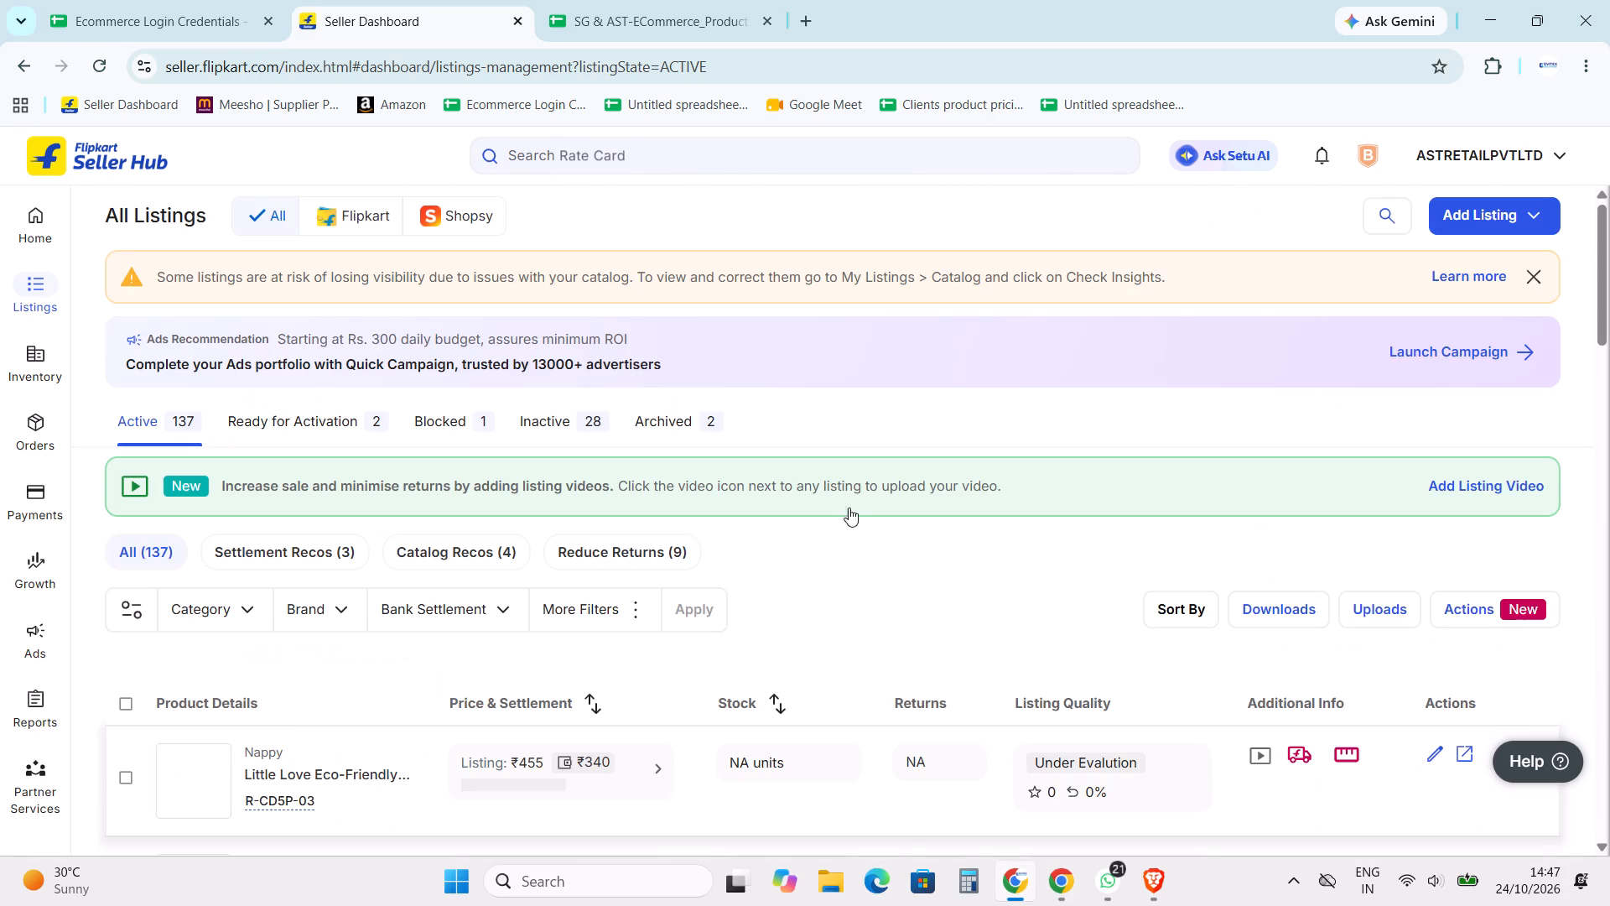
scroll(639, 402, "down", 8)
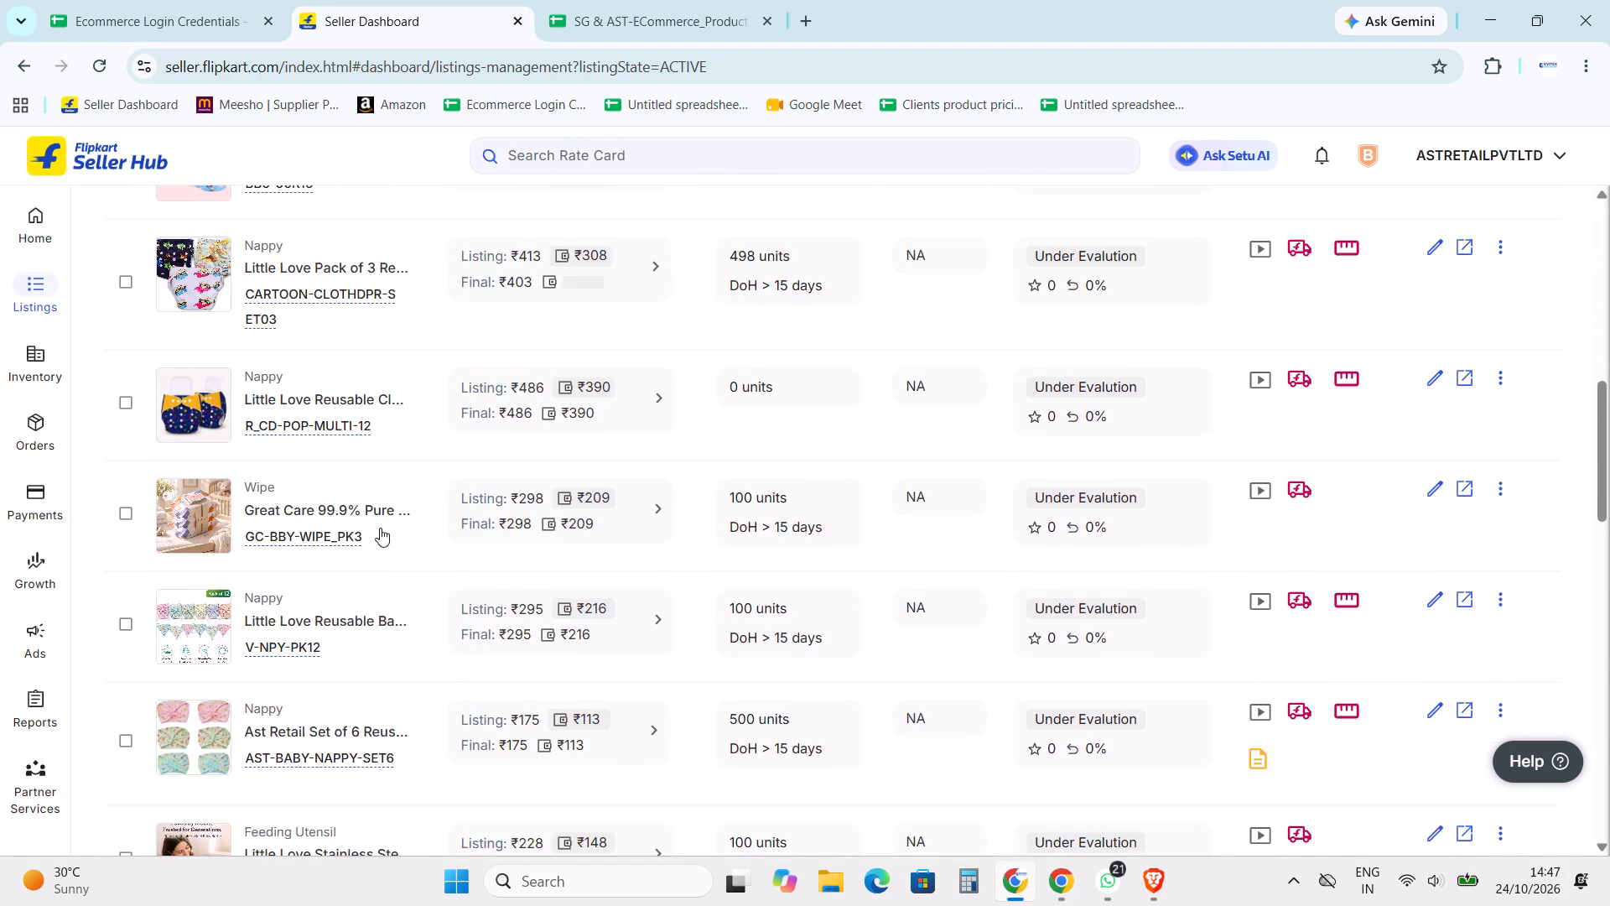
scroll(382, 536, "up", 3)
scroll(391, 534, "down", 2)
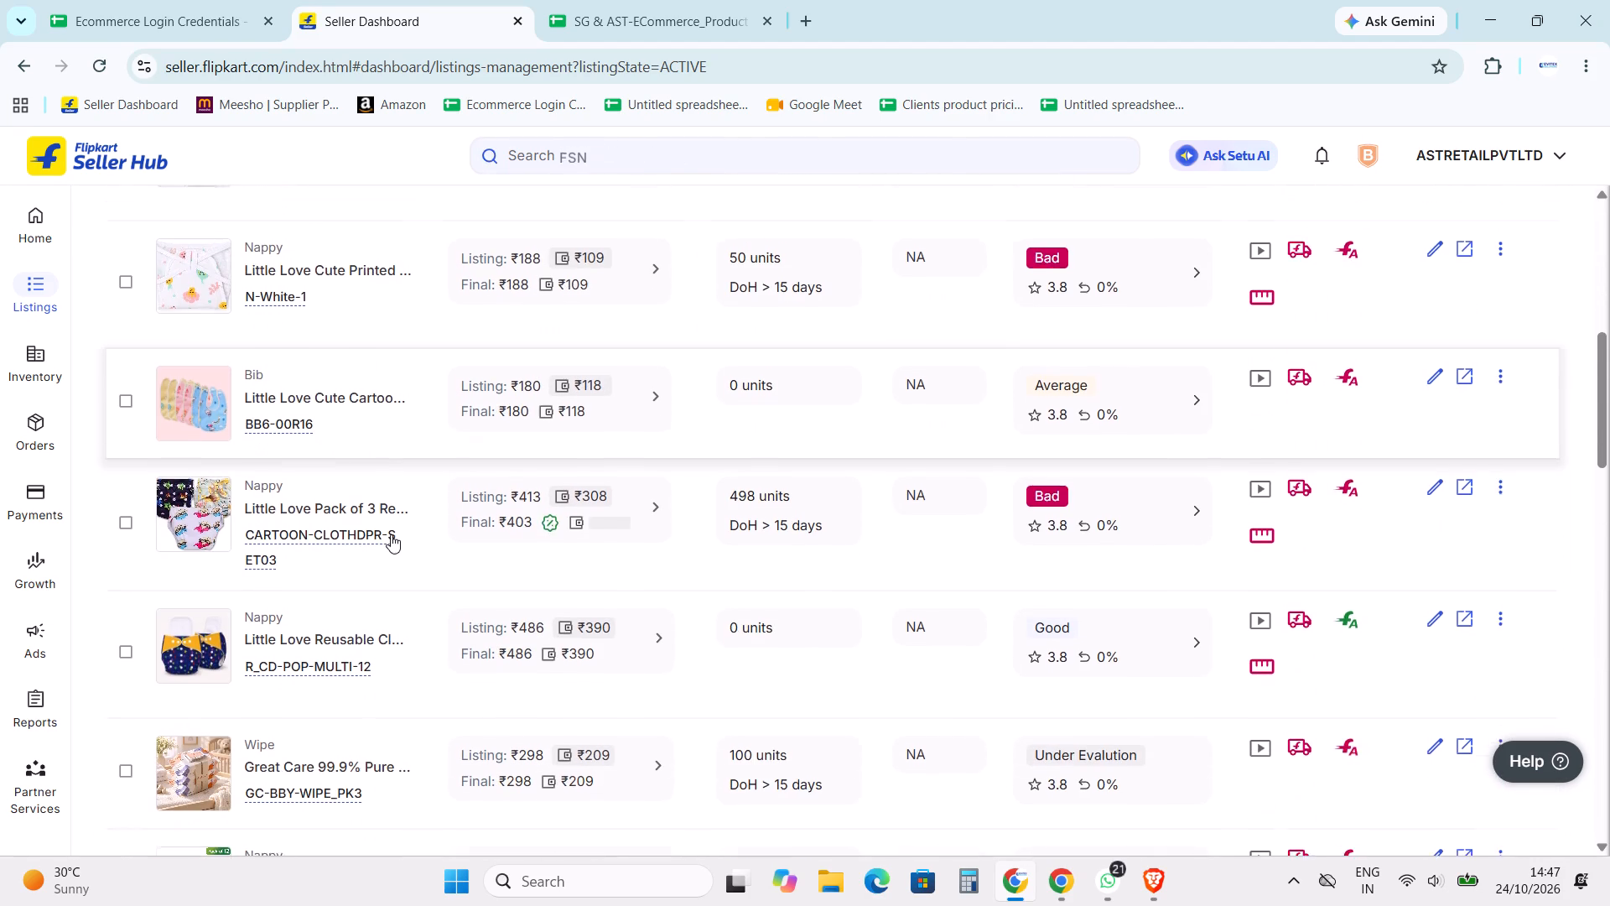
scroll(391, 534, "down", 2)
left_click(637, 432)
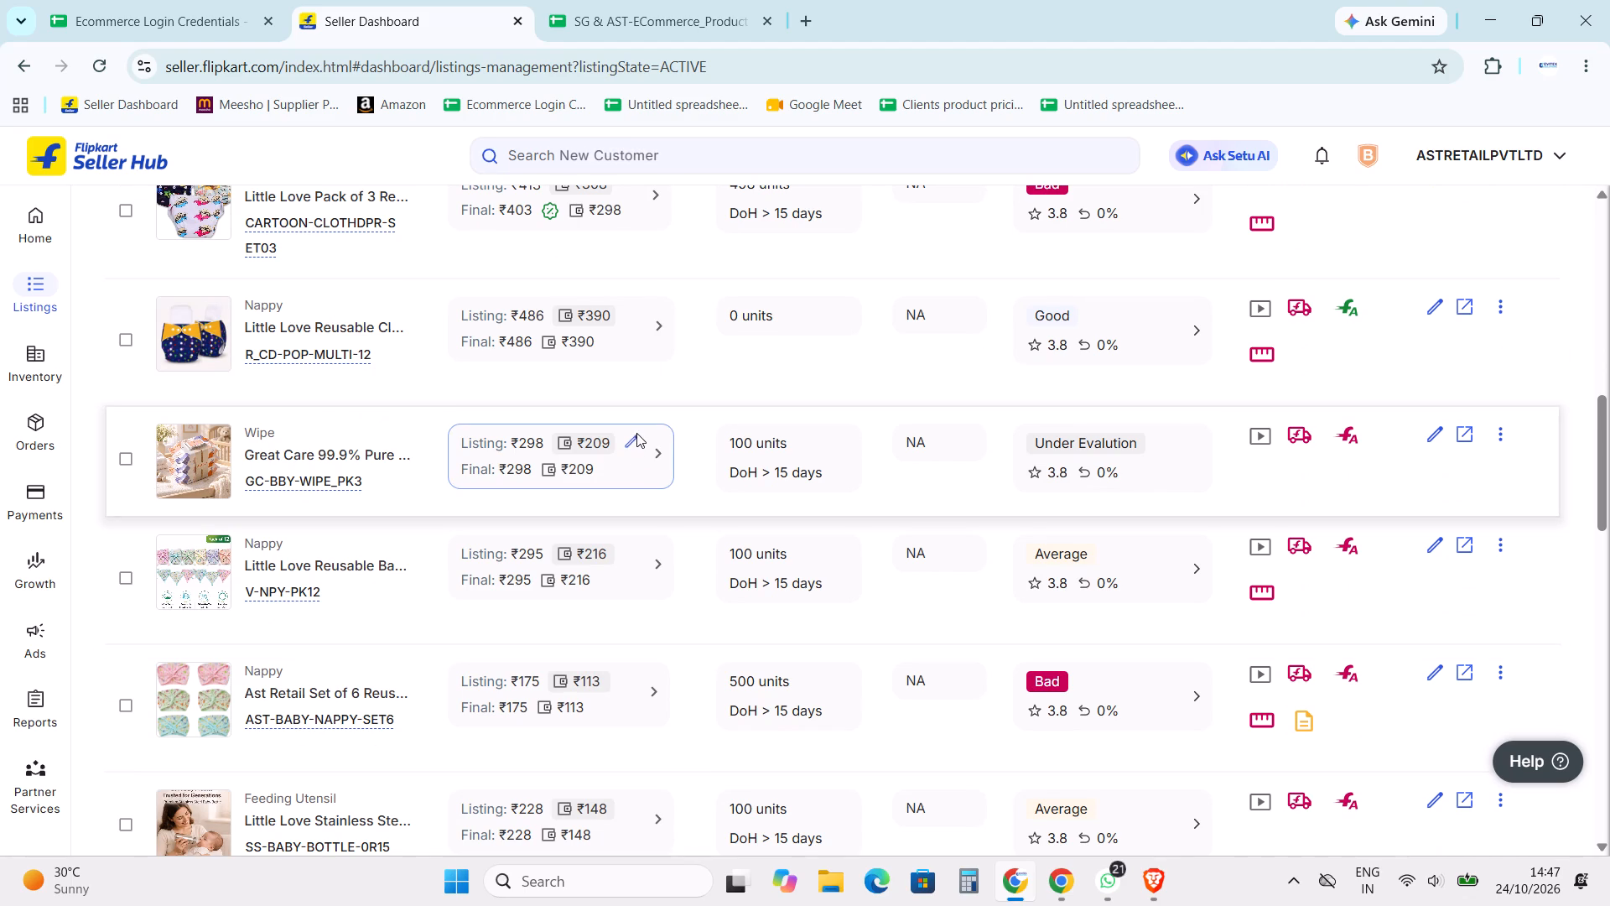
left_click(632, 440)
double_click(949, 321)
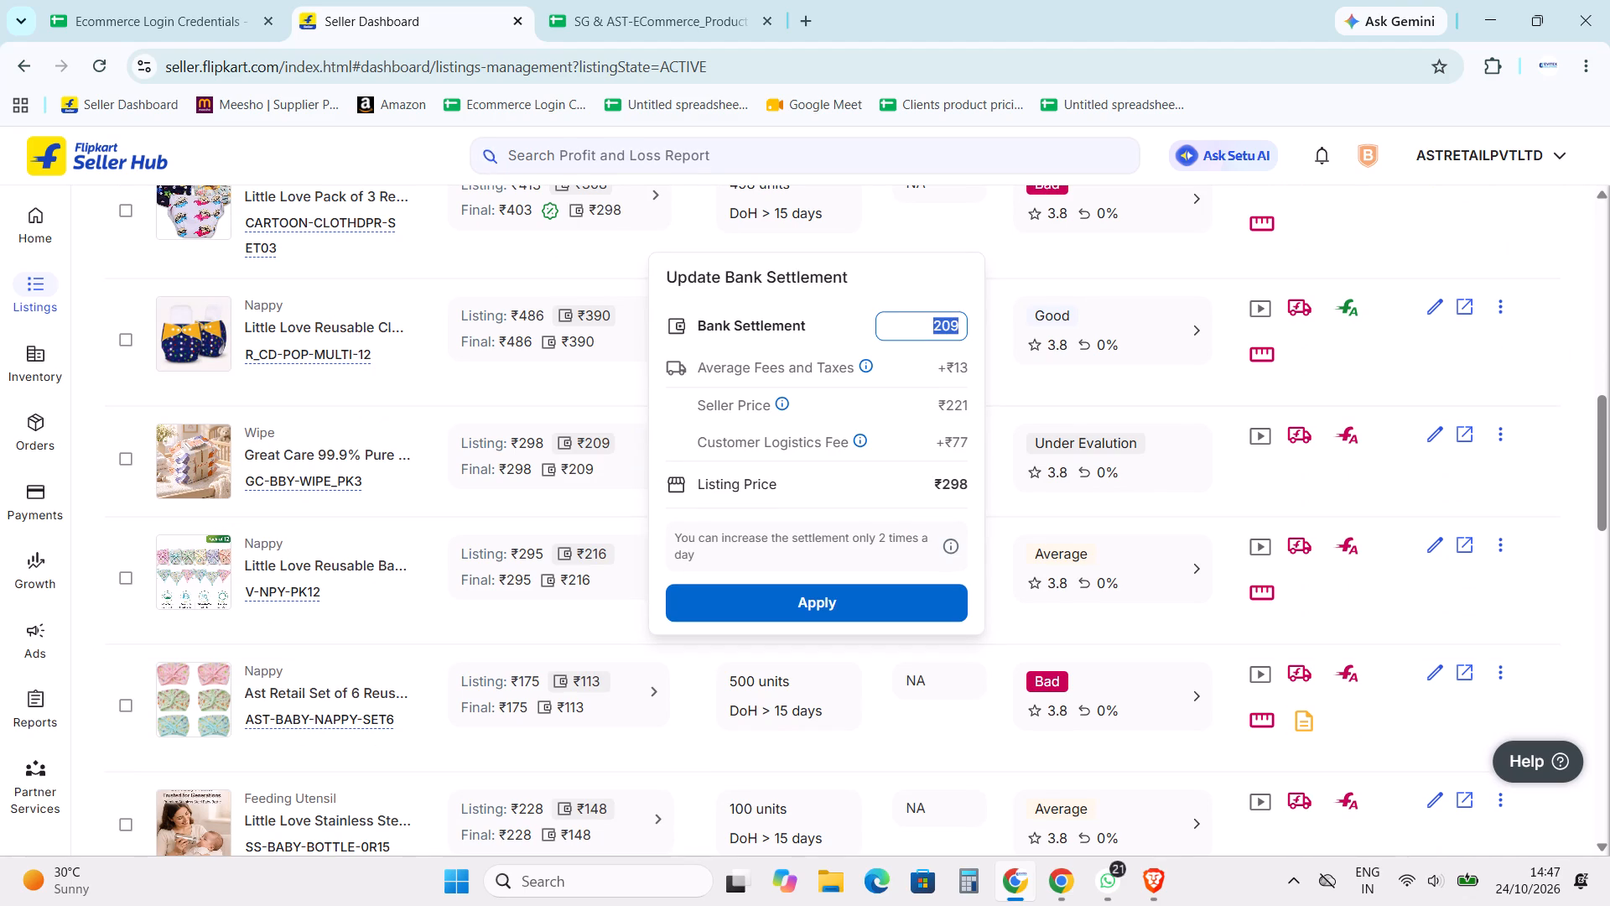
type("159")
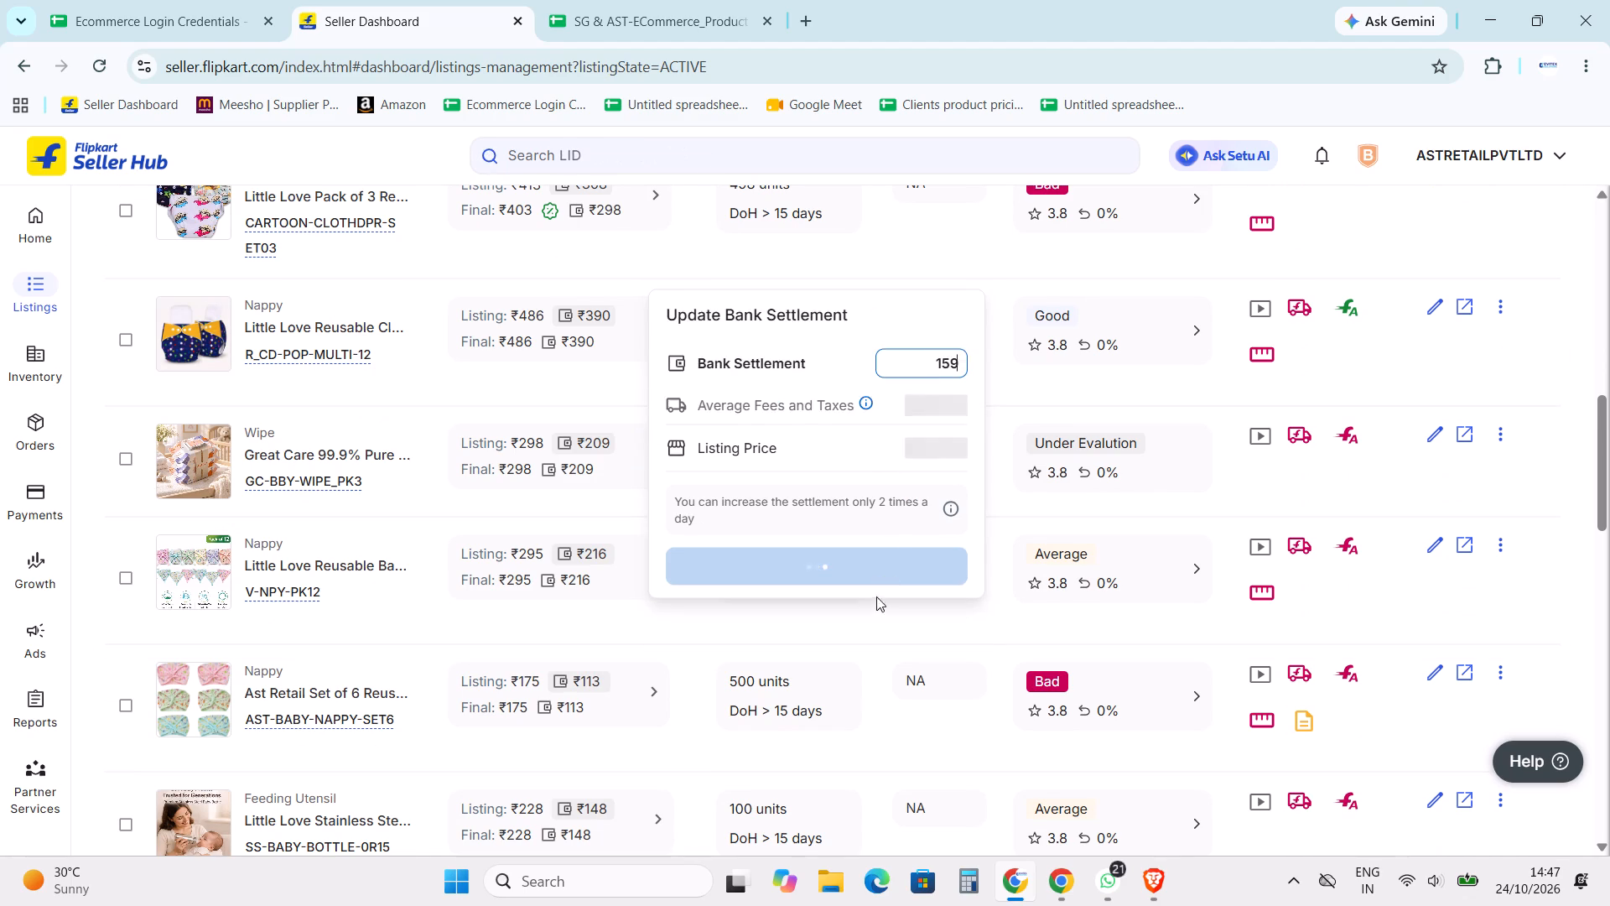
left_click(864, 597)
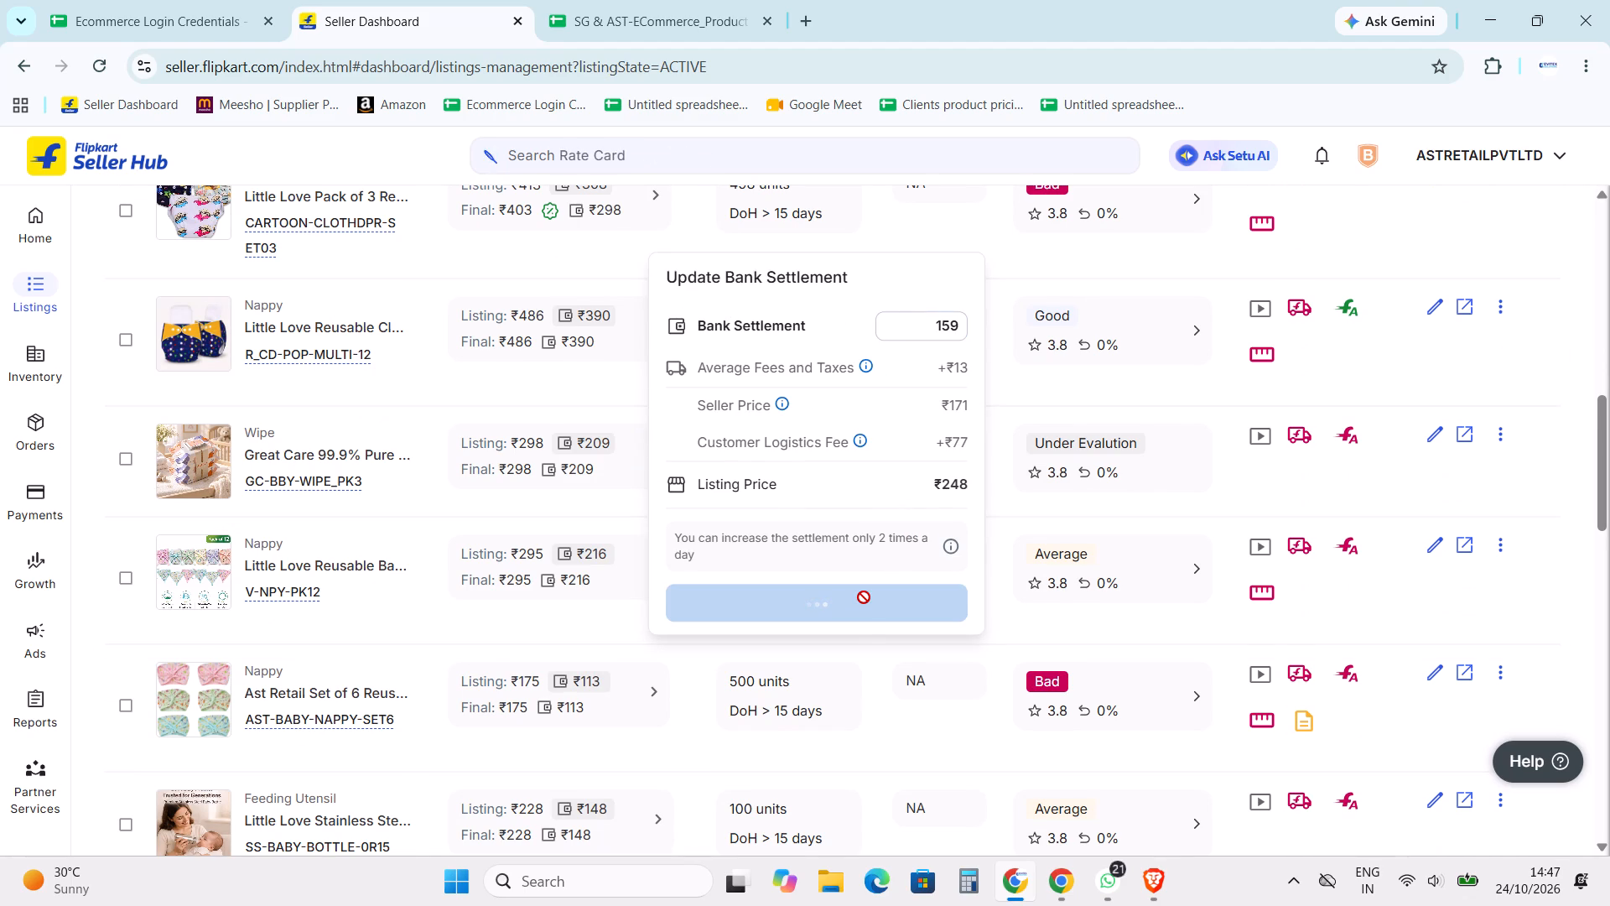
Look through the rest of the active listings on page 2 for more Great Care wipes listings.
scroll(532, 485, "down", 3)
scroll(568, 617, "down", 1)
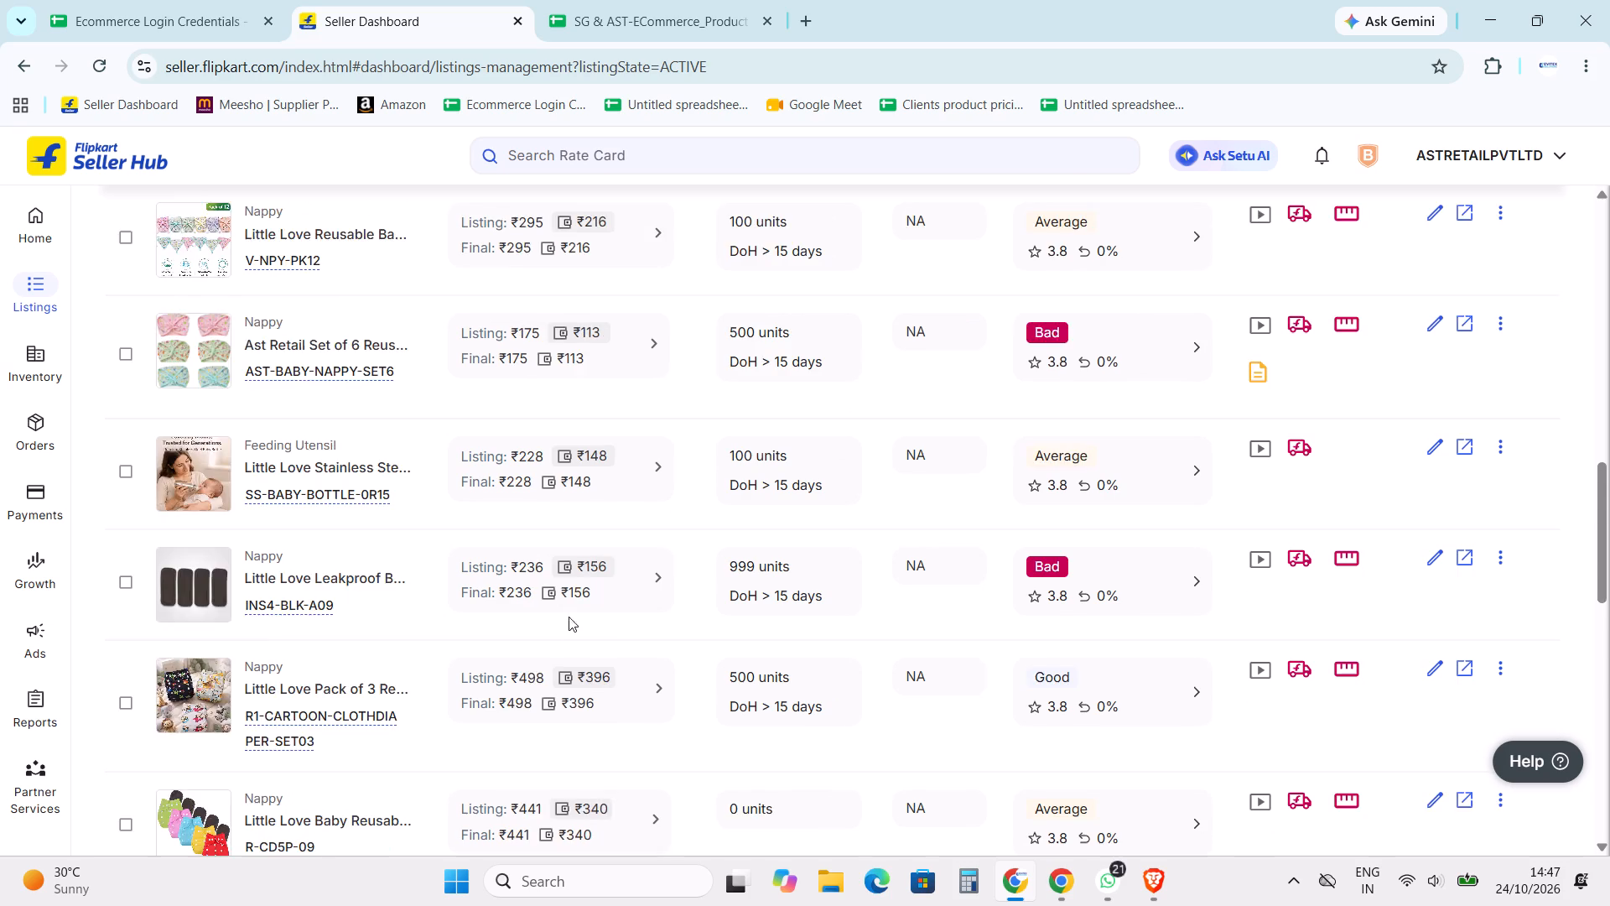
scroll(569, 617, "down", 15)
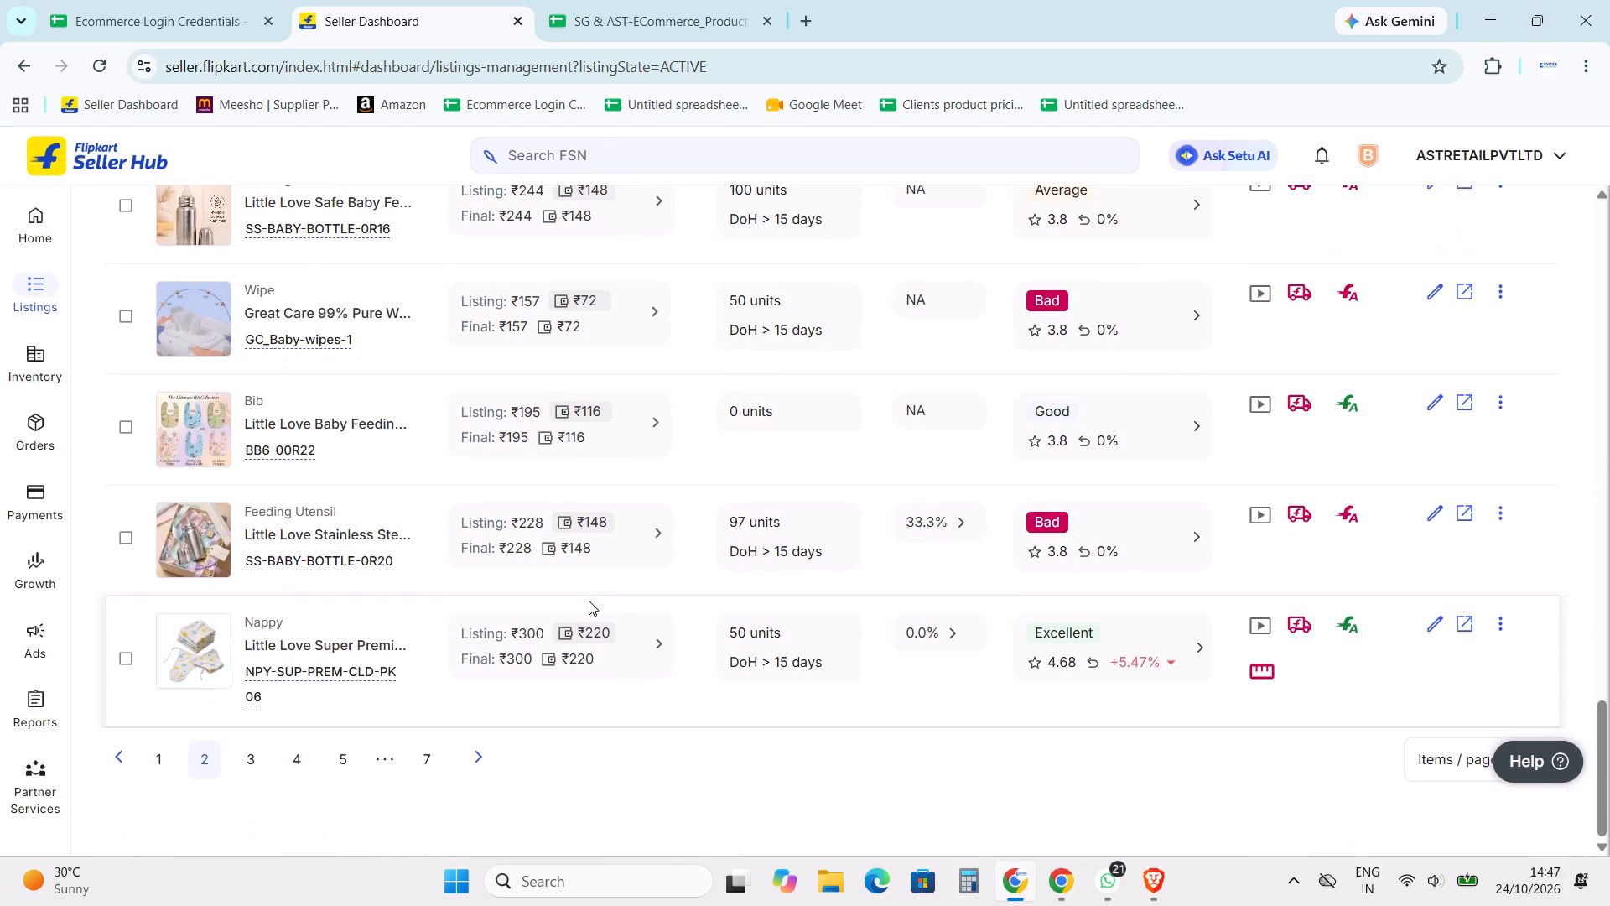
Set the bank settlement of the Great Care wipes listing GREATCARE-WP-1 on page 3 to ₹159 and apply it.
left_click(240, 751)
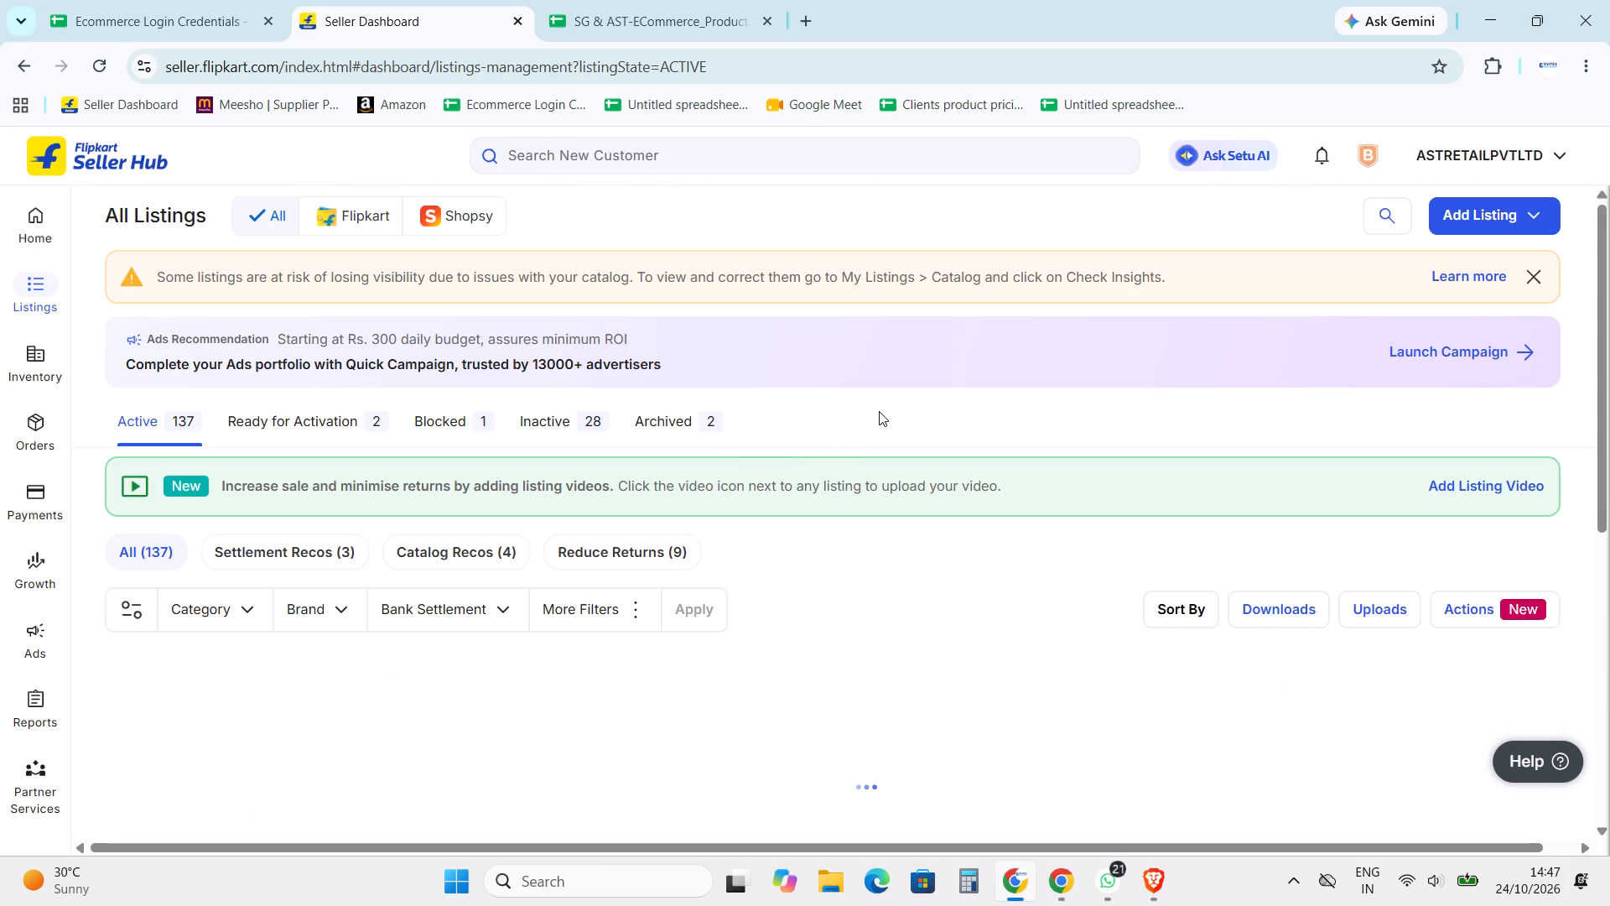
left_click(879, 411)
scroll(703, 445, "down", 3)
scroll(485, 505, "down", 4)
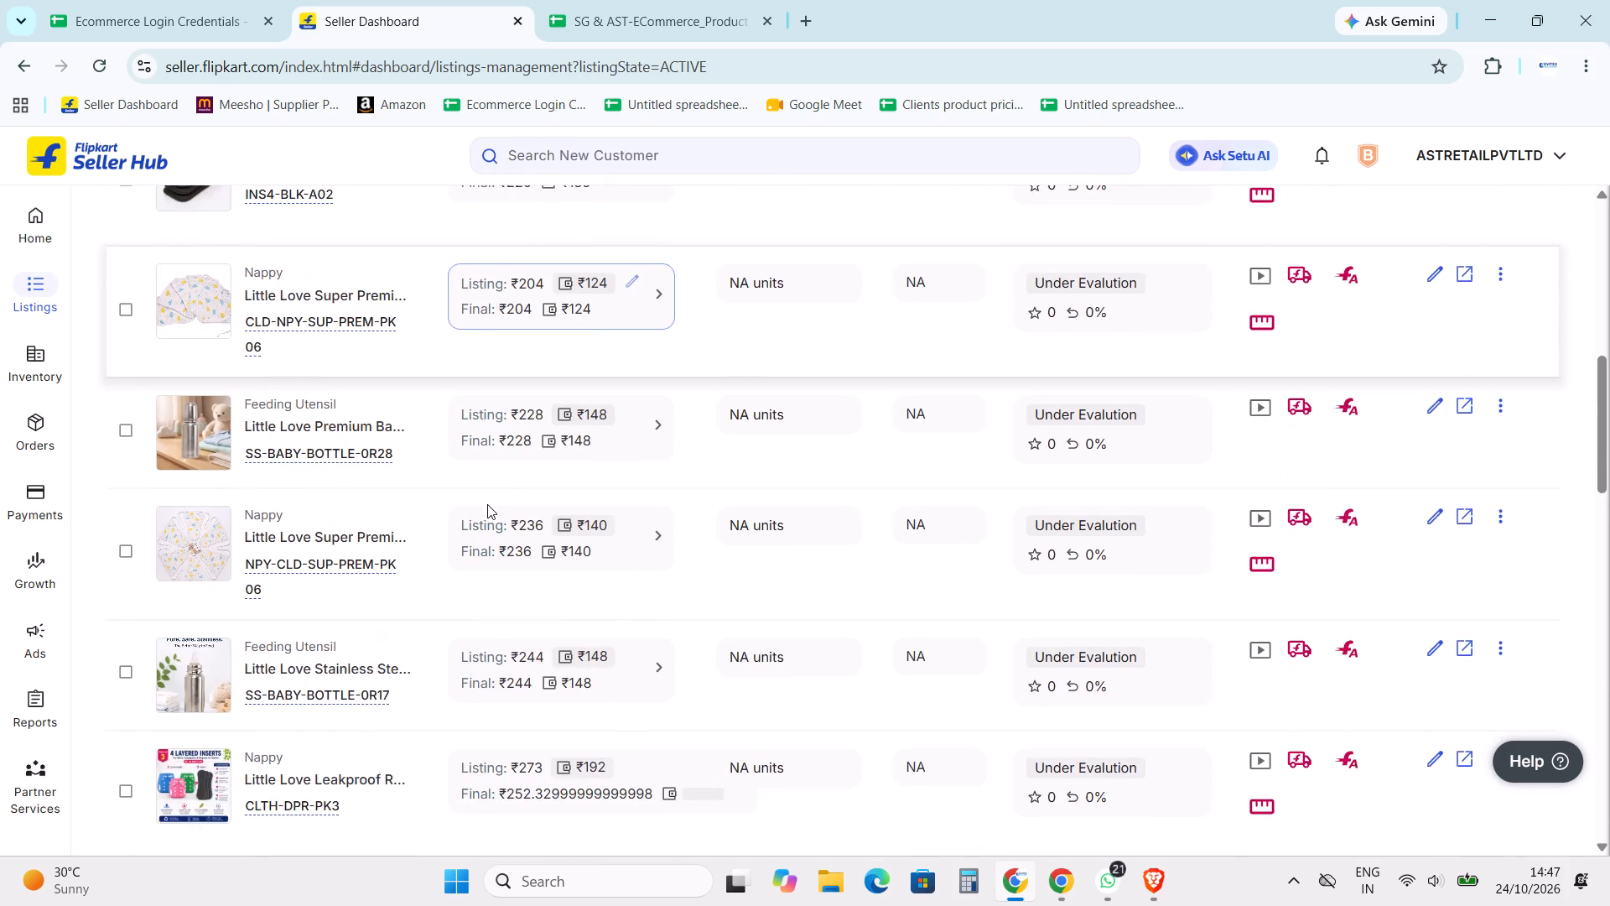
scroll(488, 503, "down", 11)
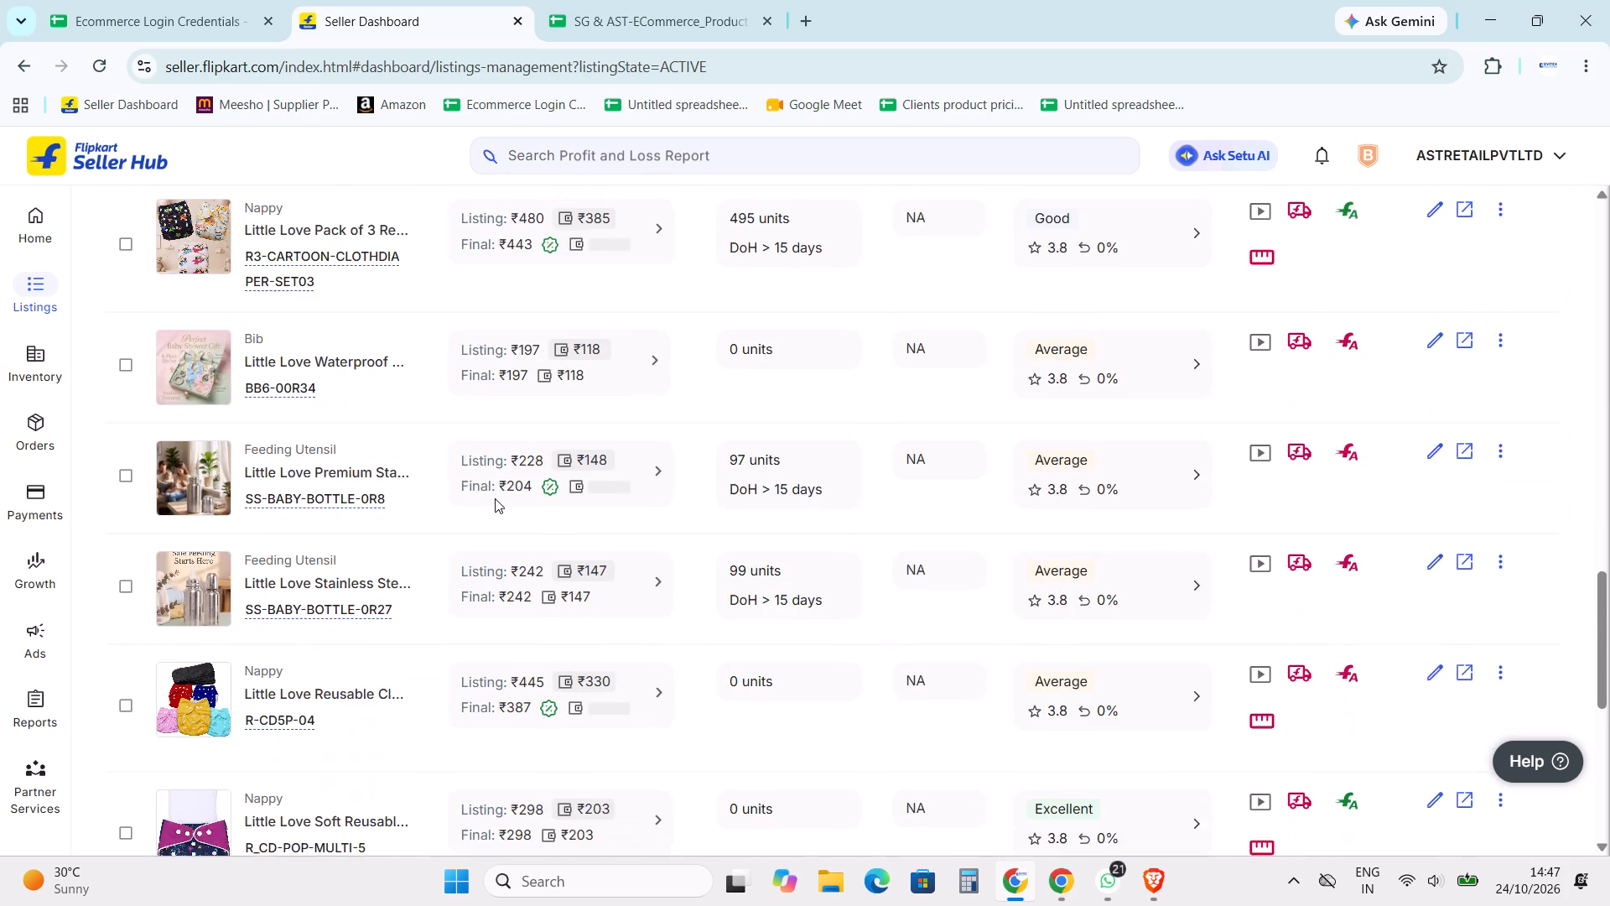
scroll(495, 498, "down", 6)
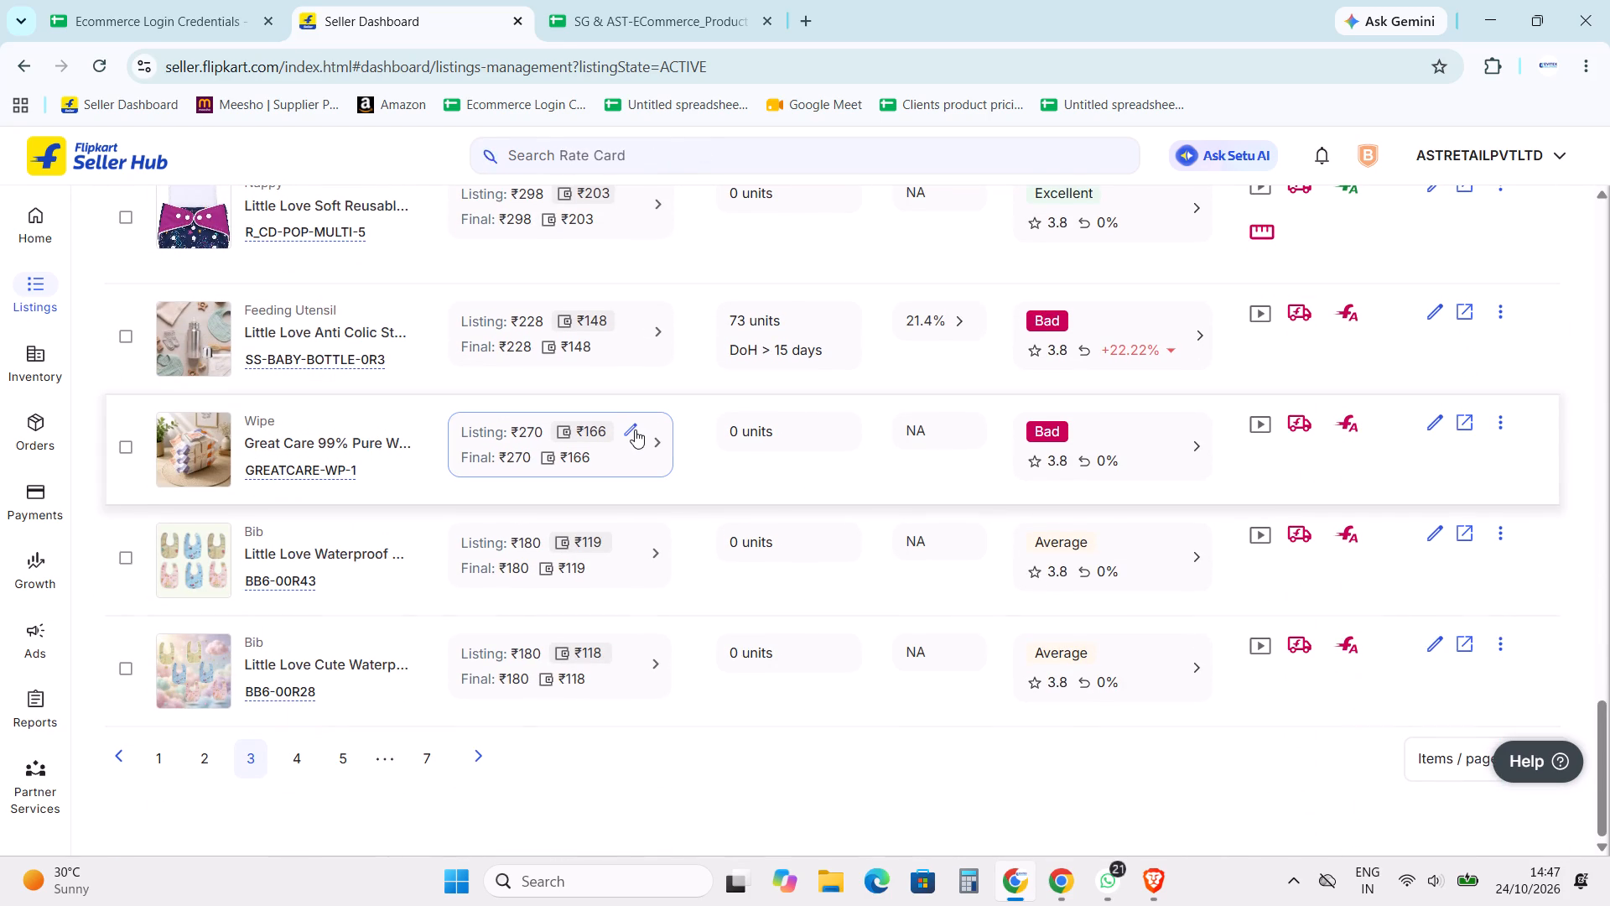
left_click(634, 429)
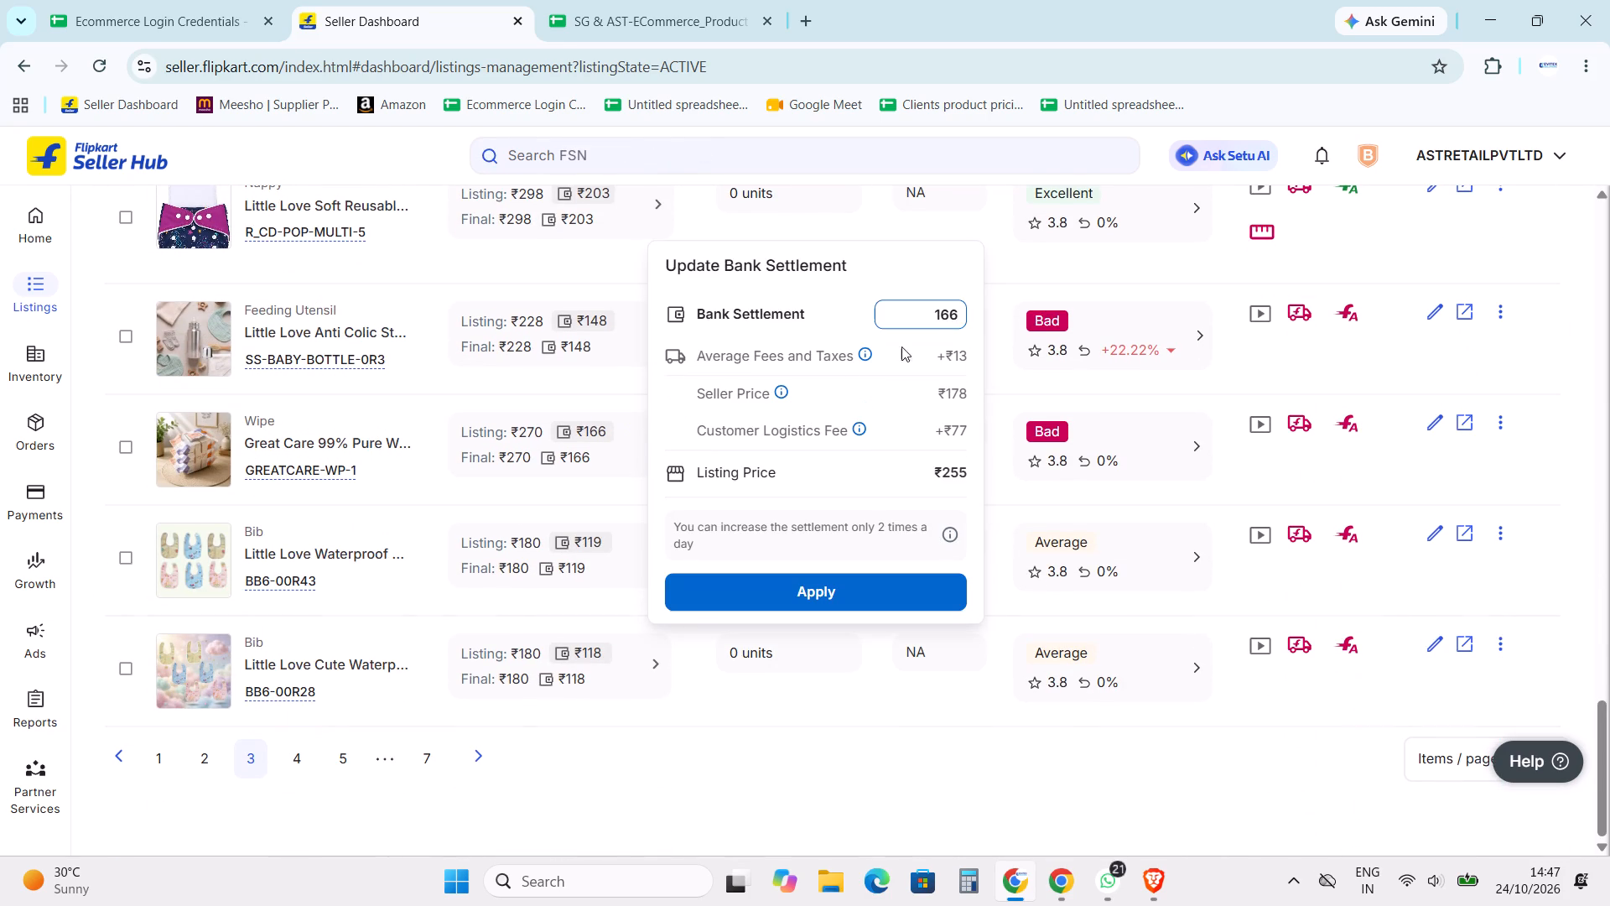
double_click(943, 310)
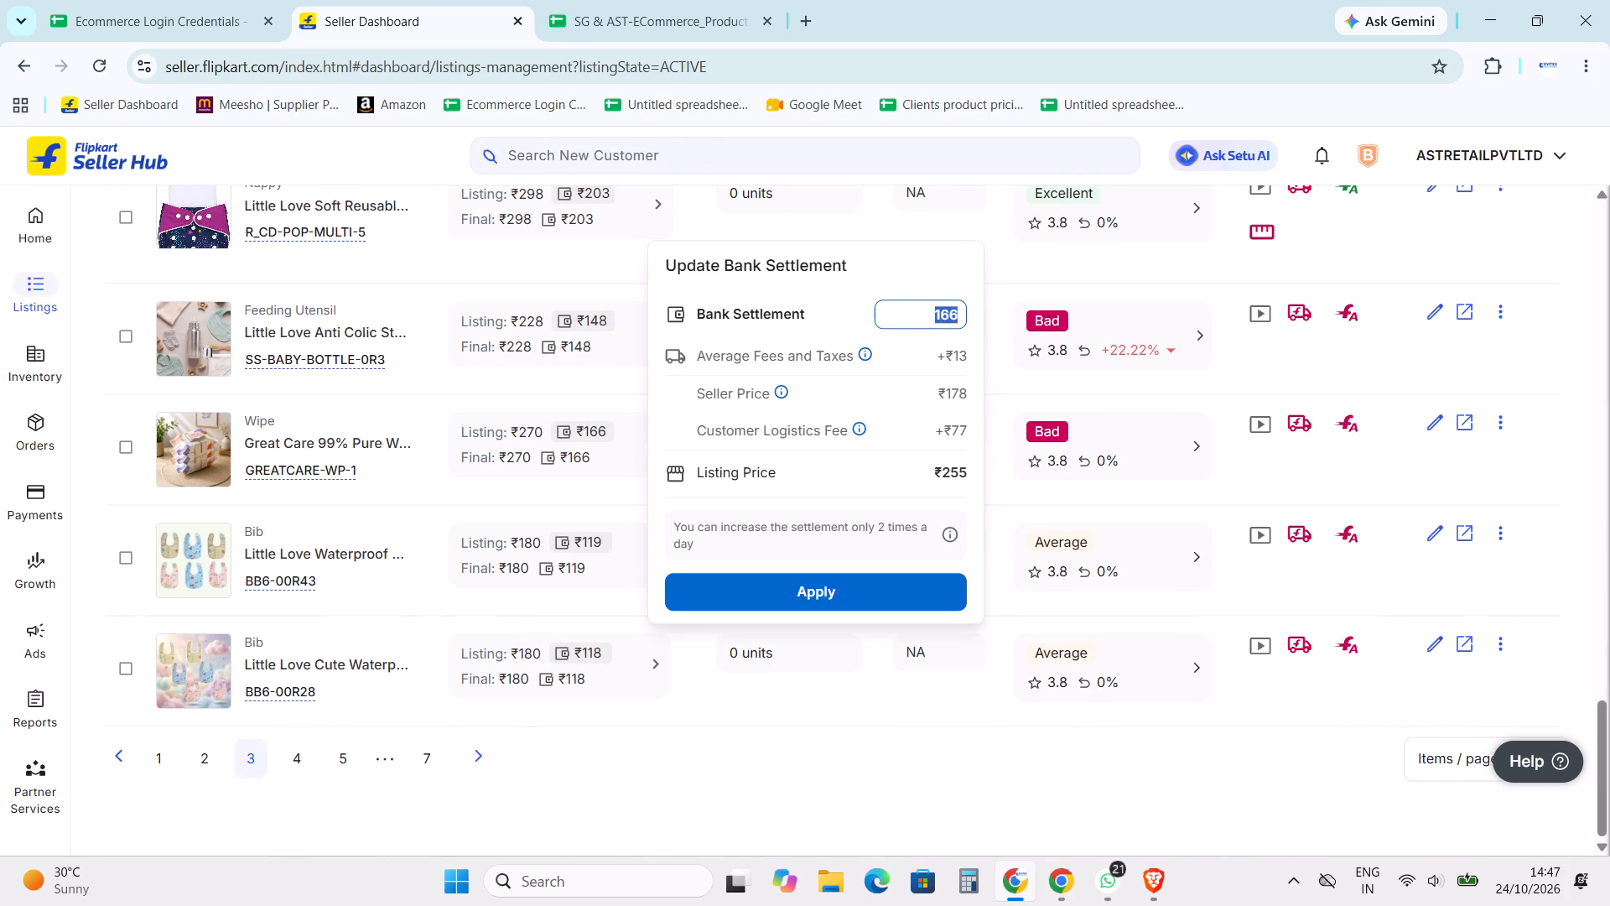
type("159")
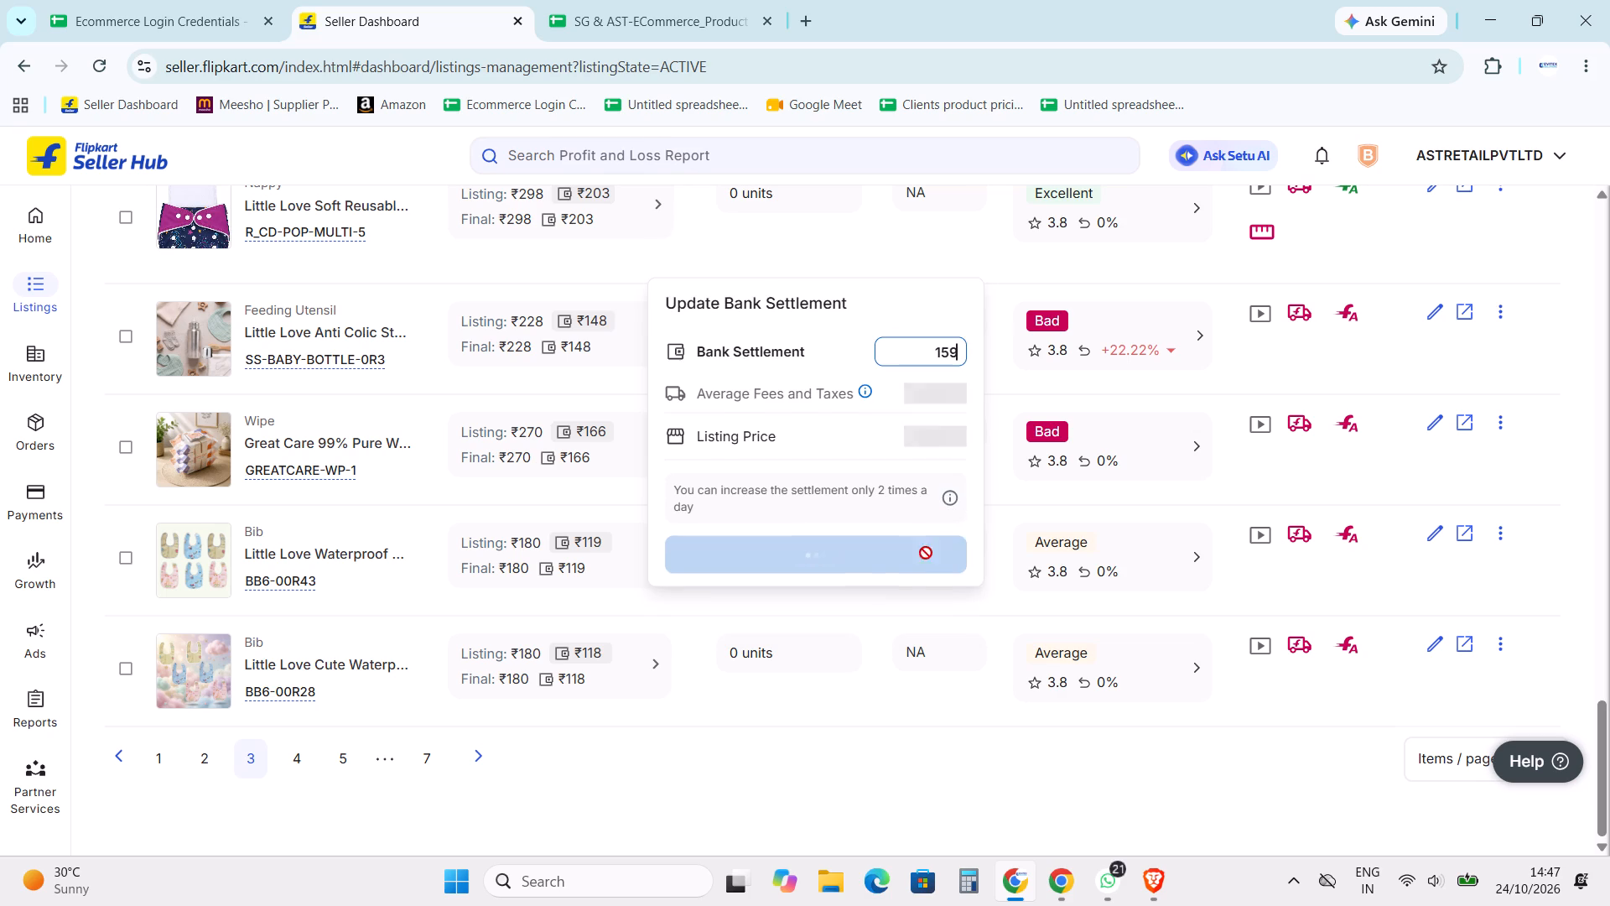
left_click(853, 596)
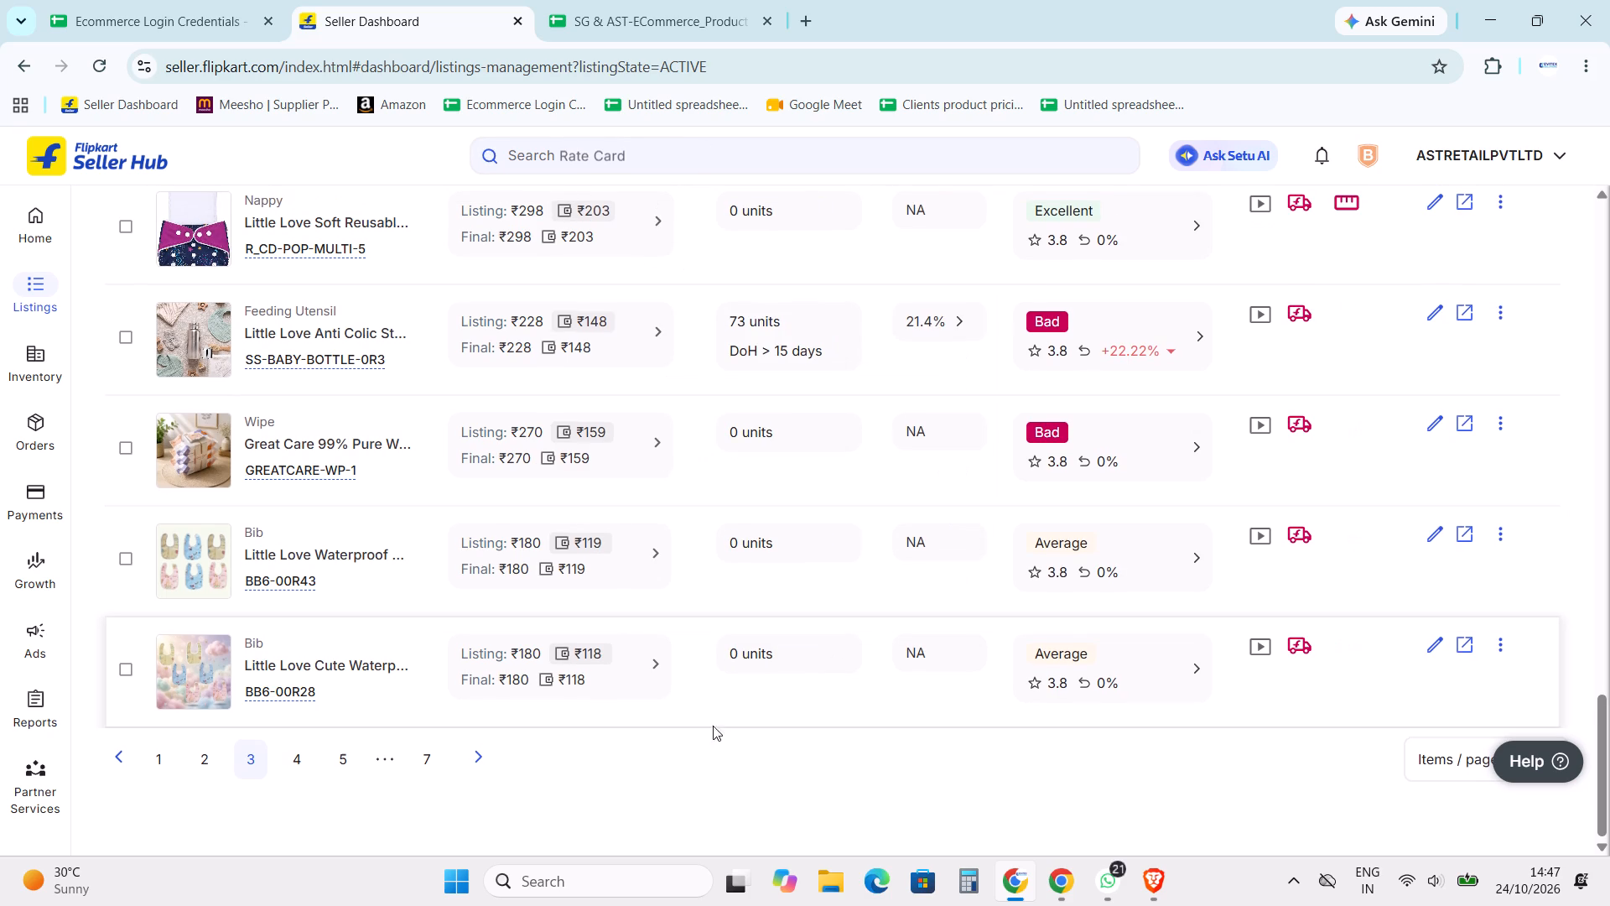
Go to page 4 of the active listings and look through it for Great Care wipes listings.
scroll(576, 560, "down", 5)
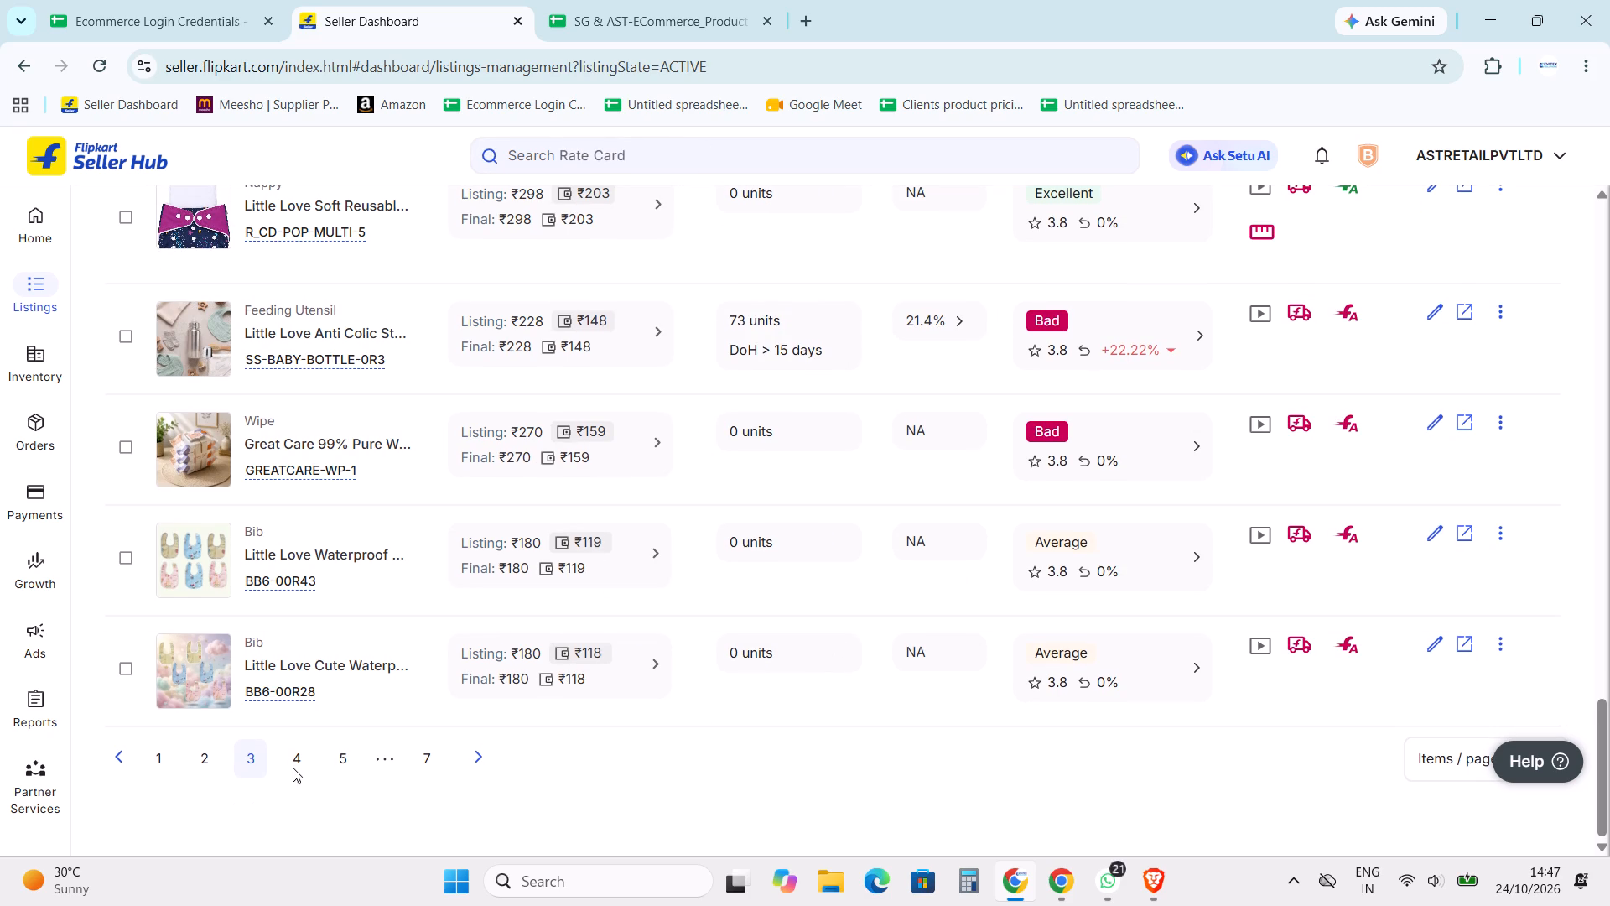
left_click(295, 764)
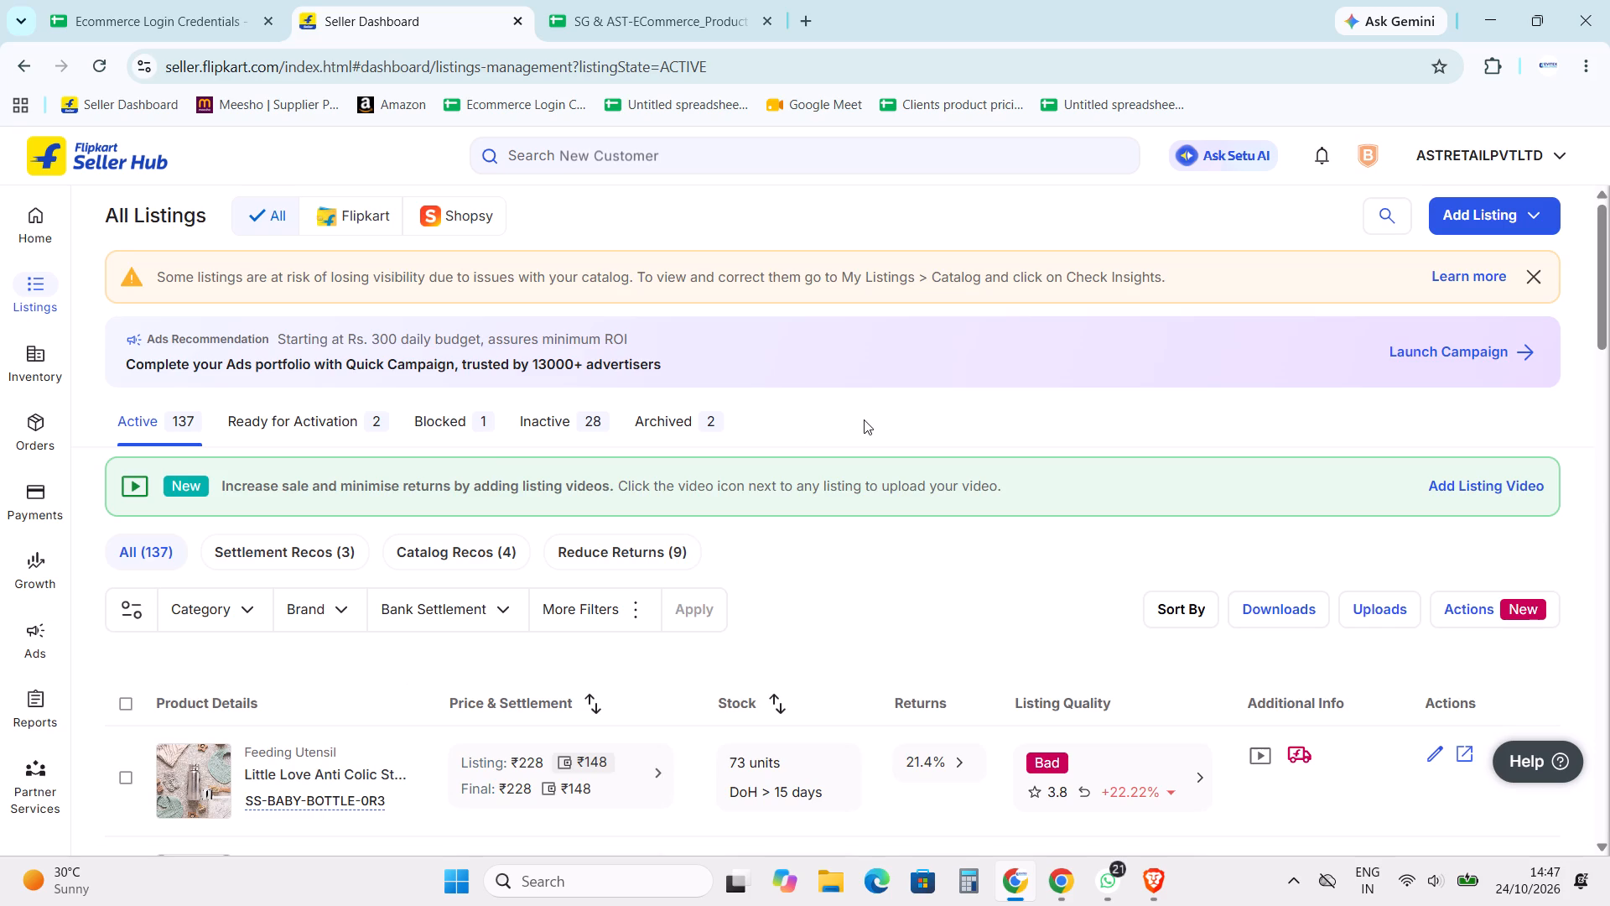
left_click(864, 419)
scroll(584, 420, "down", 11)
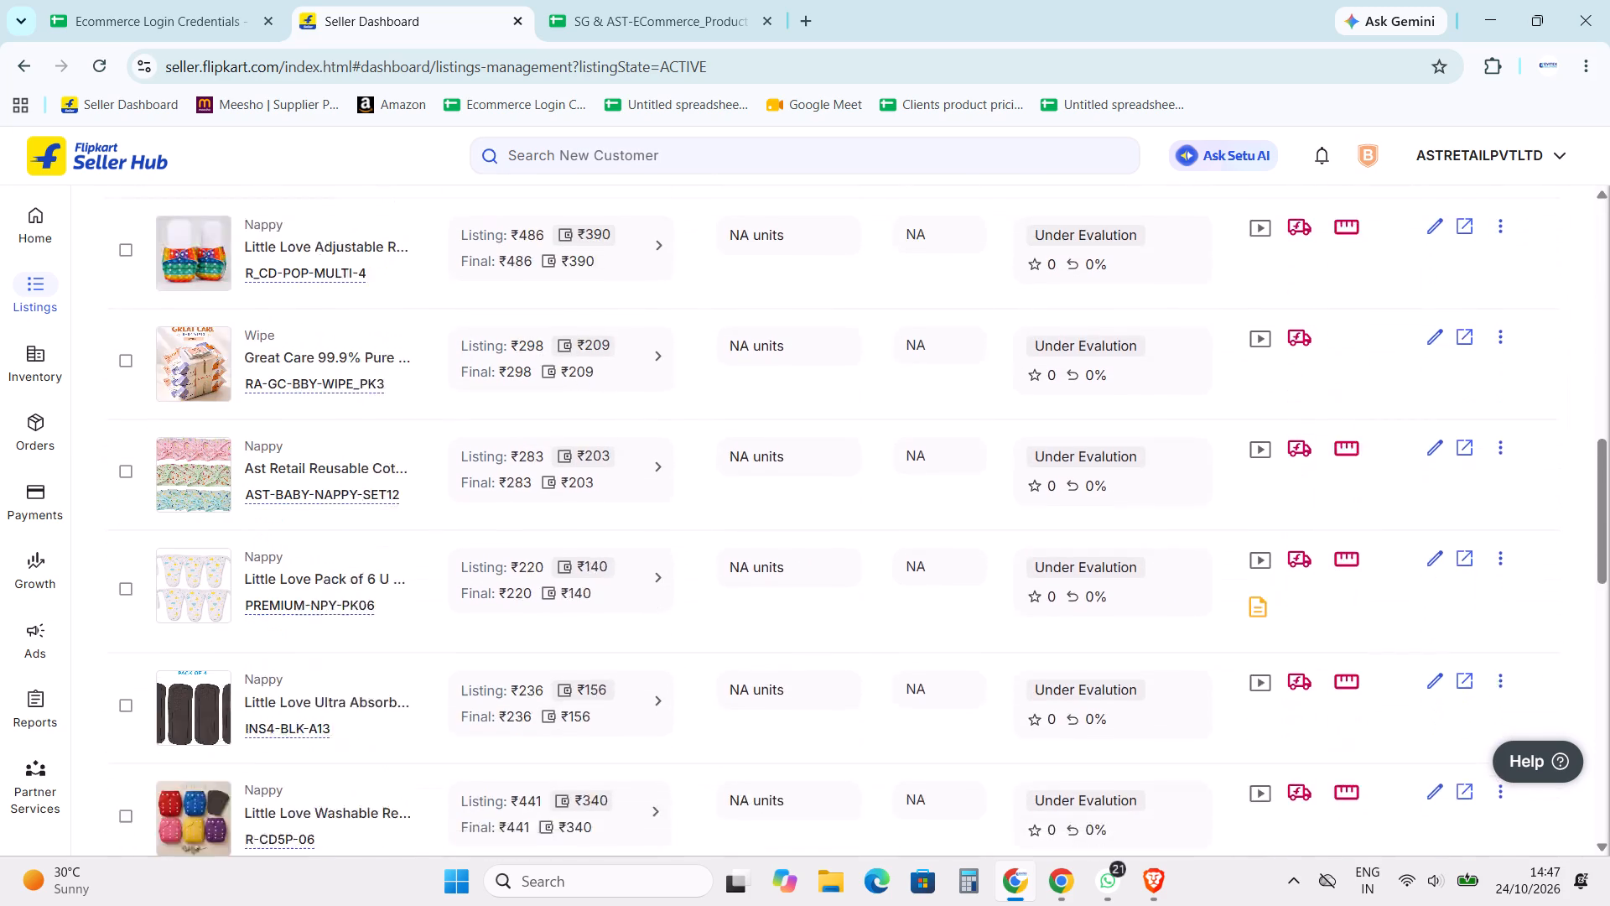
scroll(576, 404, "down", 7)
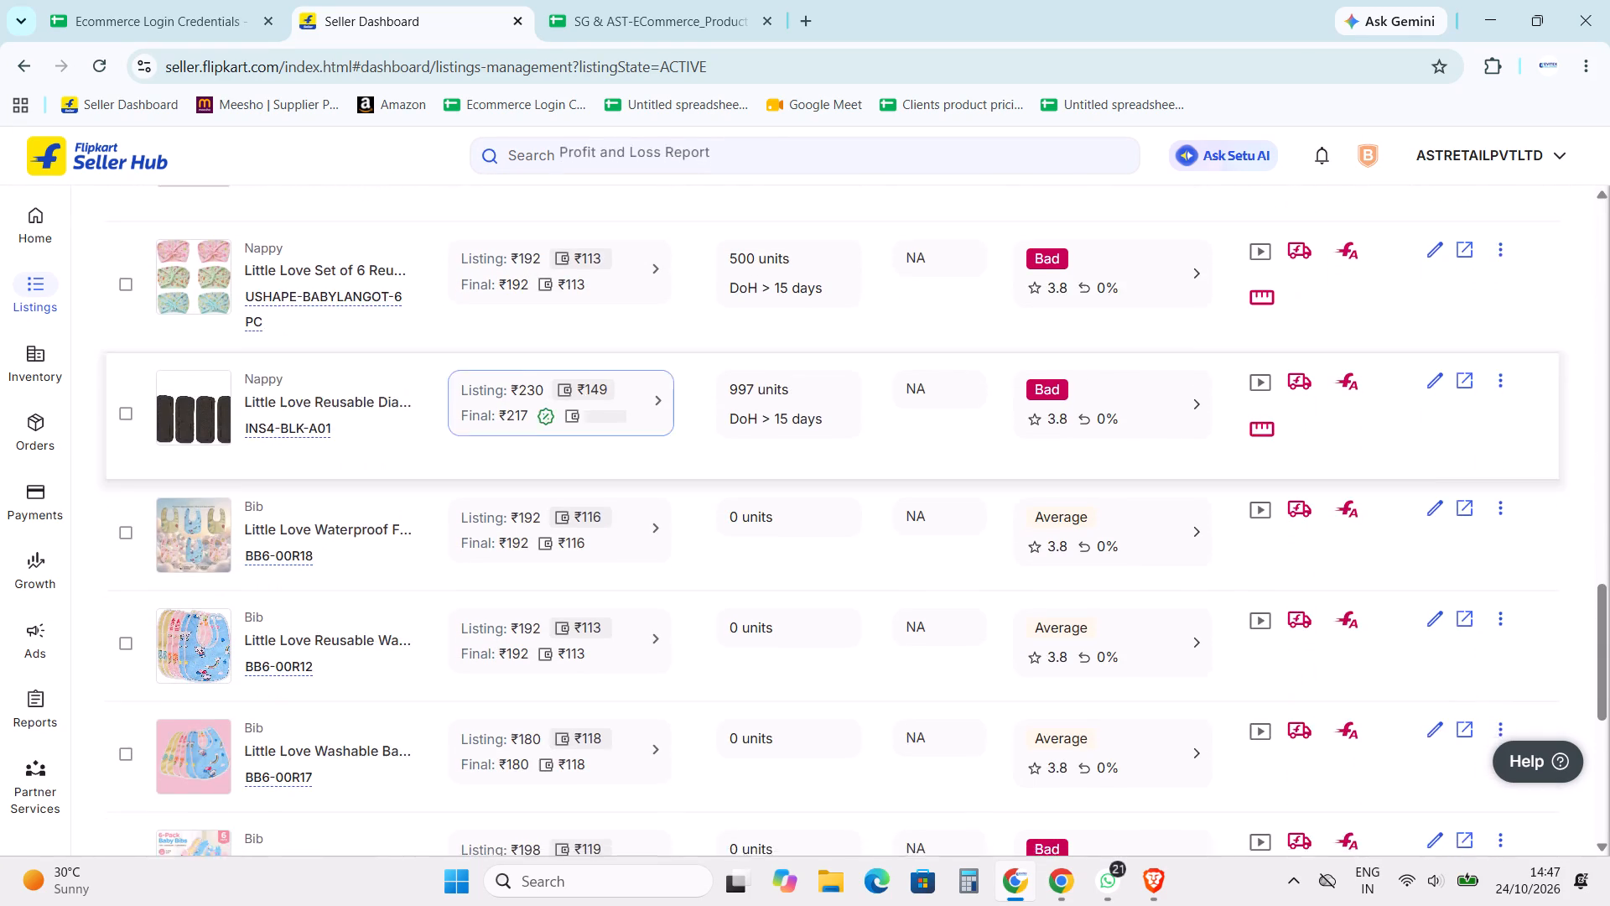
scroll(581, 399, "down", 8)
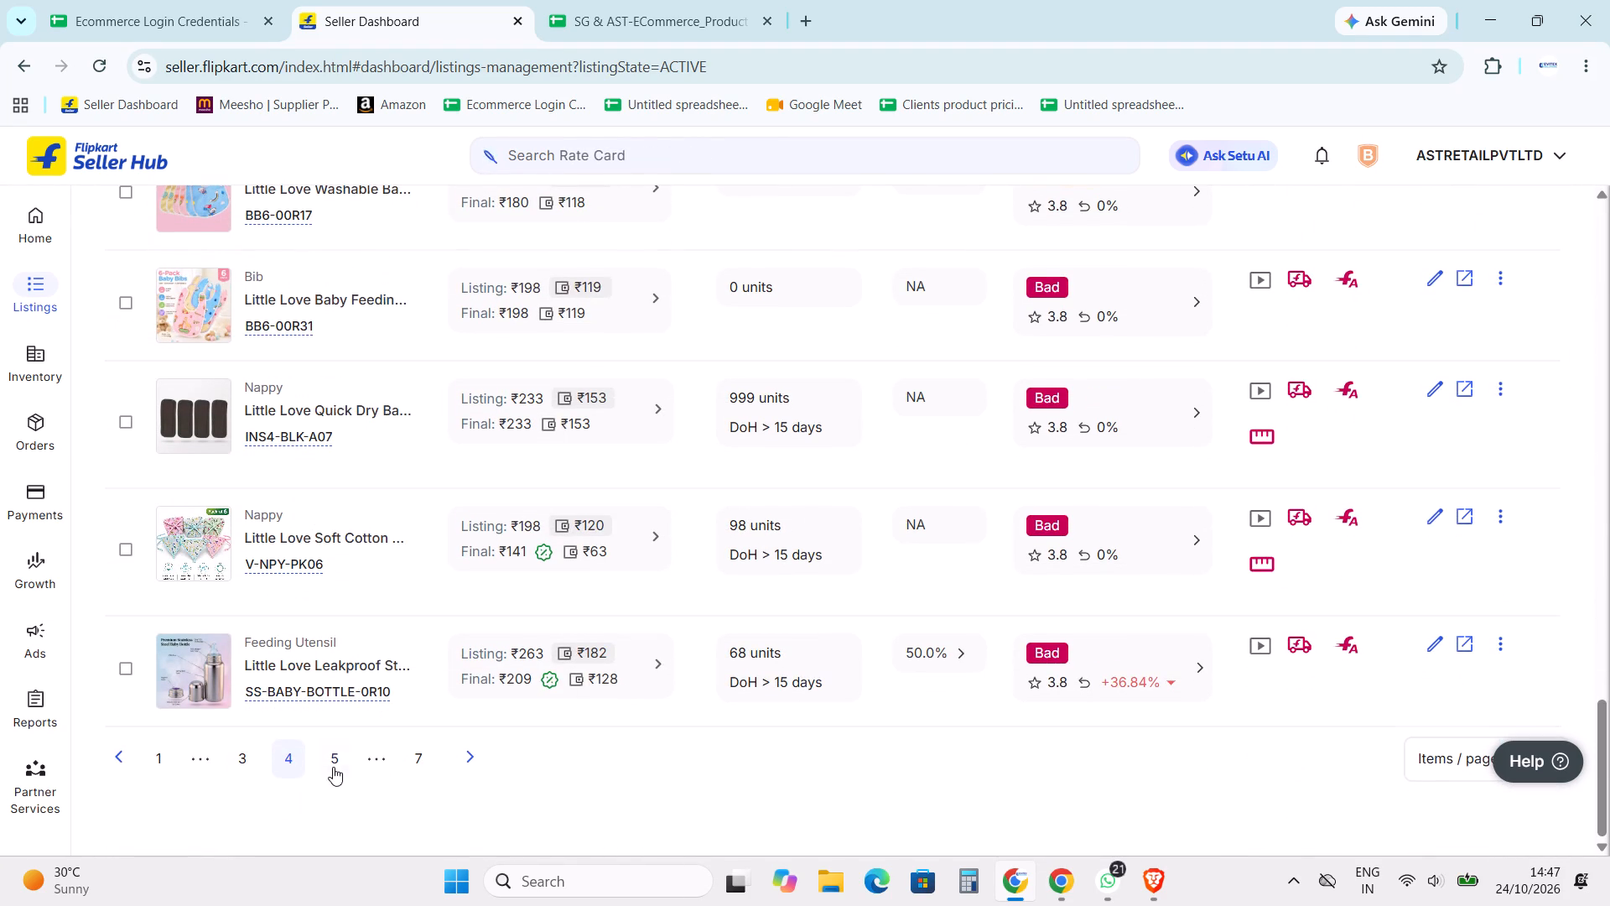
Set the bank settlement of the Great Care wipes listing RC-GC-BBY-WIPE_PK3 on page 5 to ₹159 and apply it.
left_click(333, 767)
left_click(919, 416)
scroll(833, 391, "down", 2)
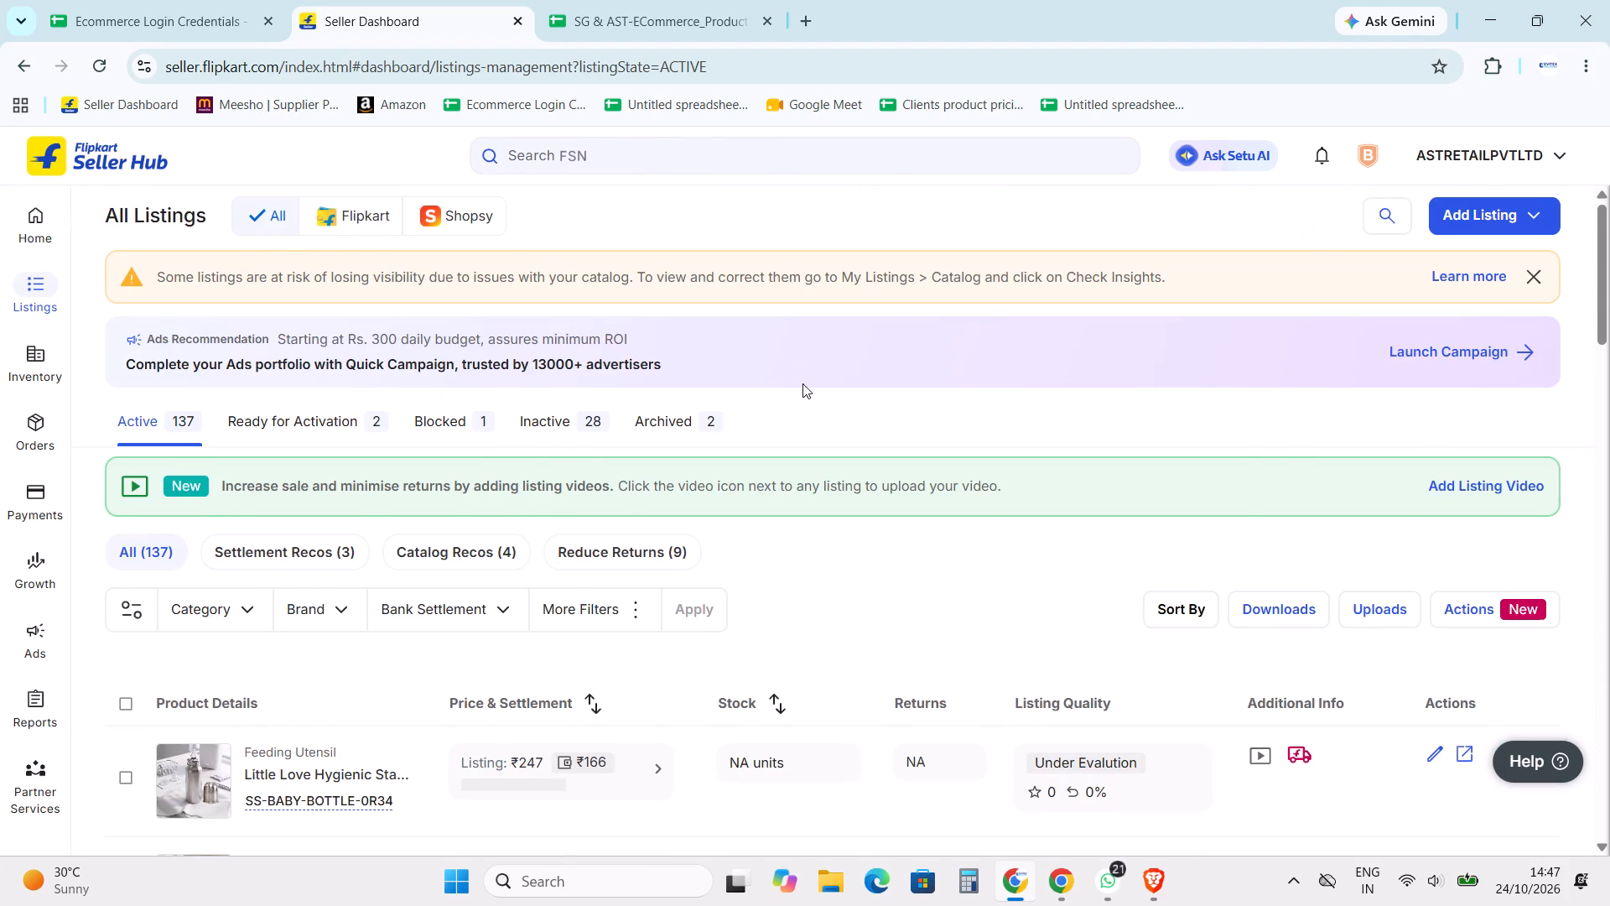
scroll(802, 383, "down", 3)
left_click(629, 347)
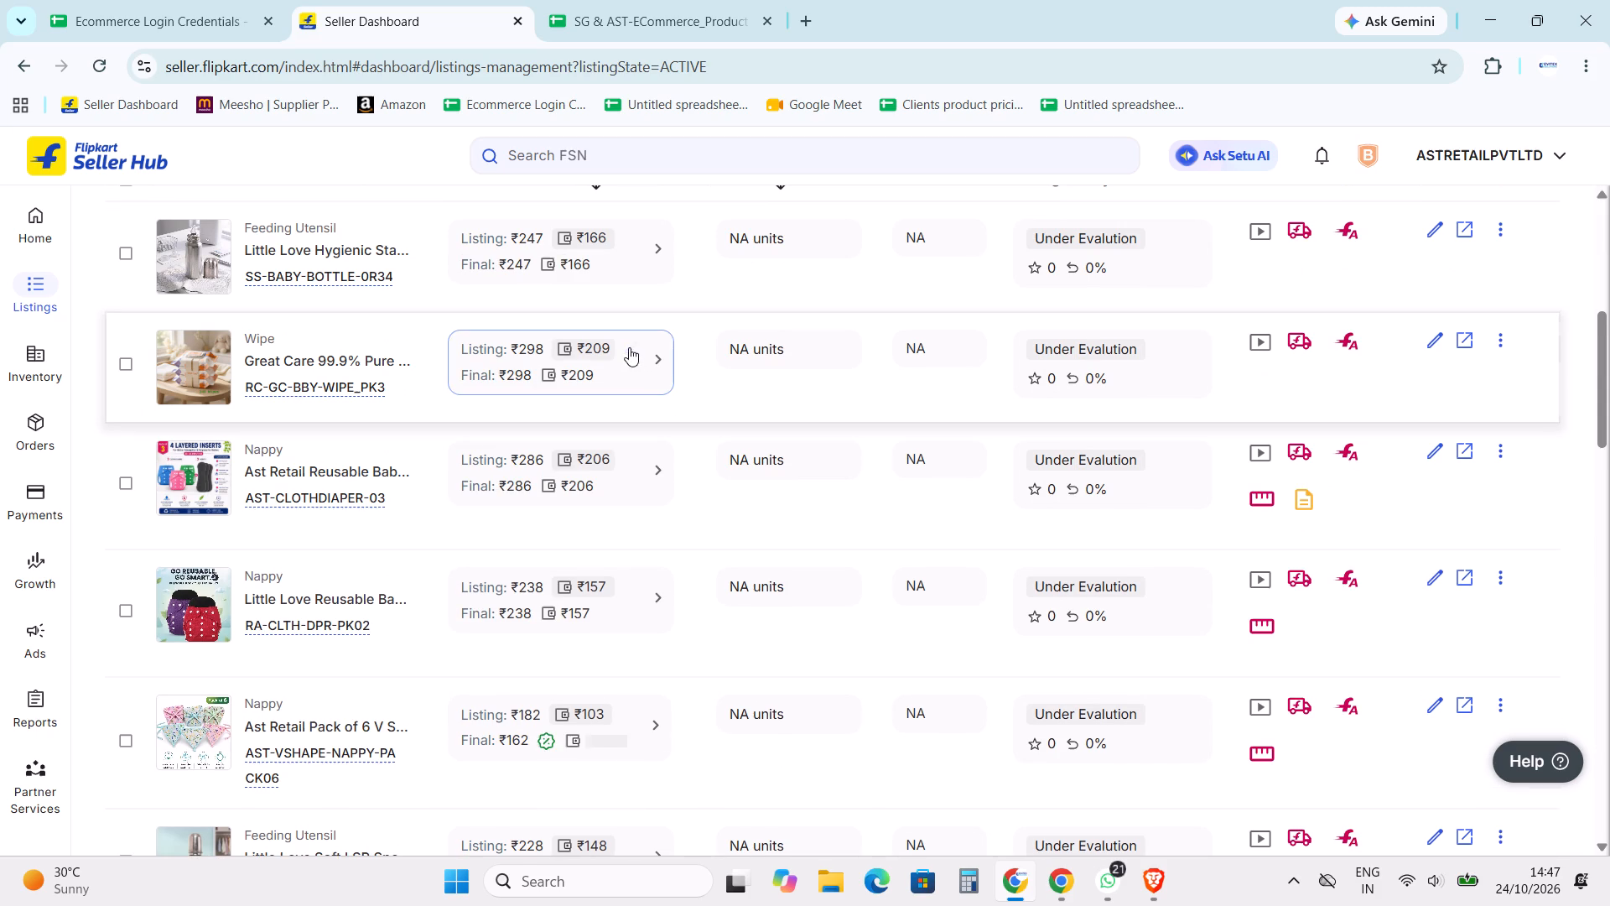
left_click(626, 351)
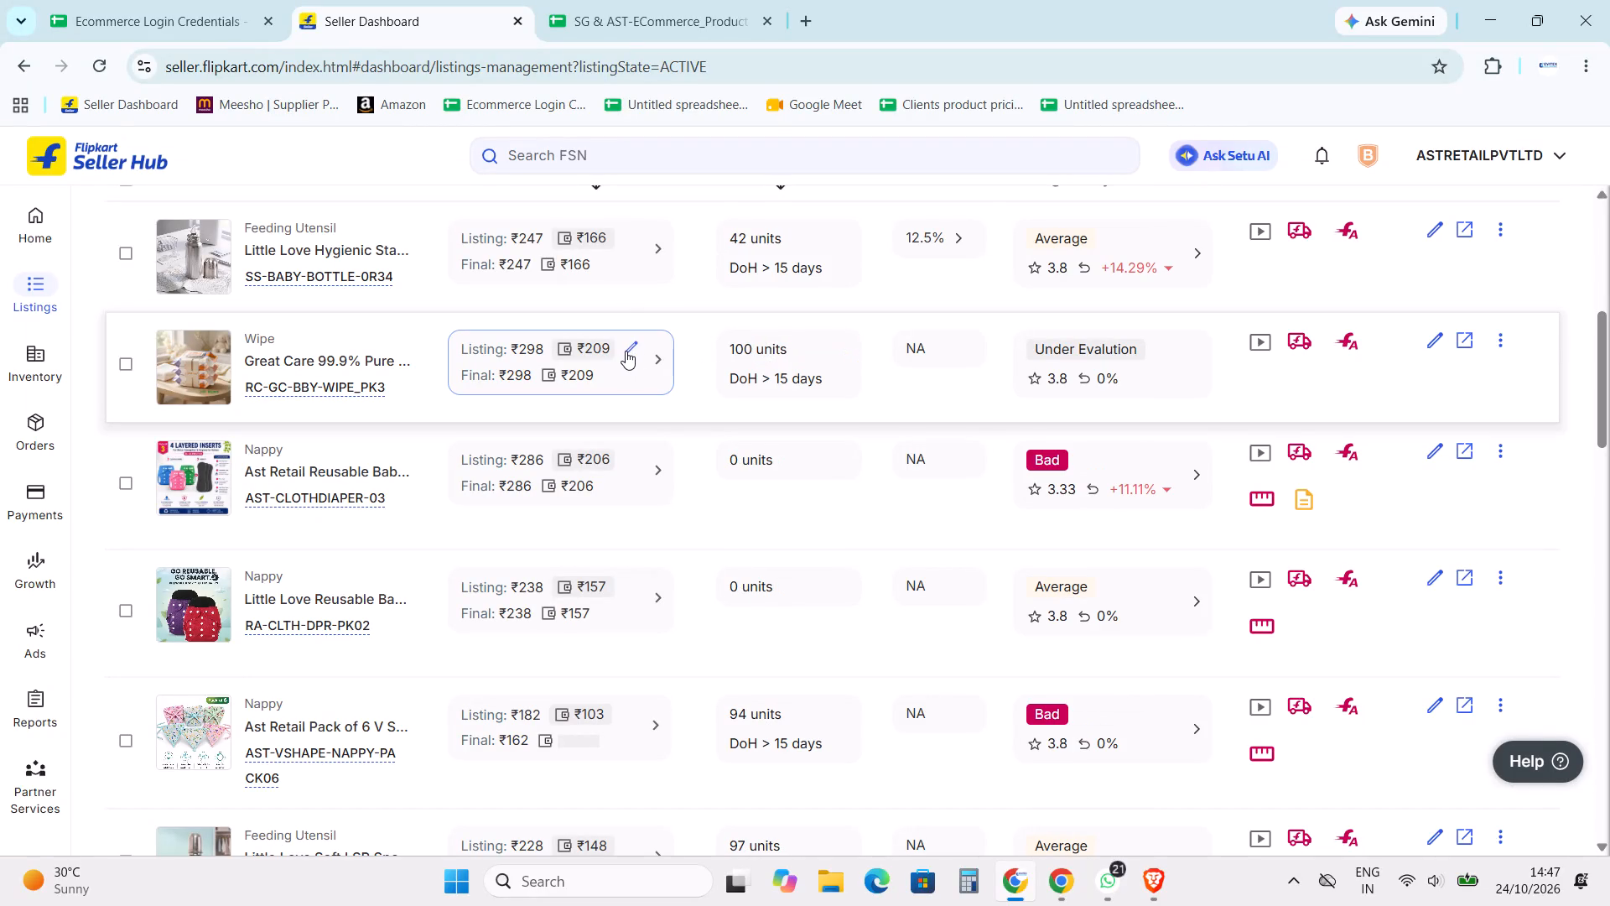
double_click(948, 221)
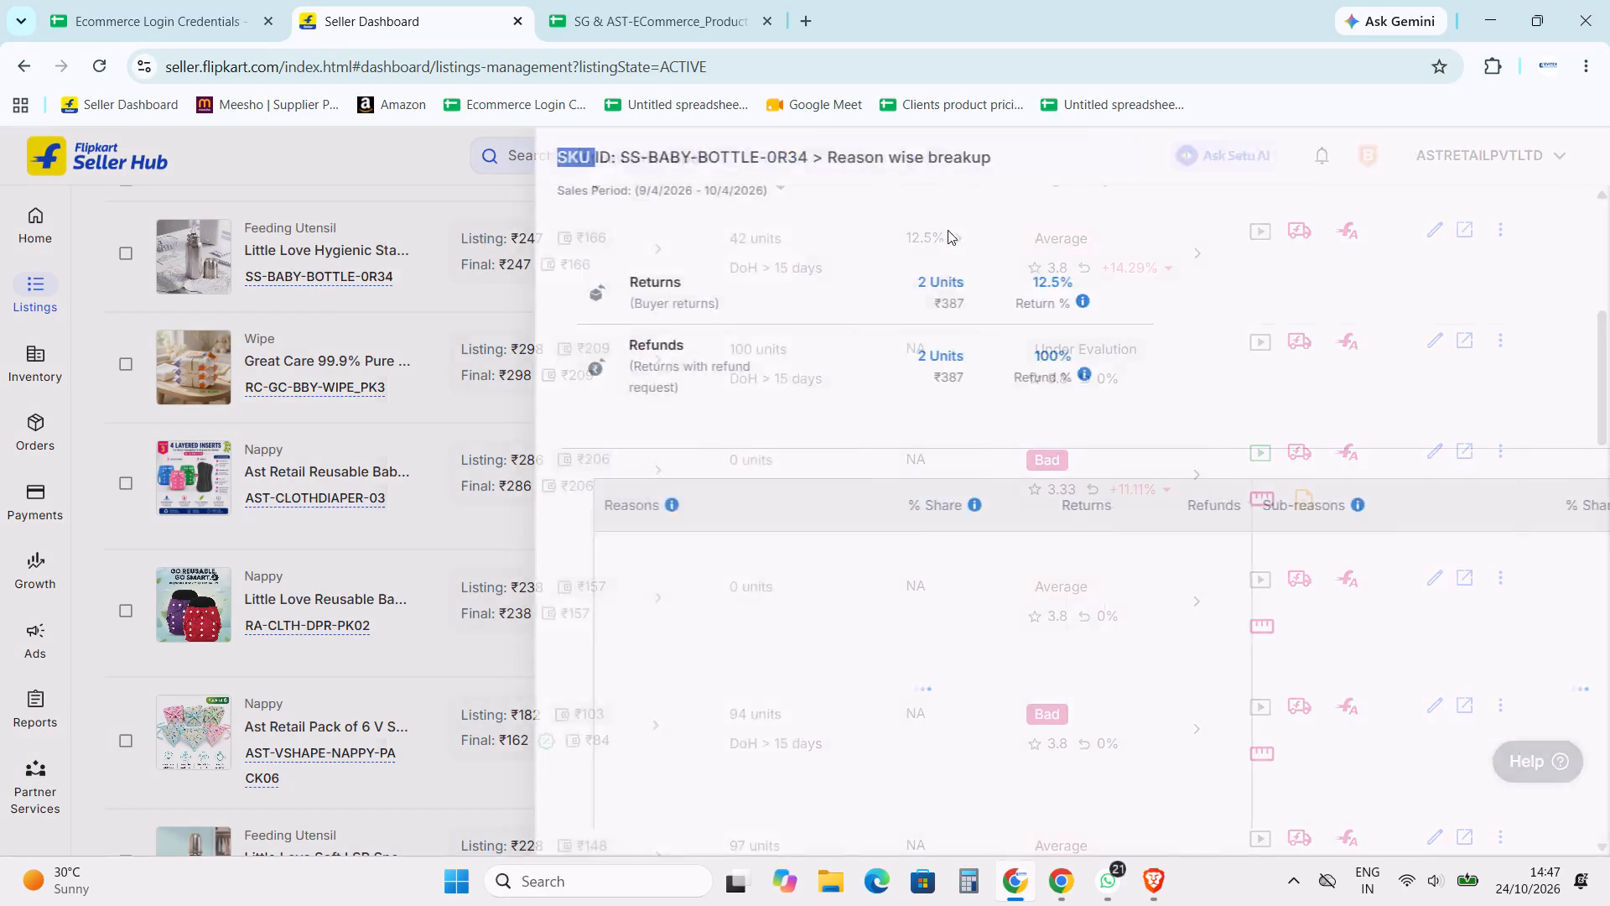
left_click(1585, 184)
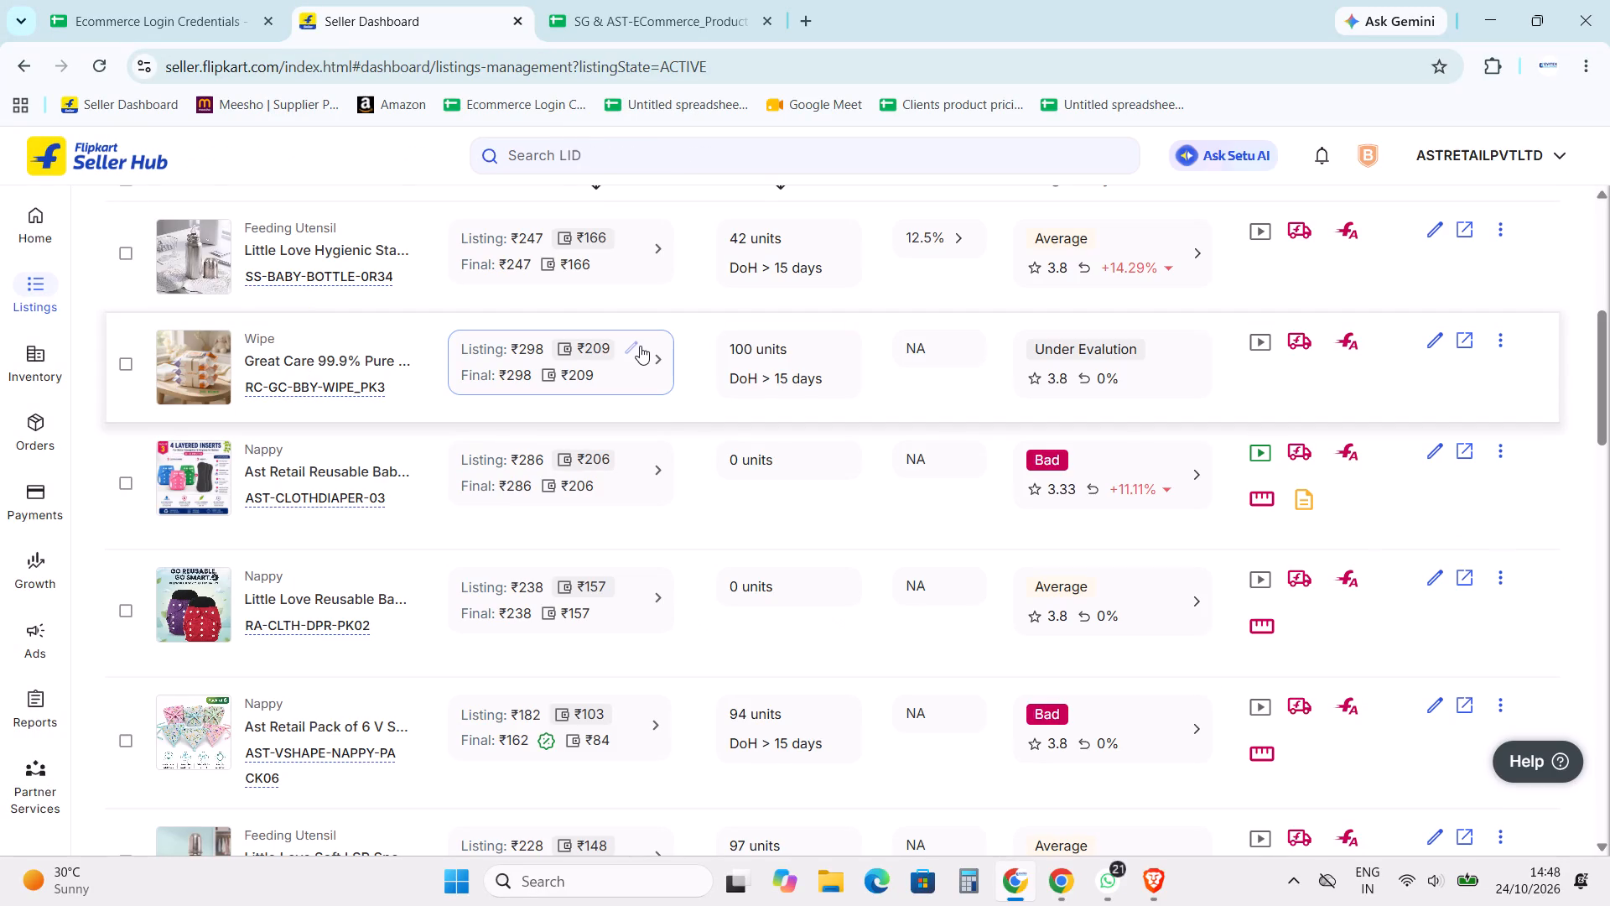
left_click(633, 345)
double_click(941, 234)
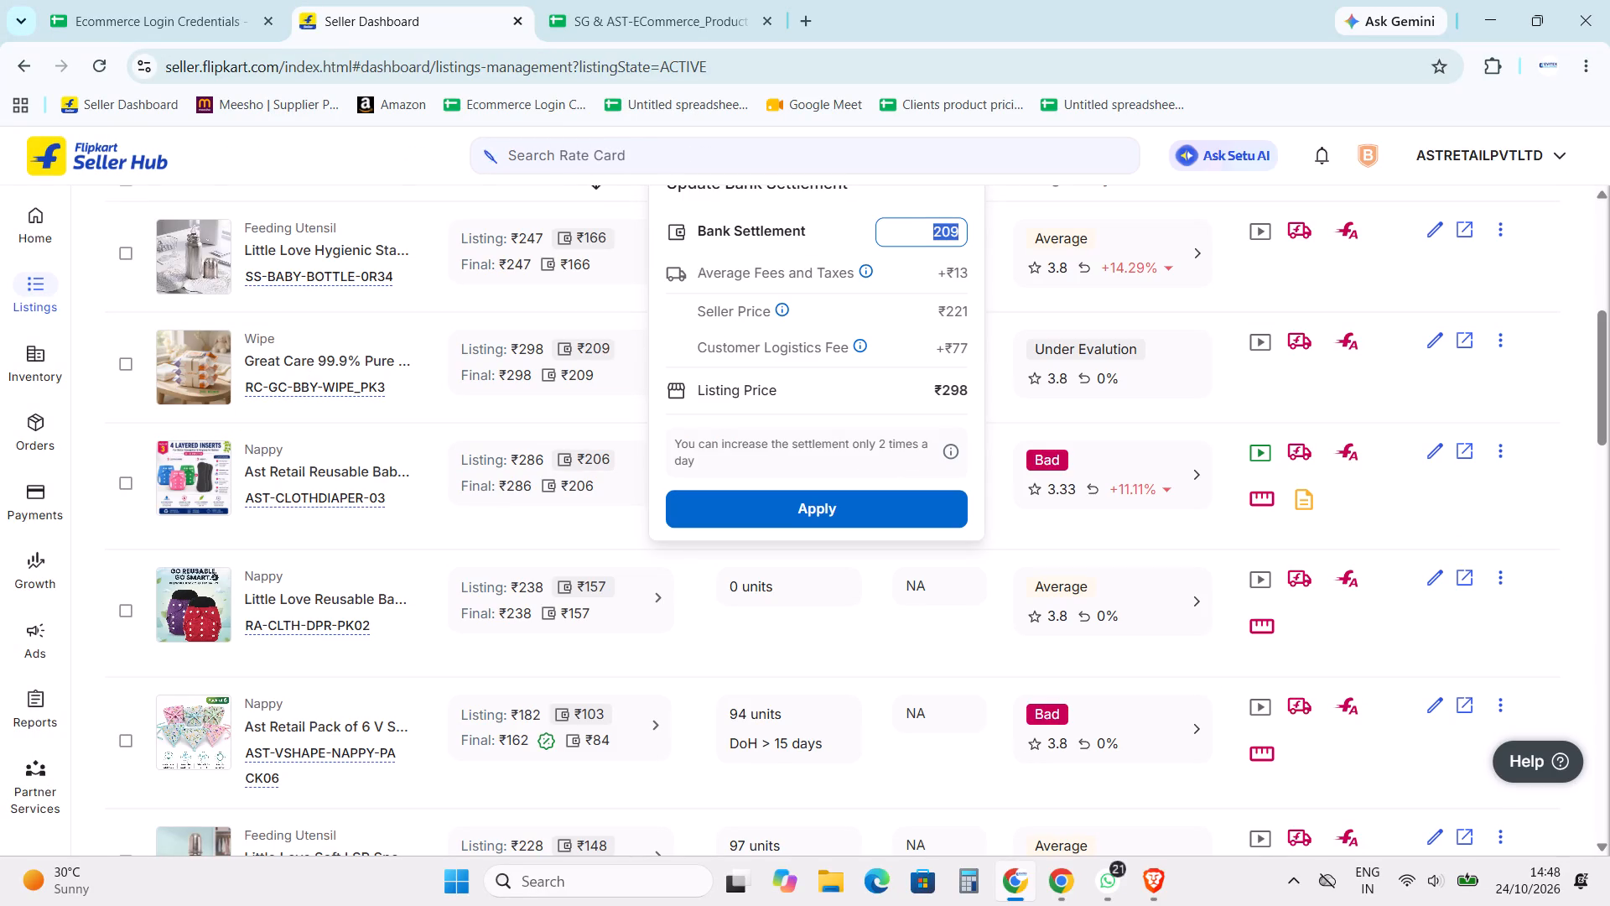
type("159")
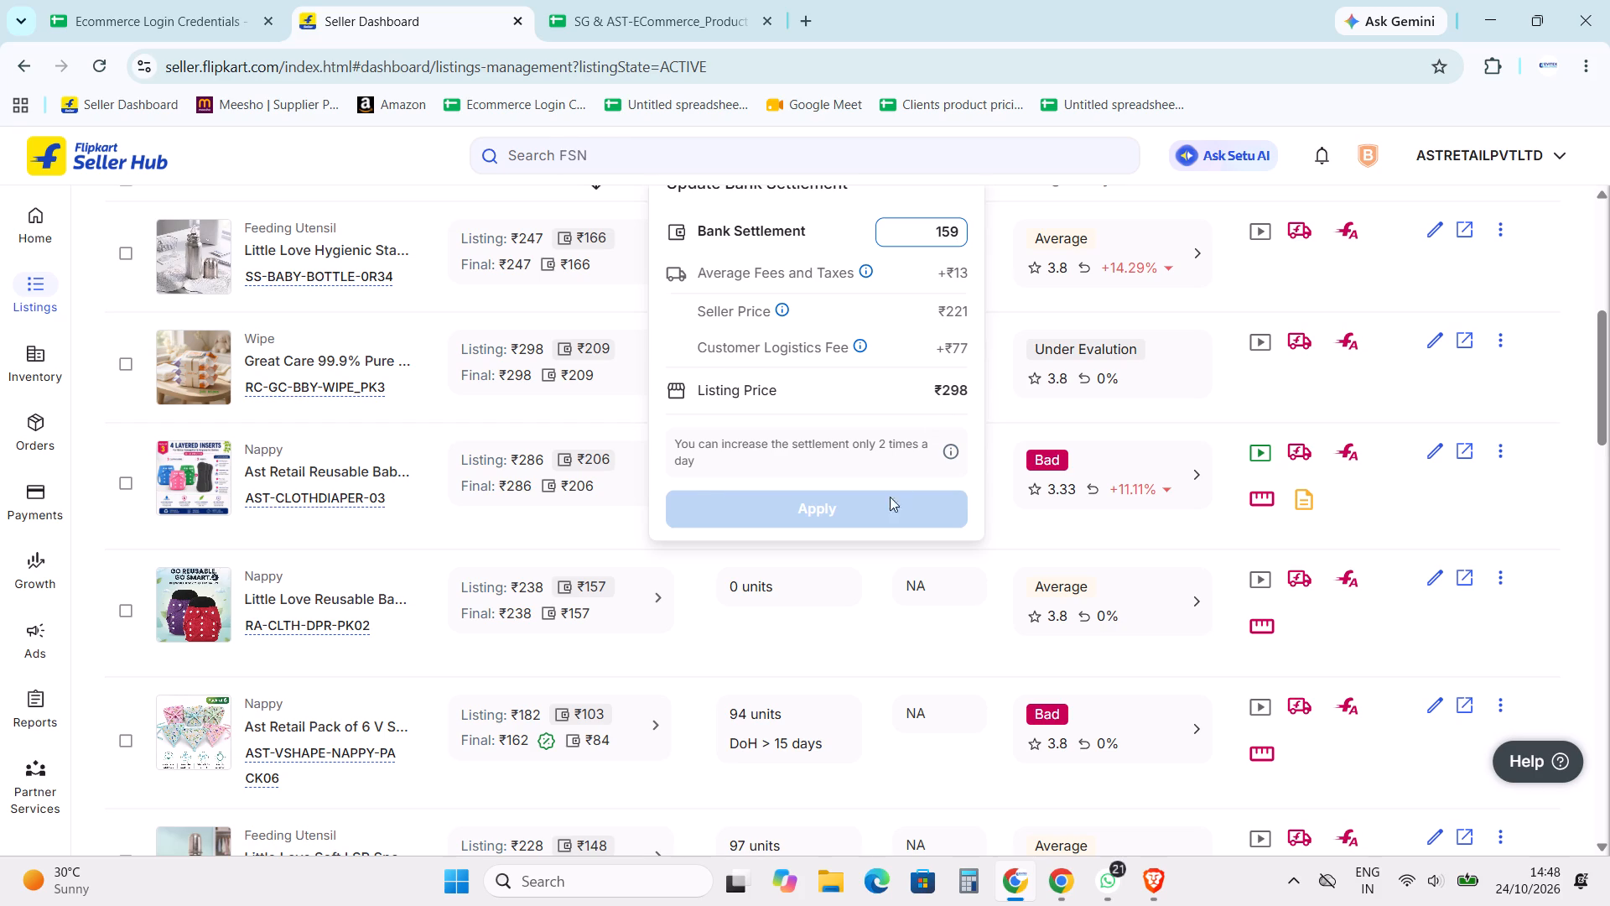
left_click(881, 501)
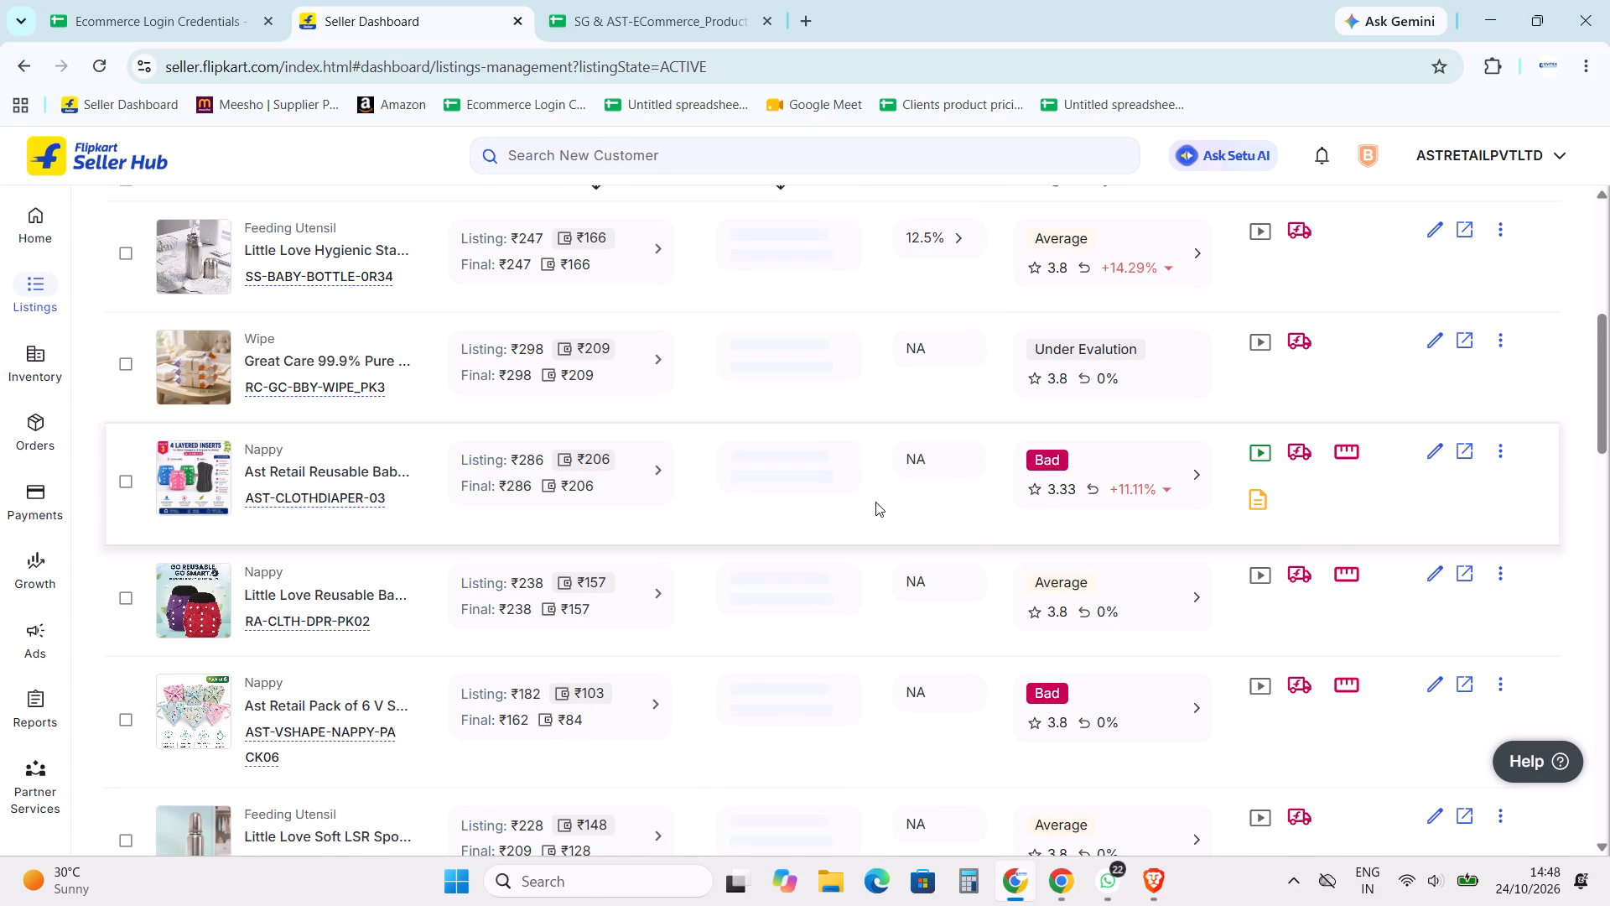
Look through the remaining active listings on page 5 for other baby wipes listings.
scroll(567, 439, "down", 18)
scroll(557, 493, "up", 1)
scroll(521, 503, "down", 7)
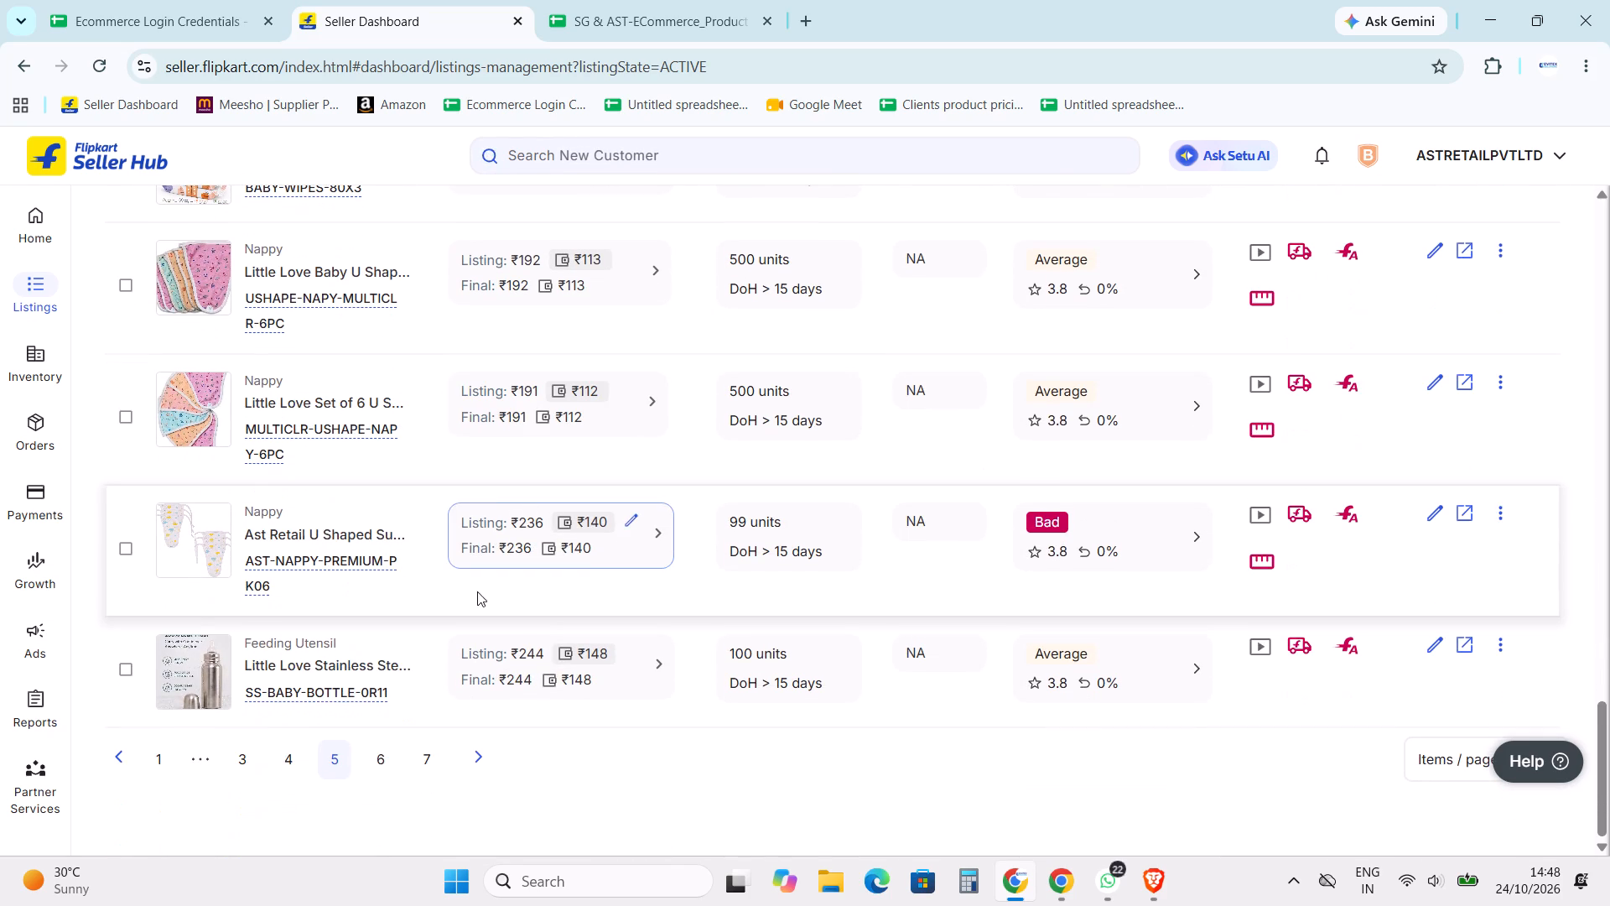
scroll(477, 591, "down", 2)
Go to page 6 of the active listings and look through it for baby wipes listings.
left_click(374, 765)
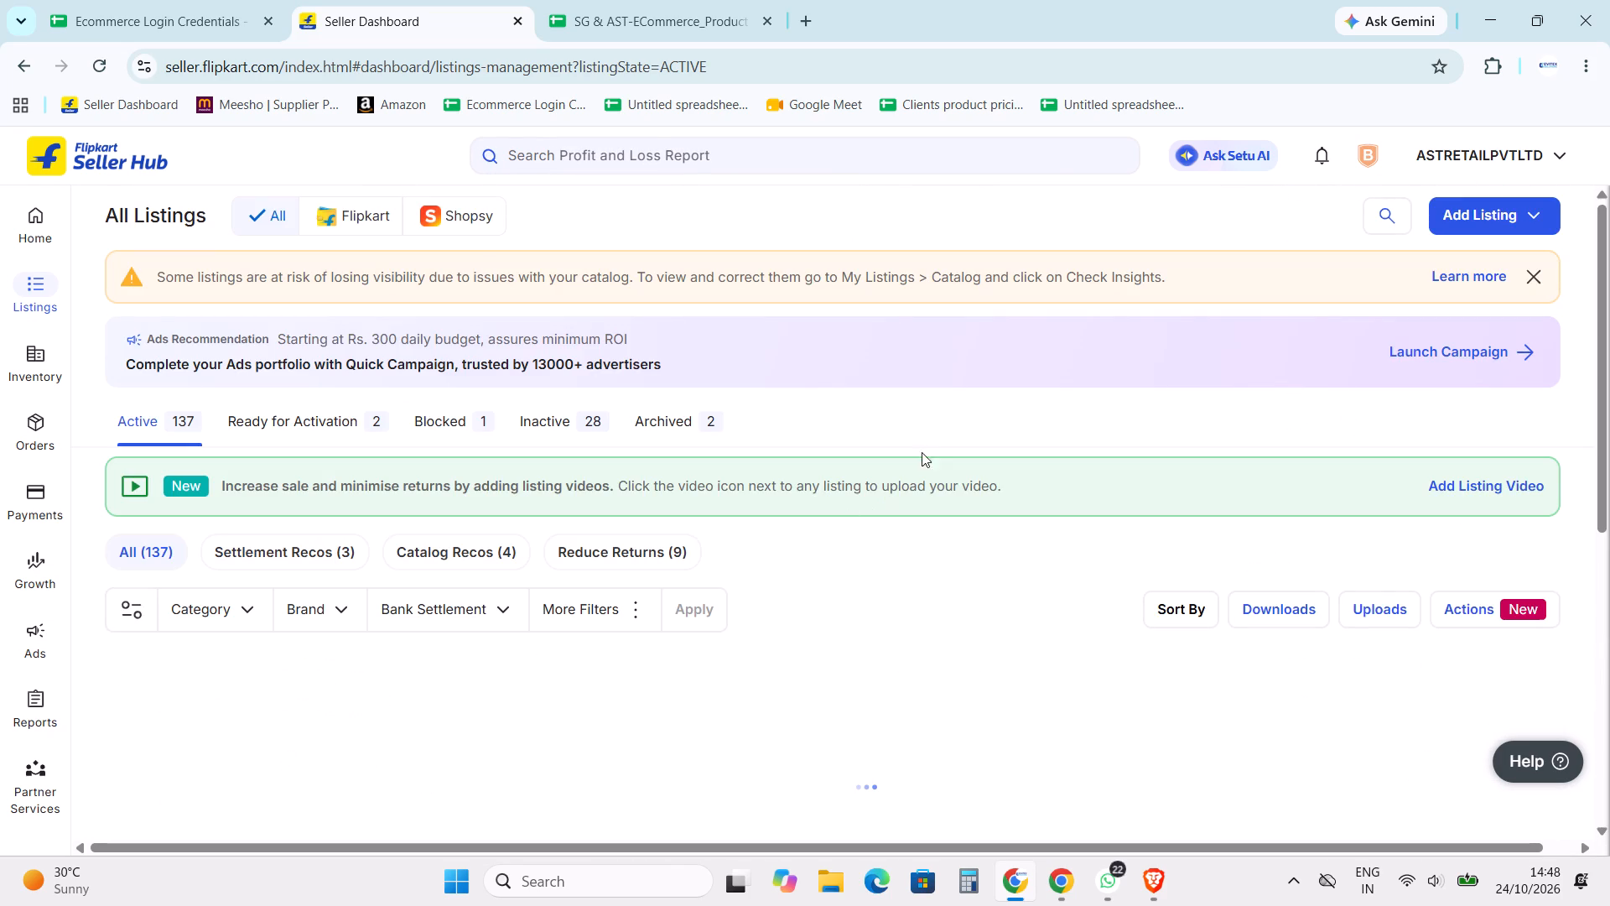
left_click(930, 414)
scroll(576, 444, "down", 2)
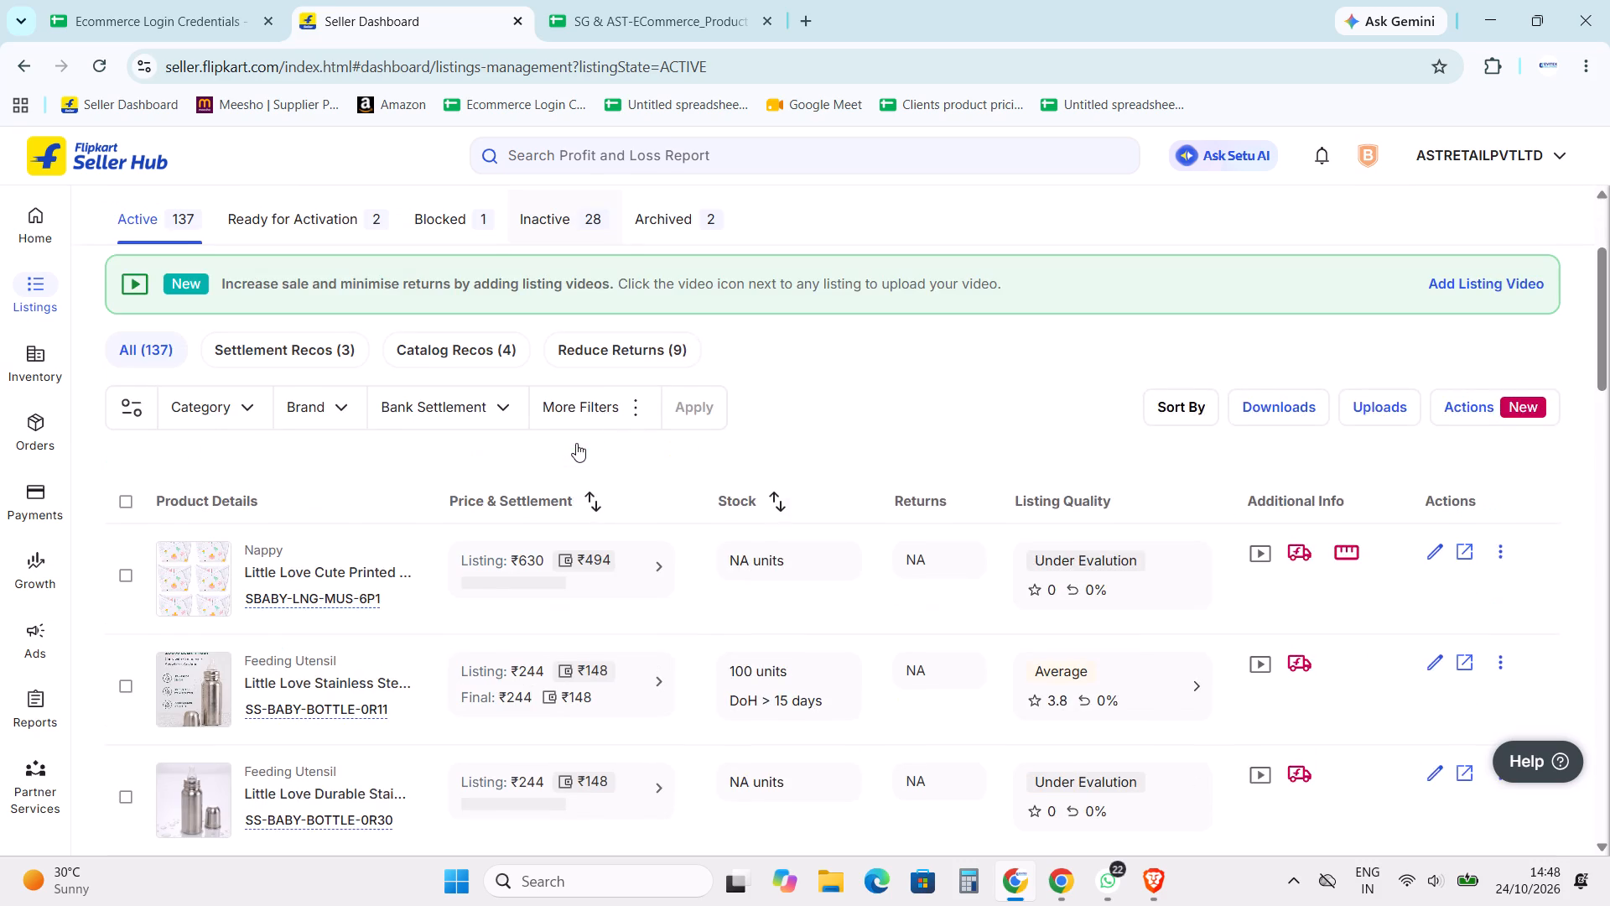
scroll(574, 445, "down", 4)
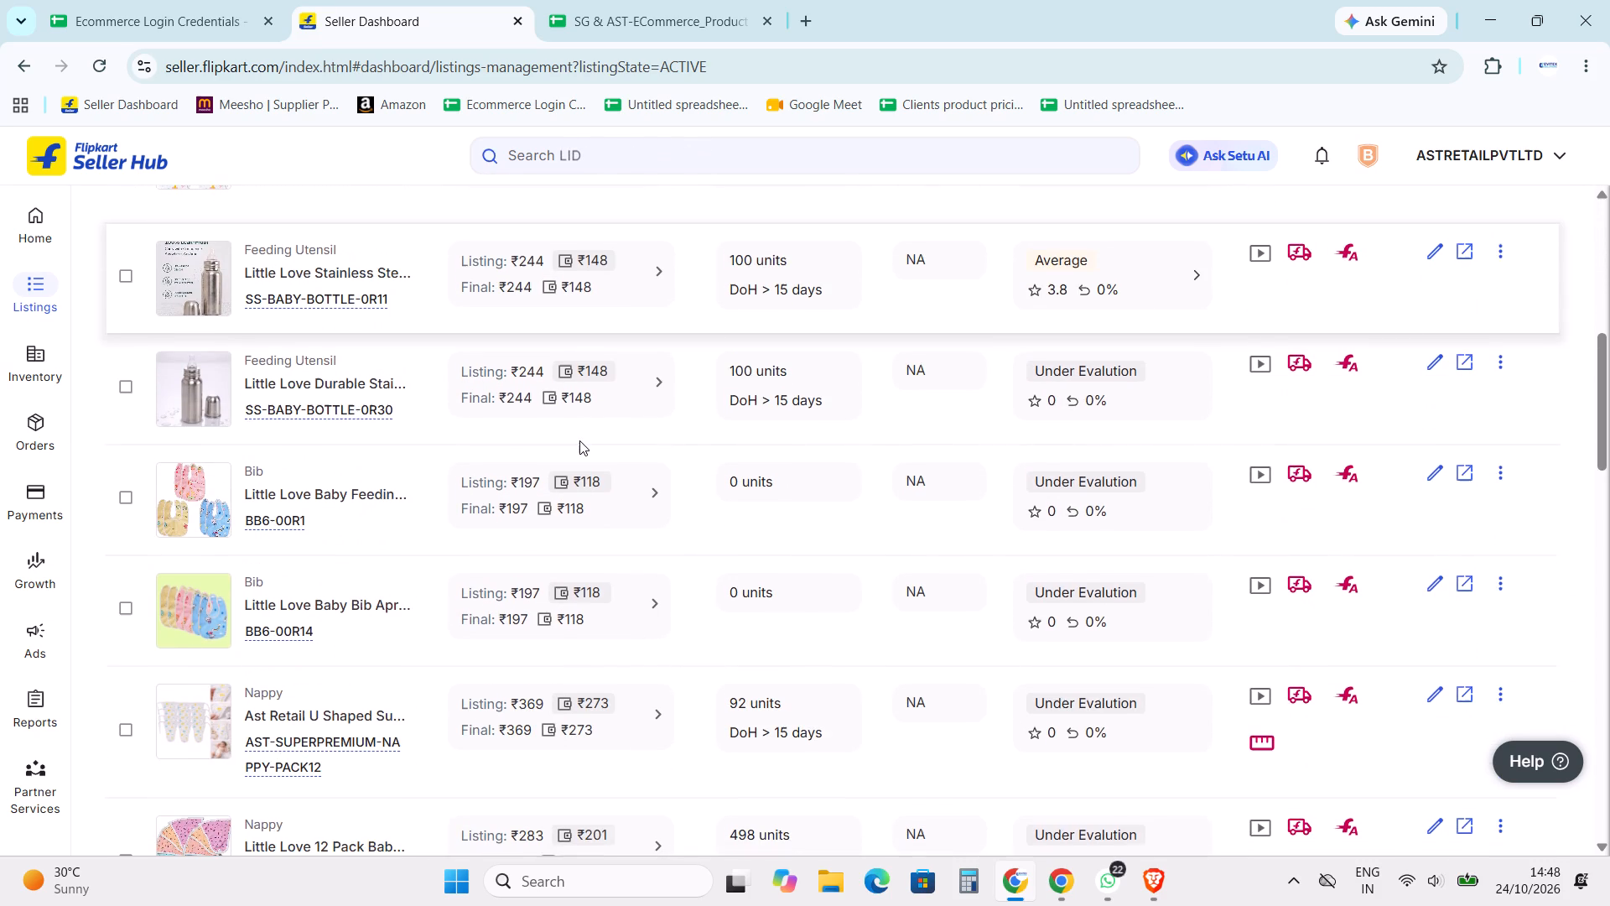
scroll(579, 440, "down", 2)
scroll(518, 565, "down", 4)
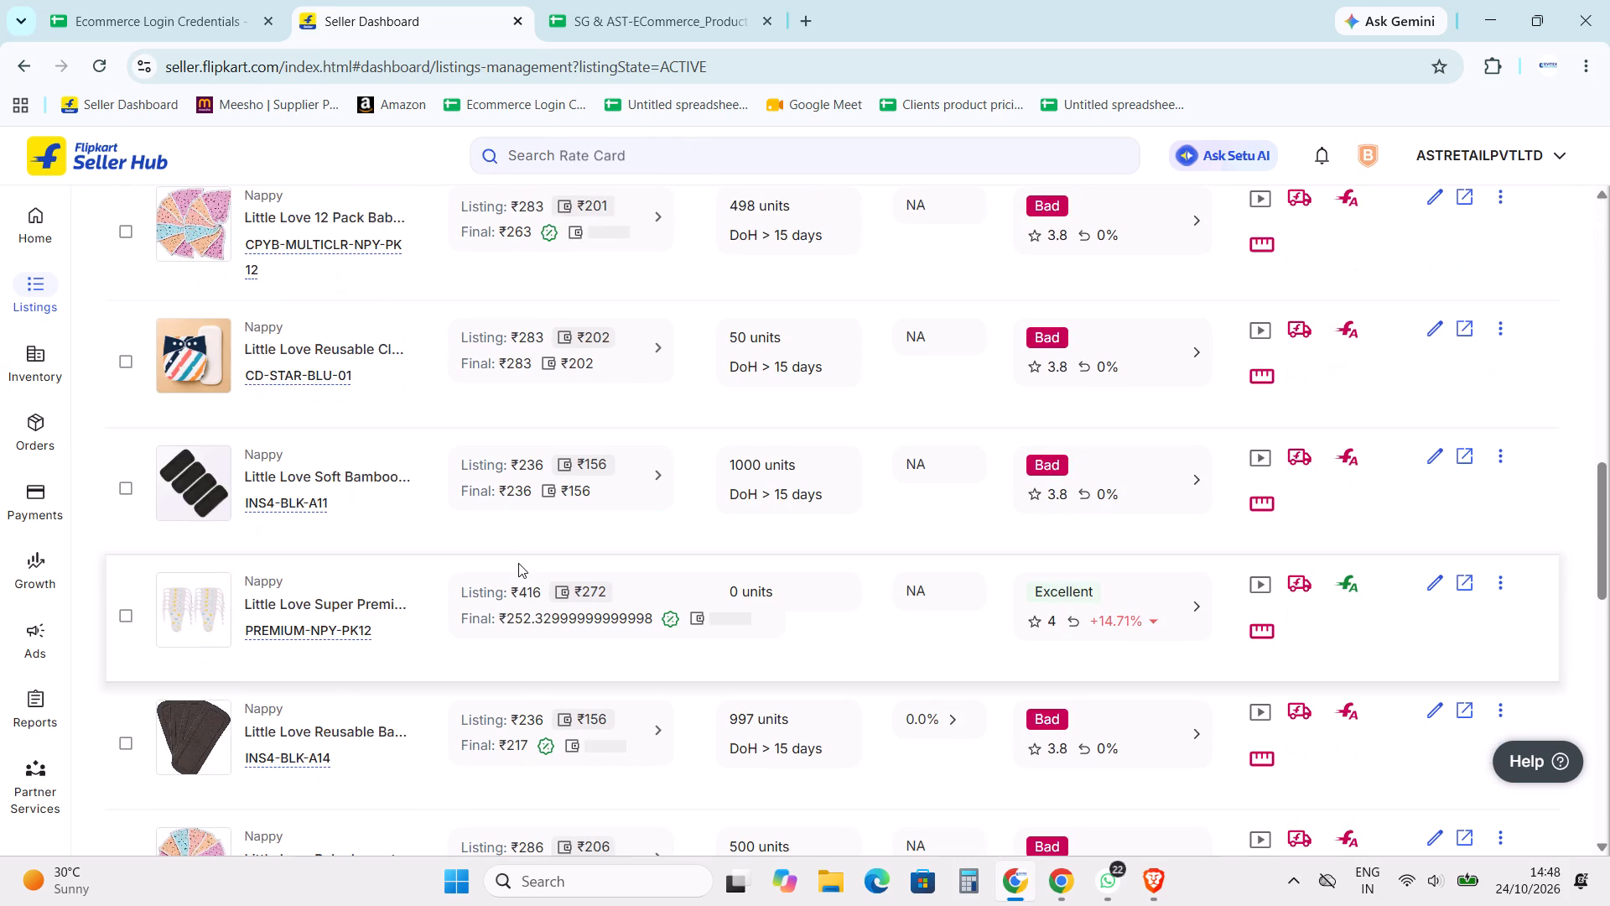
Look through the rest of page 6 of the active listings and go to page 7 to find baby wipes listings.
scroll(518, 563, "down", 15)
scroll(518, 562, "down", 7)
left_click(430, 760)
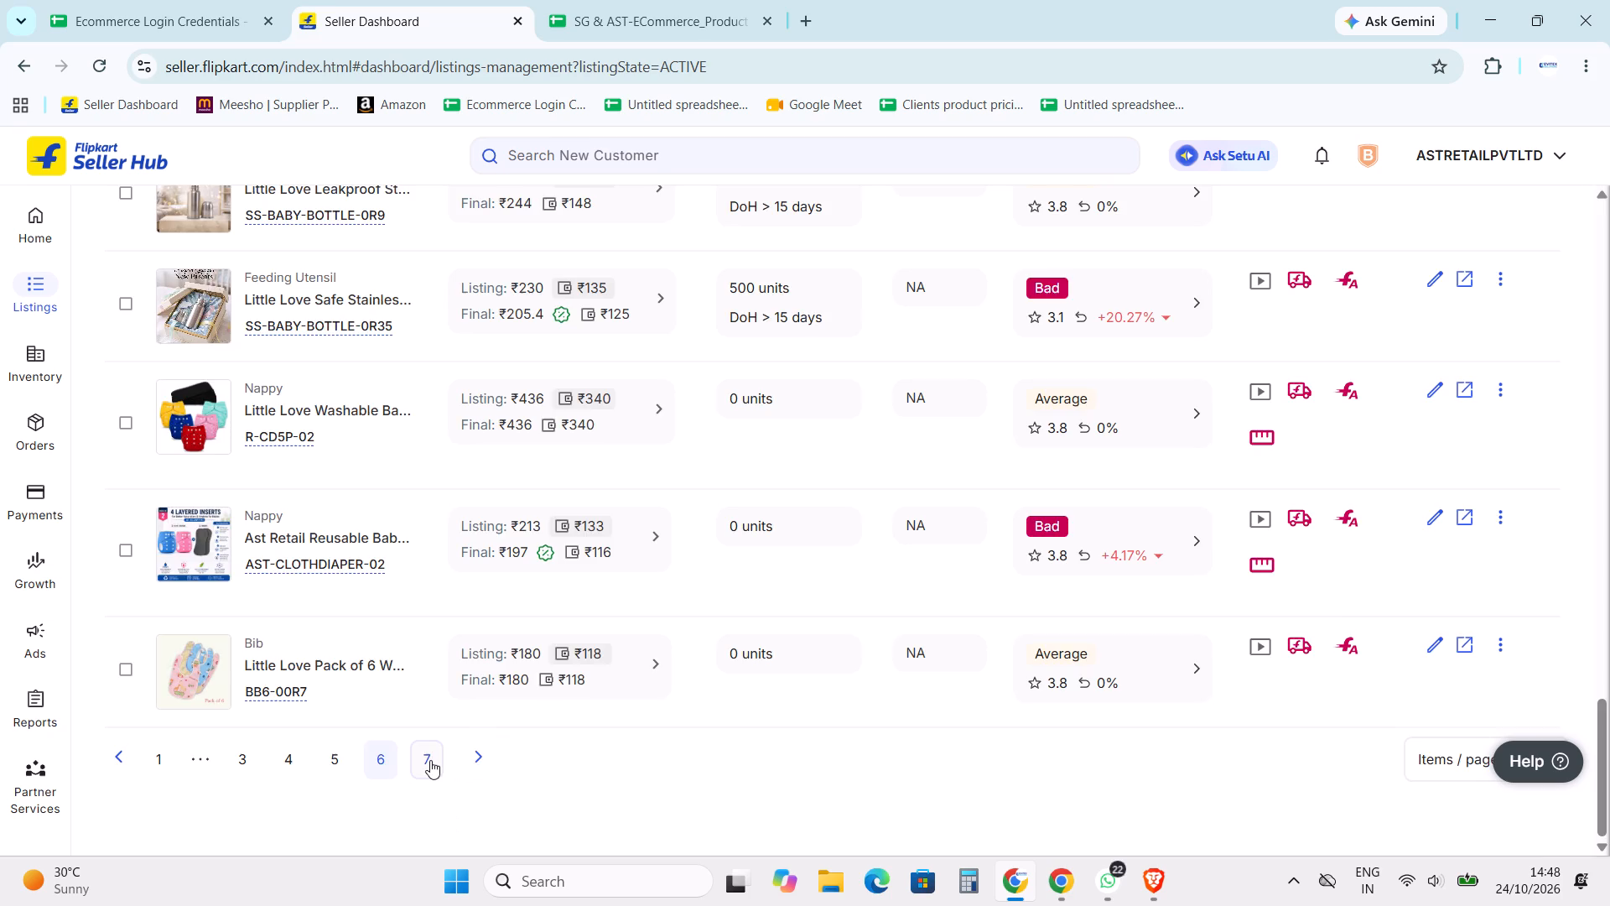
left_click(1001, 413)
scroll(643, 489, "down", 4)
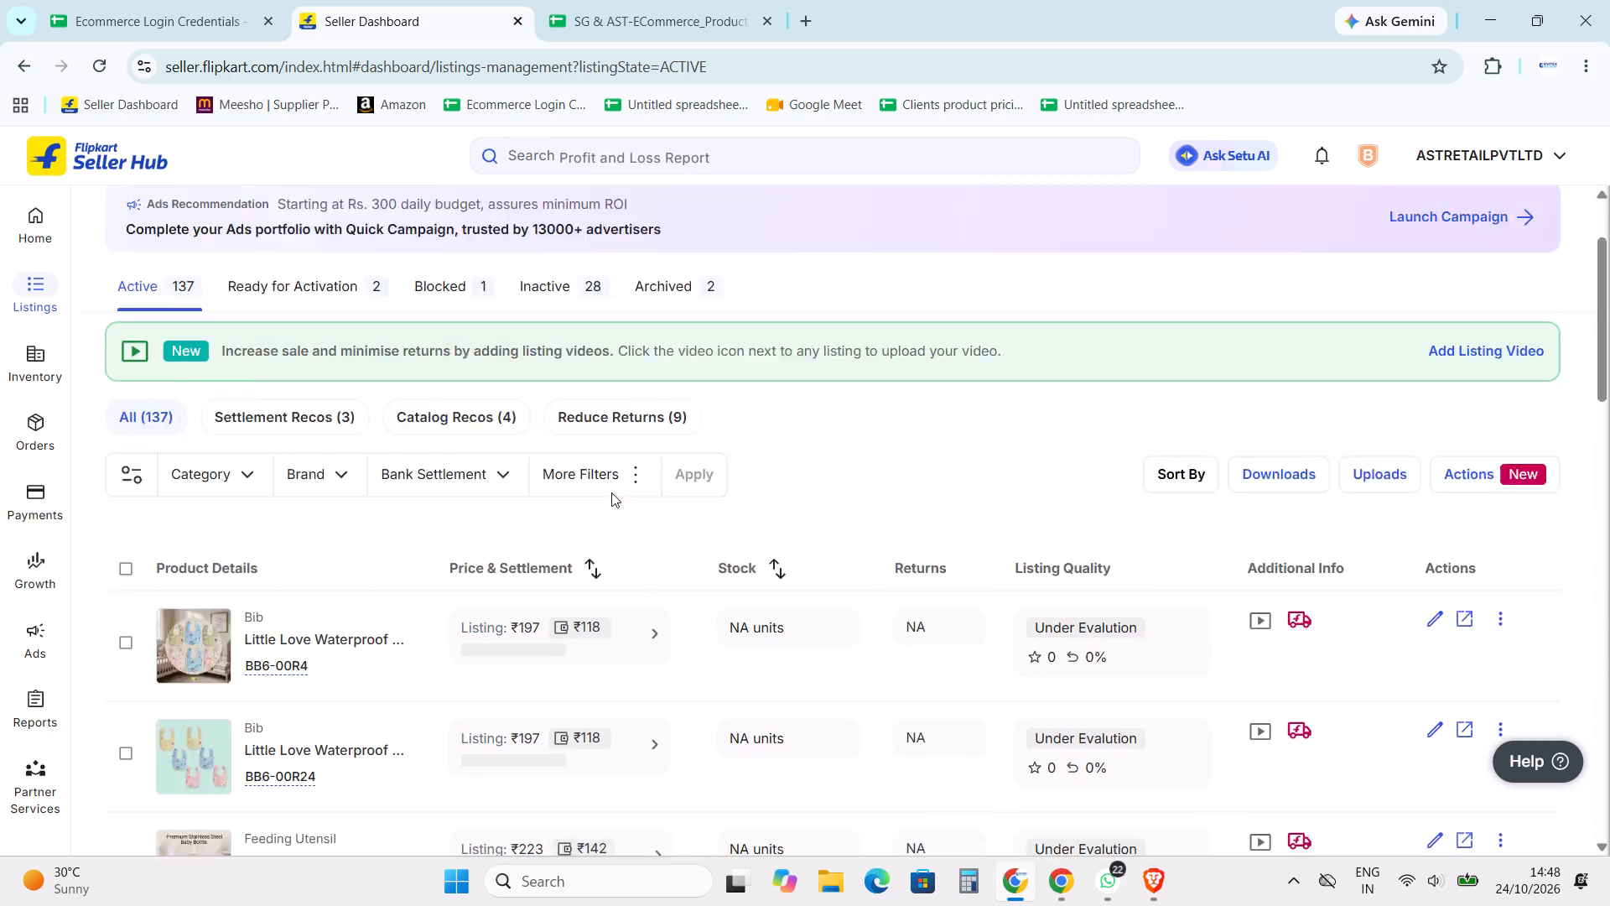
scroll(584, 490, "down", 4)
left_click(631, 600)
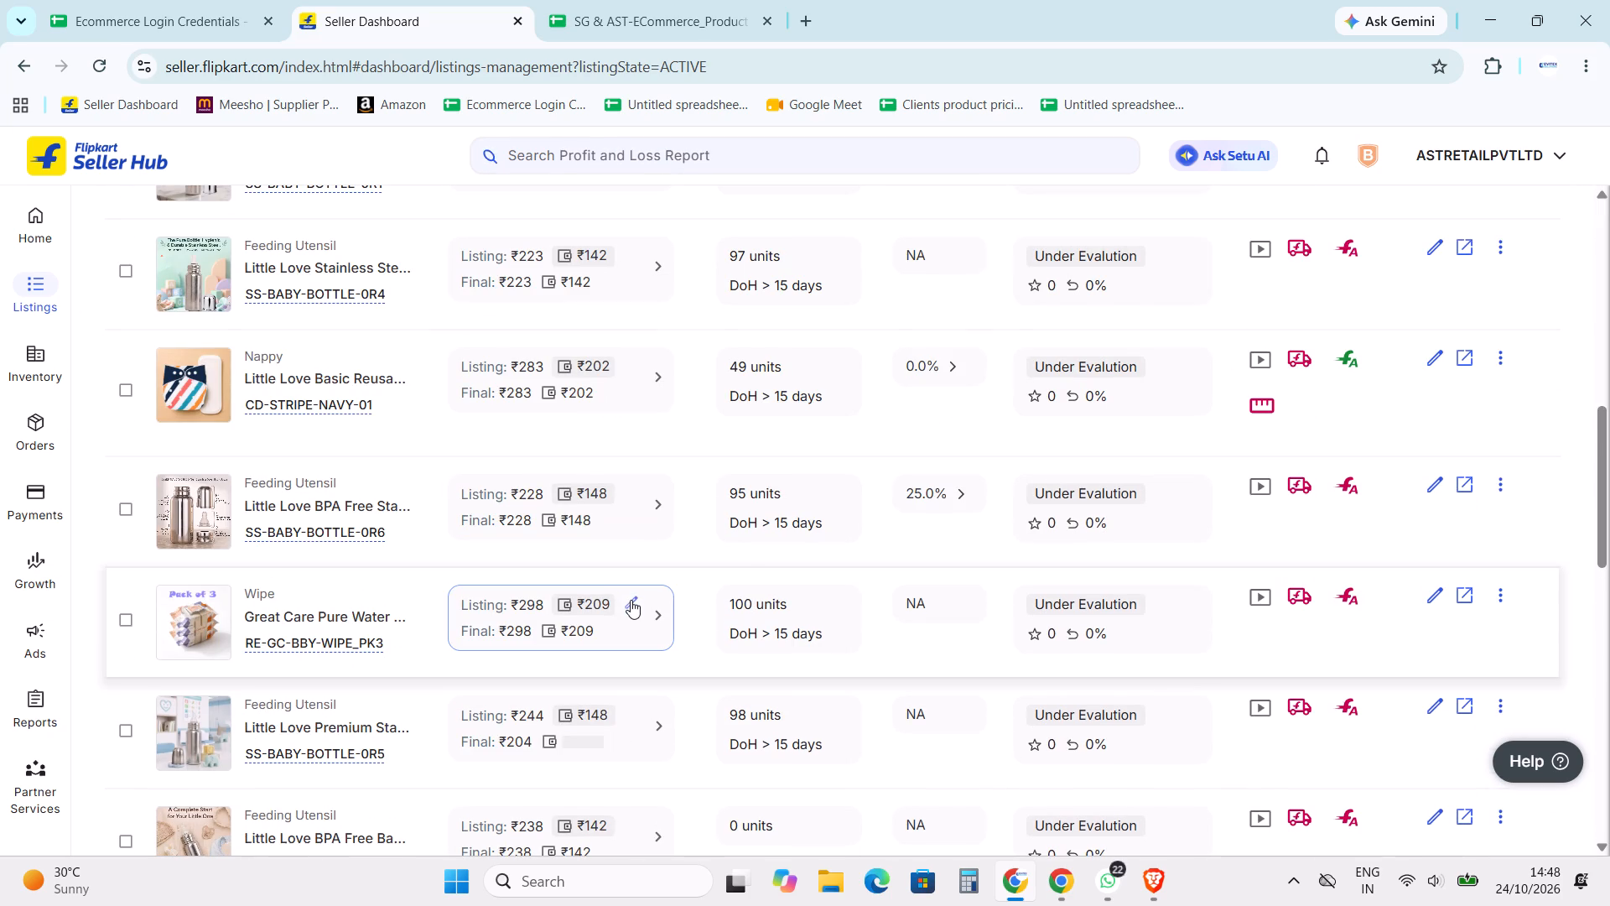
left_click(631, 600)
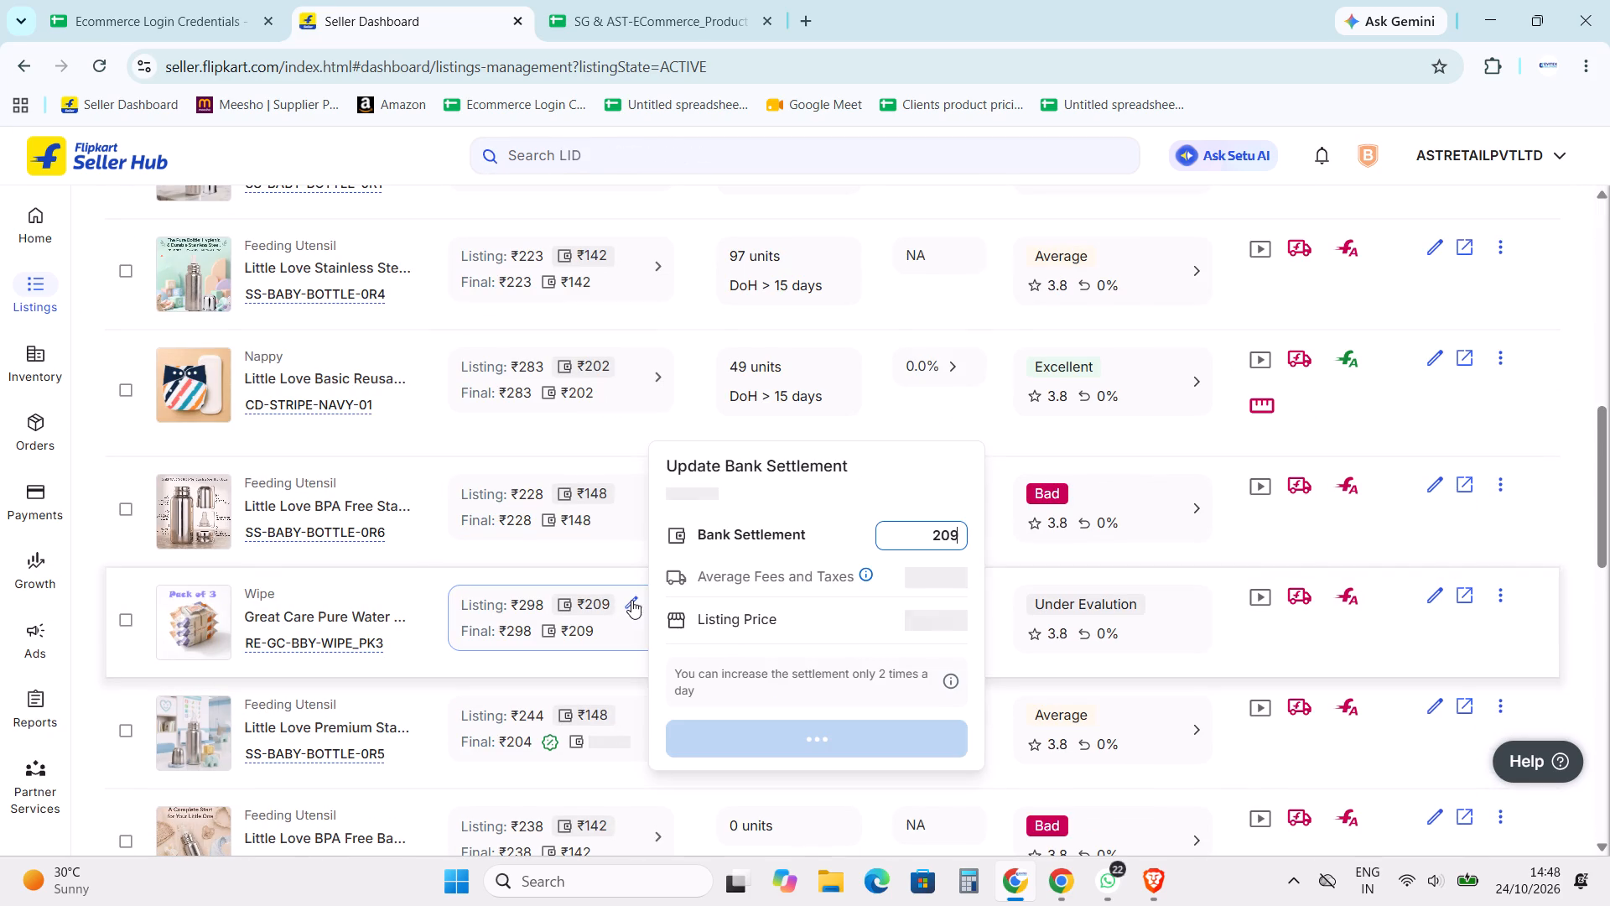
left_click(626, 596)
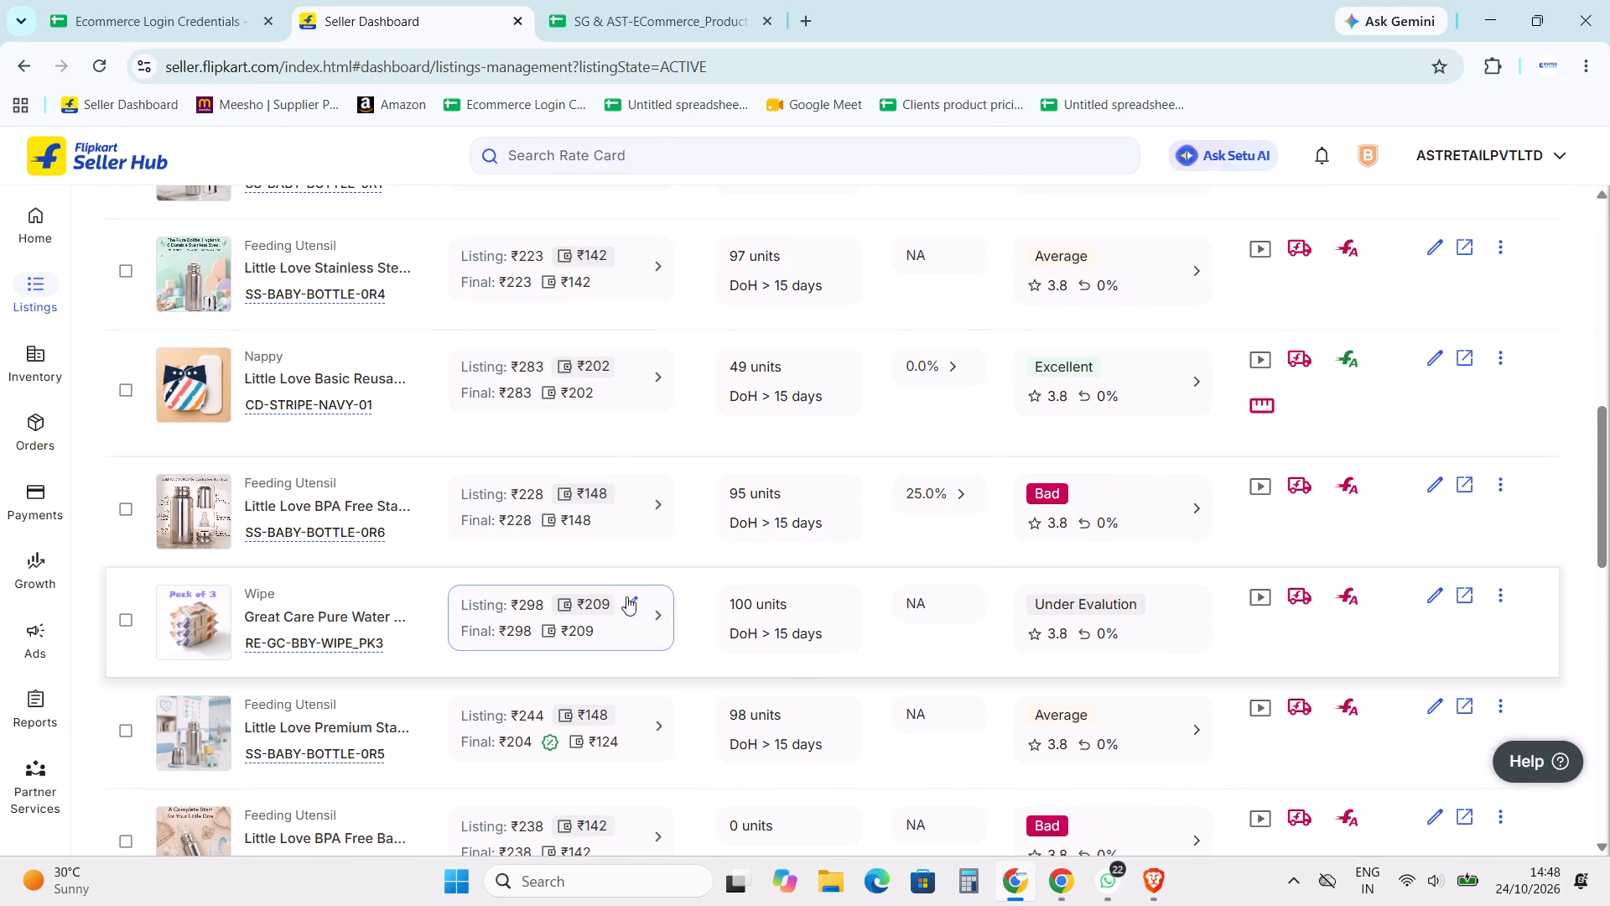